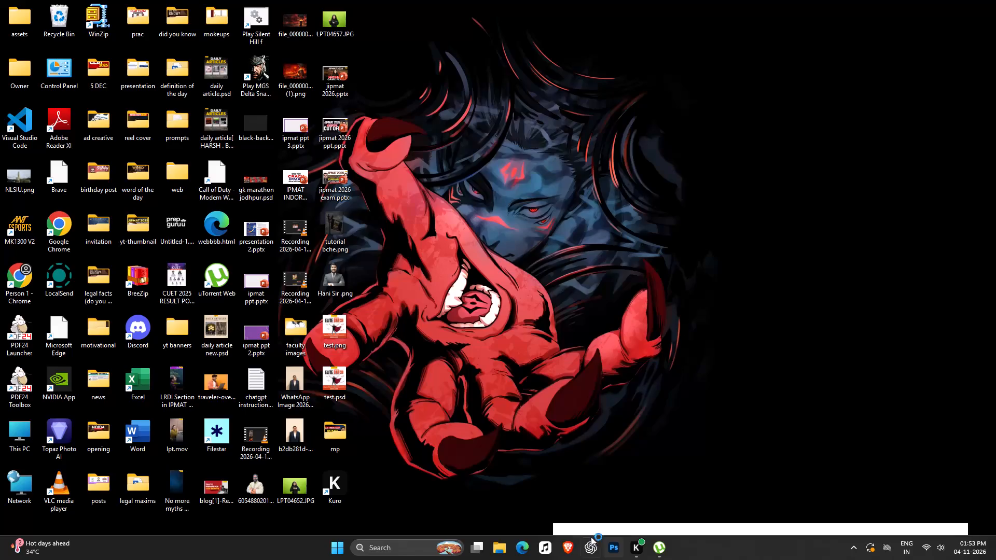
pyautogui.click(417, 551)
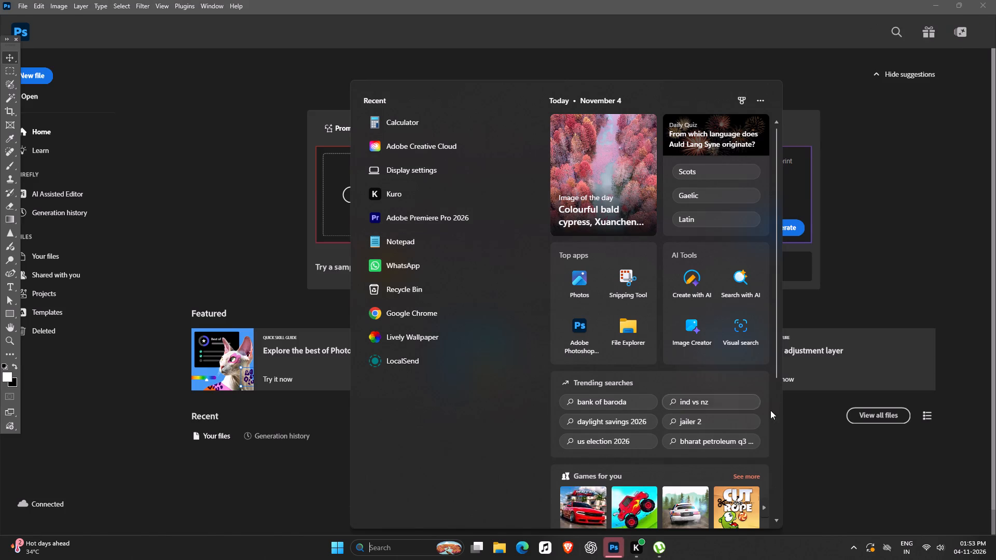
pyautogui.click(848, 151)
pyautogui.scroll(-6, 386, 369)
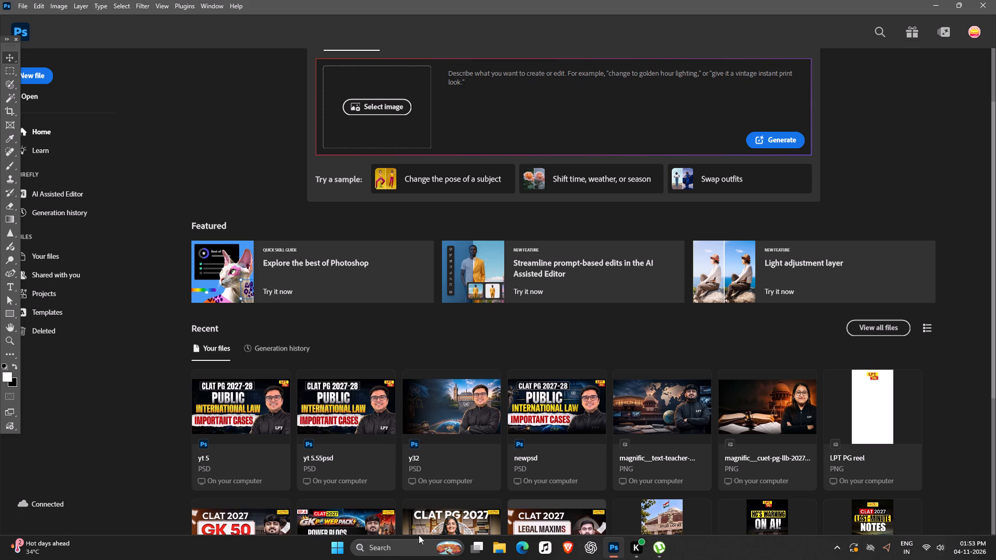
# Launch Google Chrome from the recent apps in Windows search.
pyautogui.click(420, 552)
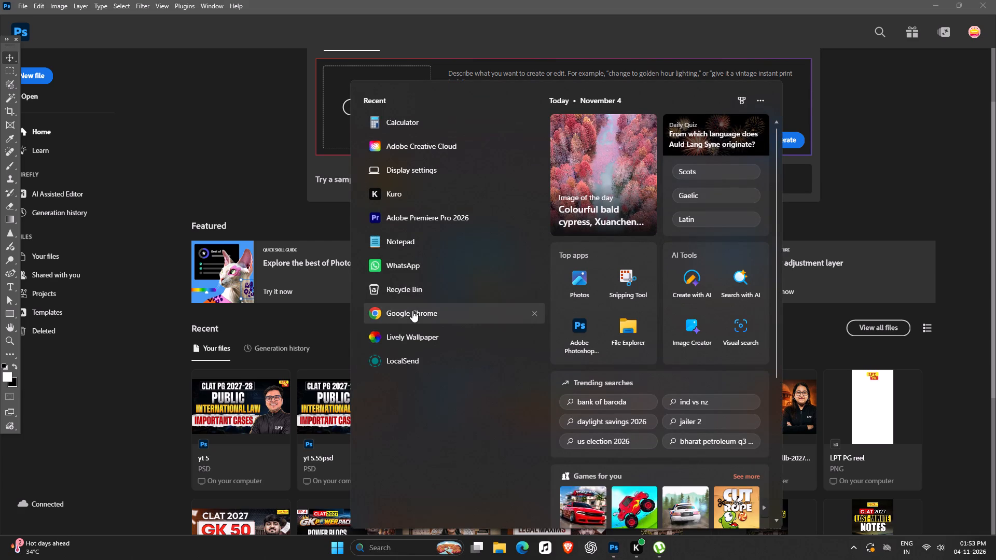
pyautogui.click(412, 311)
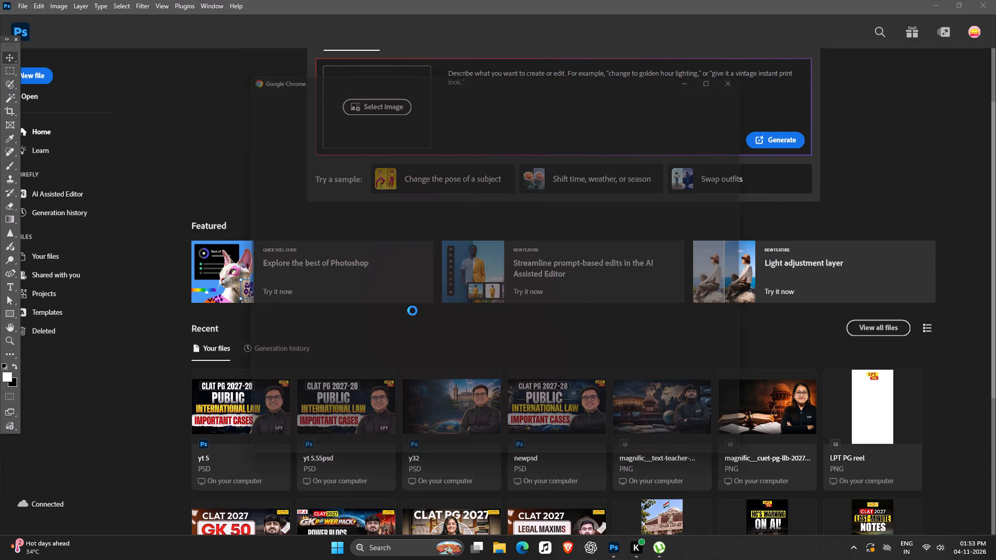
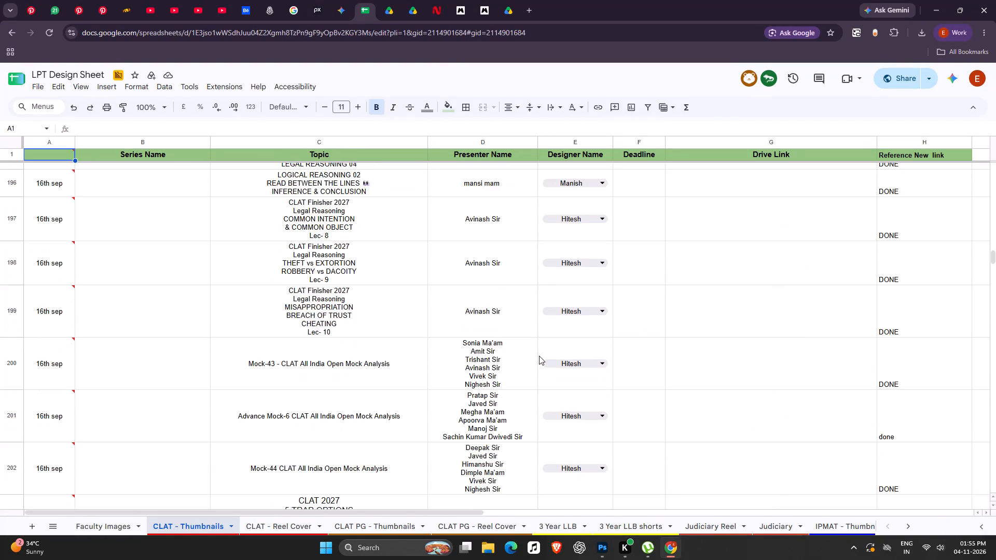
# Look through the most recent entries in the CLAT - Thumbnails sheet for November assignments.
pyautogui.scroll(-20, 539, 356)
pyautogui.scroll(-20, 539, 356)
pyautogui.scroll(-20, 539, 356)
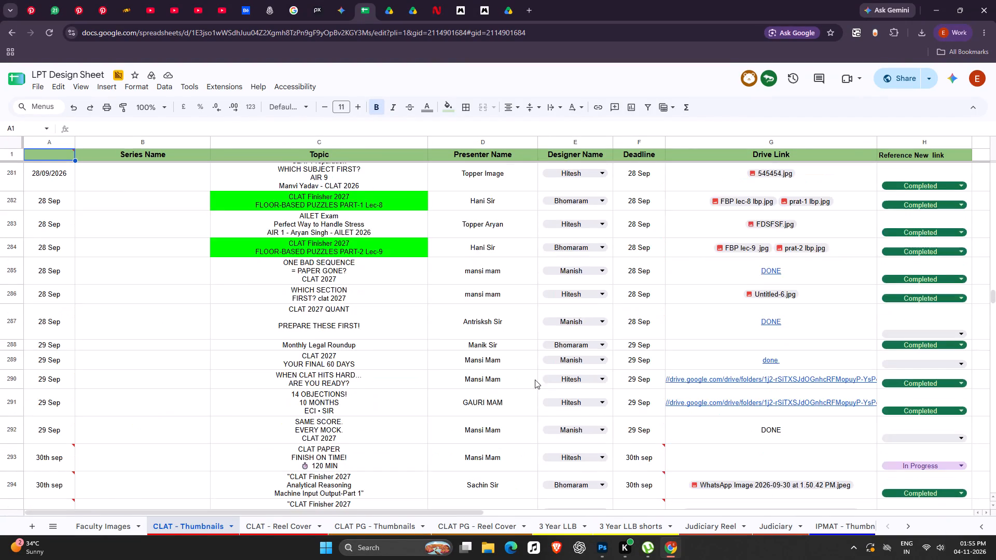
pyautogui.scroll(-7, 535, 380)
pyautogui.moveTo(993, 306); pyautogui.dragTo(994, 467)
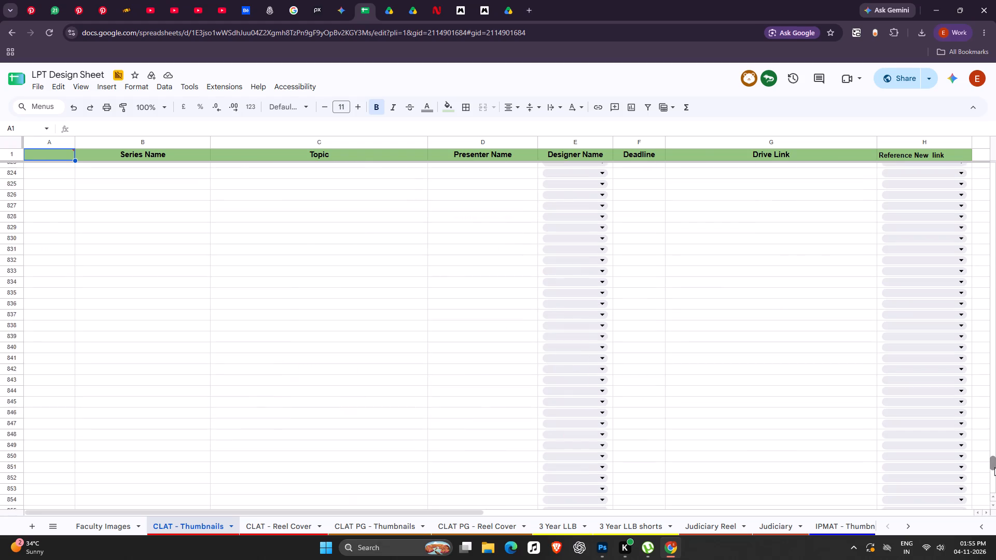
pyautogui.moveTo(994, 467); pyautogui.dragTo(981, 418)
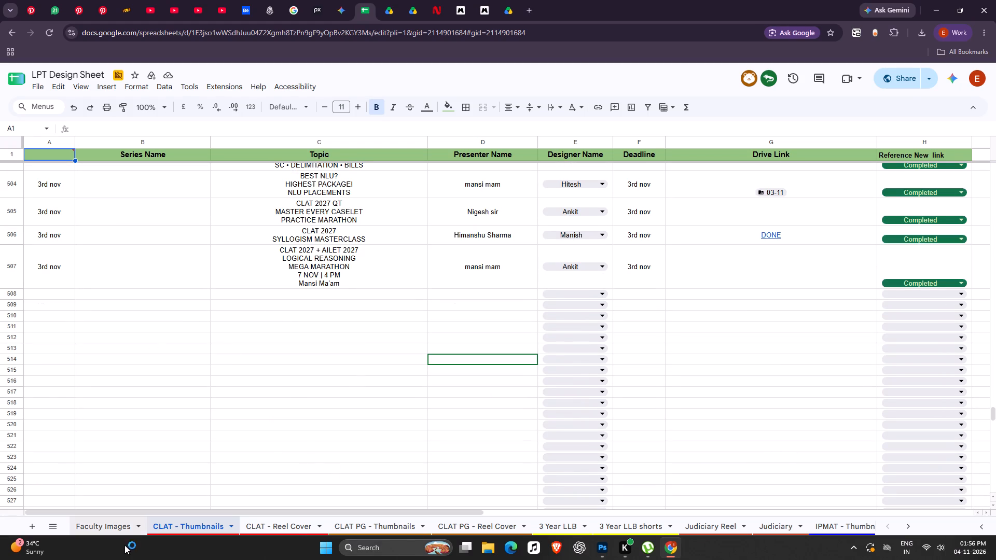
# In the CLAT - Reel Cover sheet, open the empty Drive Link cell of the 4th Nov "HOW TO ATTEMPT 120?" row for editing.
pyautogui.click(292, 528)
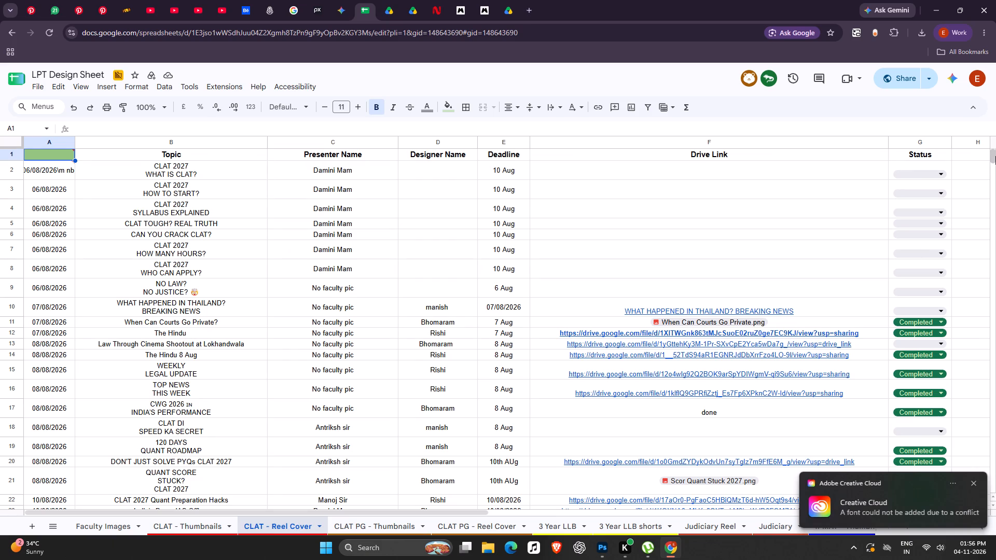
pyautogui.moveTo(995, 156); pyautogui.dragTo(990, 327)
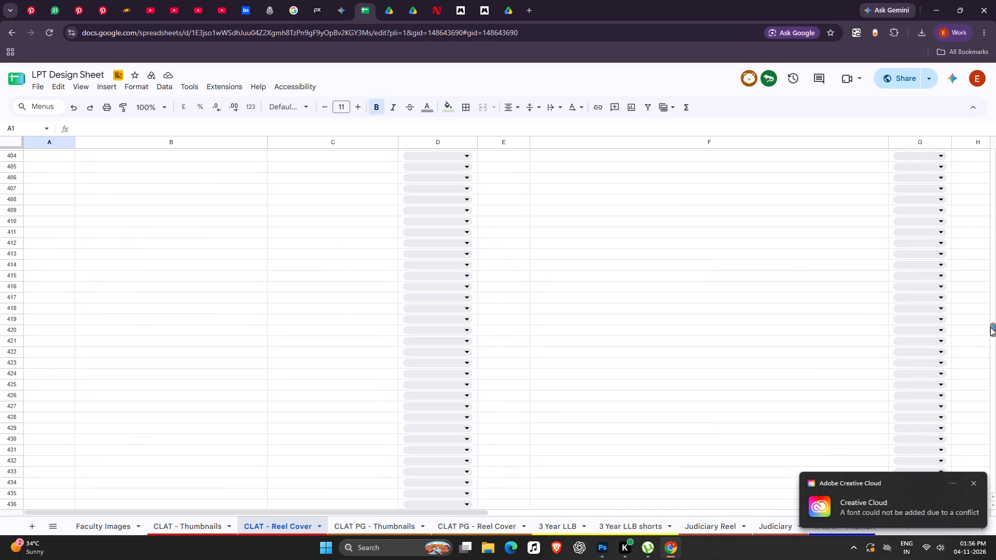
pyautogui.moveTo(990, 327); pyautogui.dragTo(988, 318)
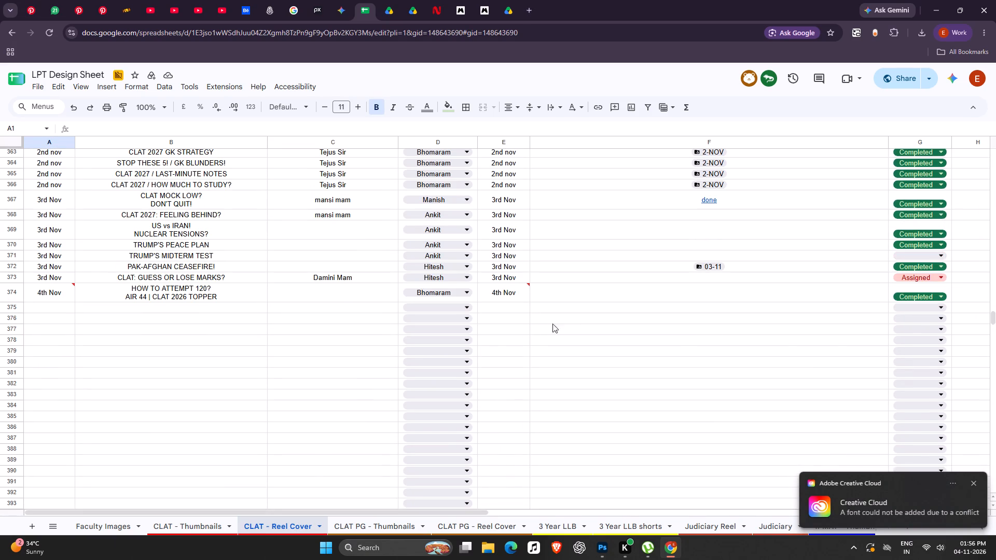
pyautogui.tripleClick(685, 297)
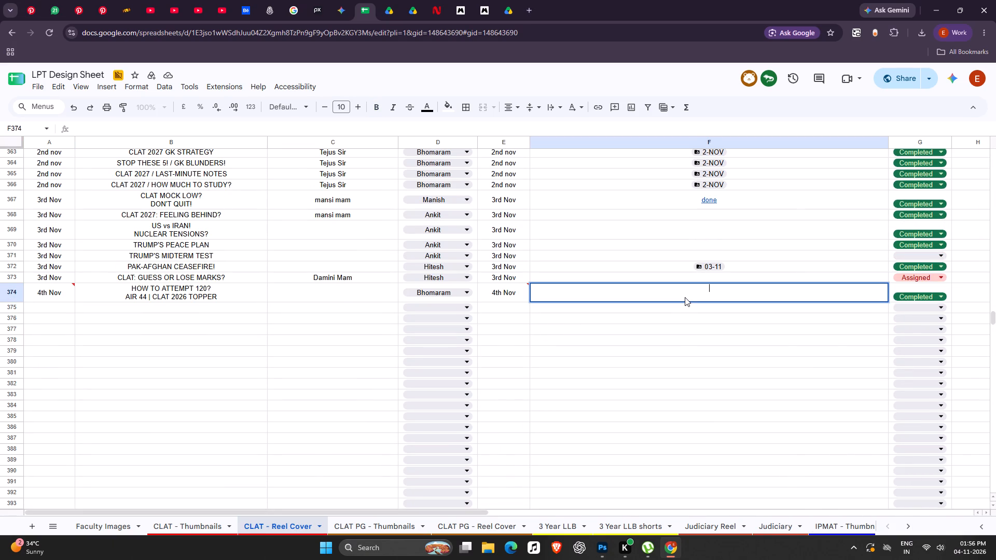
pyautogui.hotkey('ctrl', 'v')
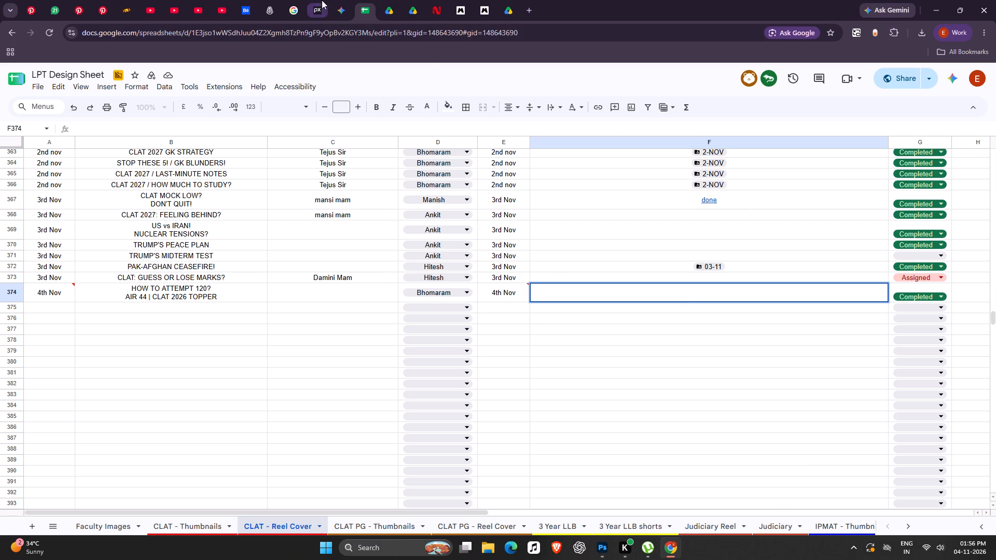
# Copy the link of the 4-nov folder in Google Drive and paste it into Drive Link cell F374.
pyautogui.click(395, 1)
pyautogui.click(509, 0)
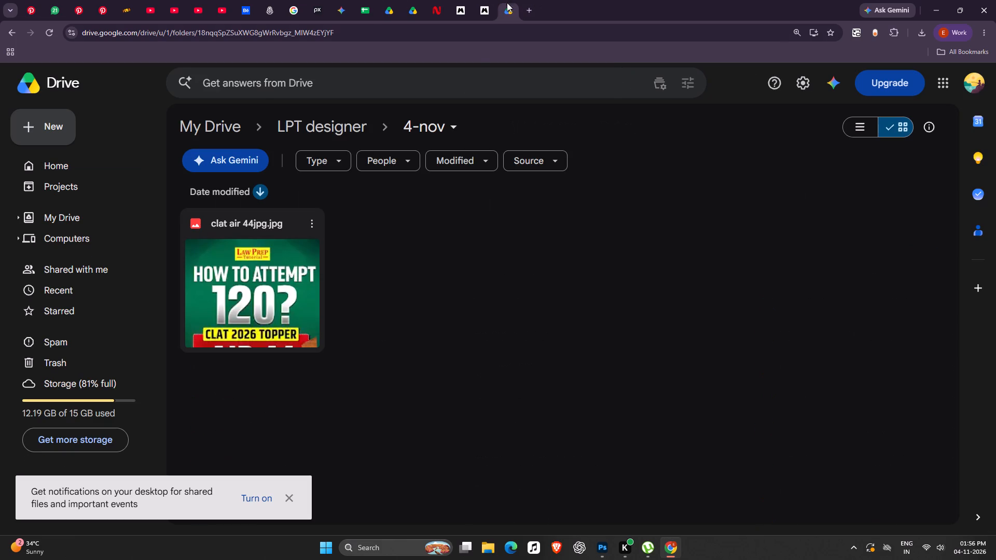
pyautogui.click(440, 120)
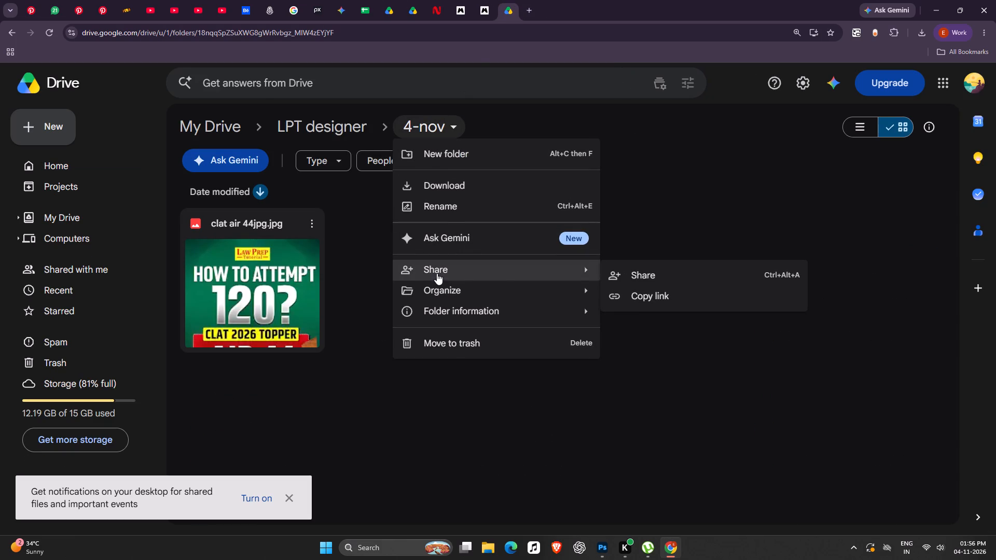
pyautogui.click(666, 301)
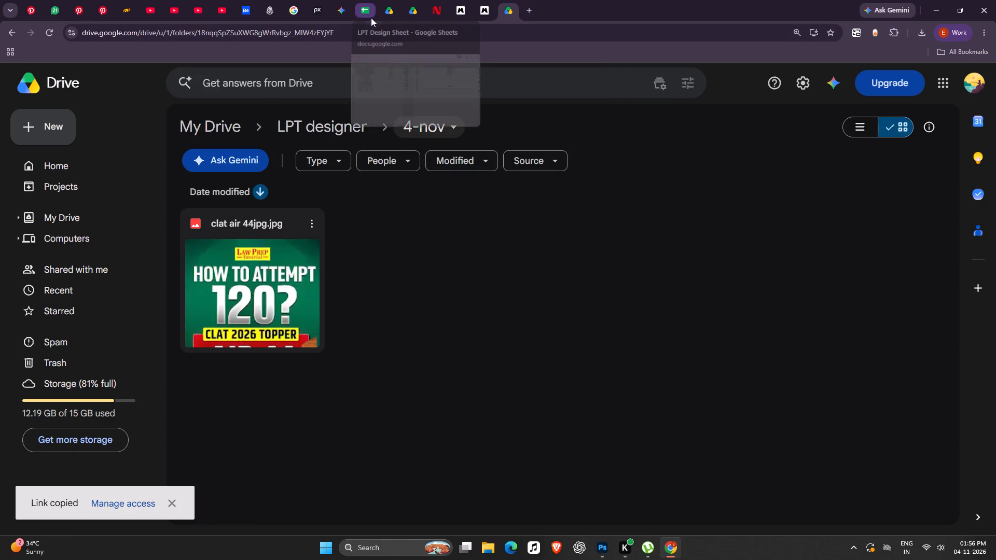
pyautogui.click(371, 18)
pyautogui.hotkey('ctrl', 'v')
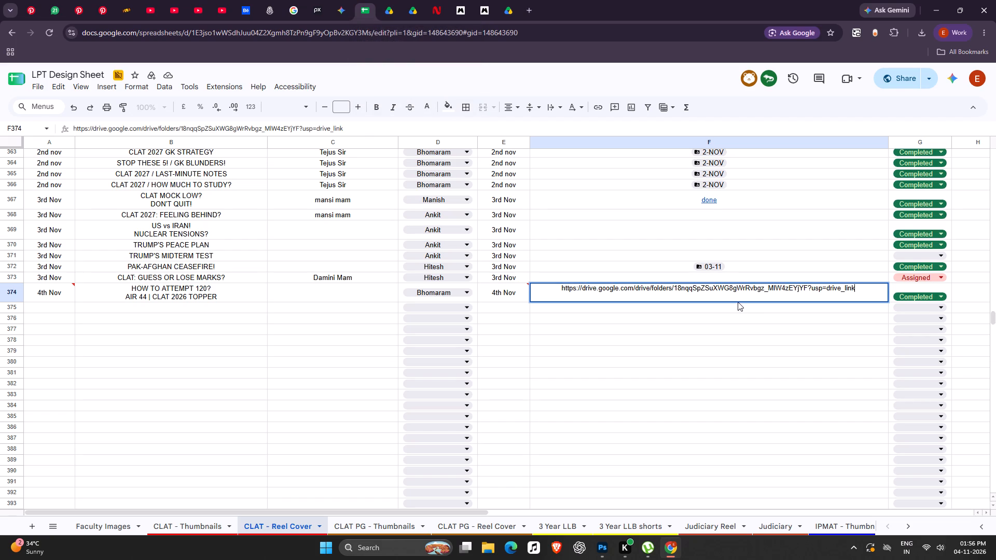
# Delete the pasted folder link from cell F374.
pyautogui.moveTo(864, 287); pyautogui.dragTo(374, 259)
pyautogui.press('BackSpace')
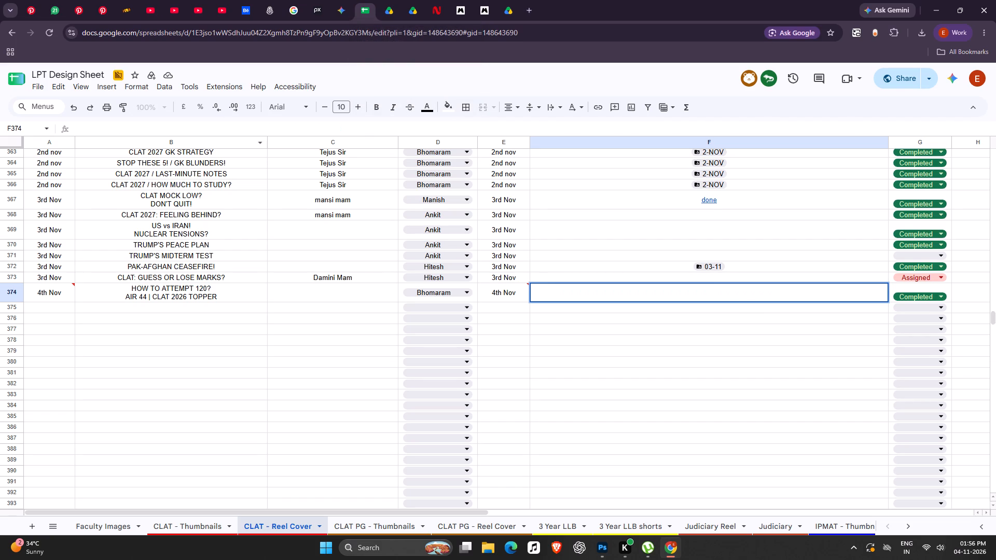
# Share the 4-nov Drive folder with general access set to Anyone with the link, and copy its link.
pyautogui.click(504, 8)
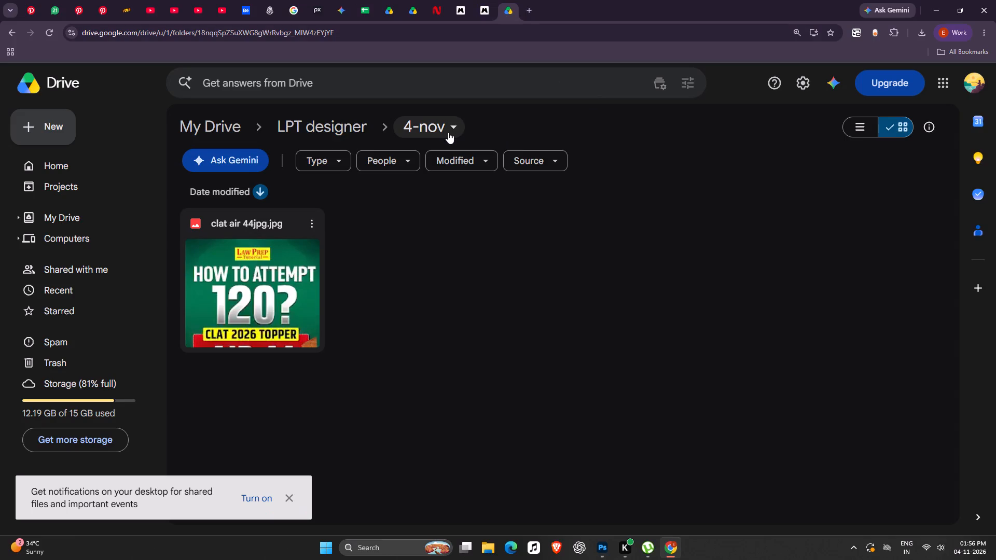
pyautogui.click(446, 130)
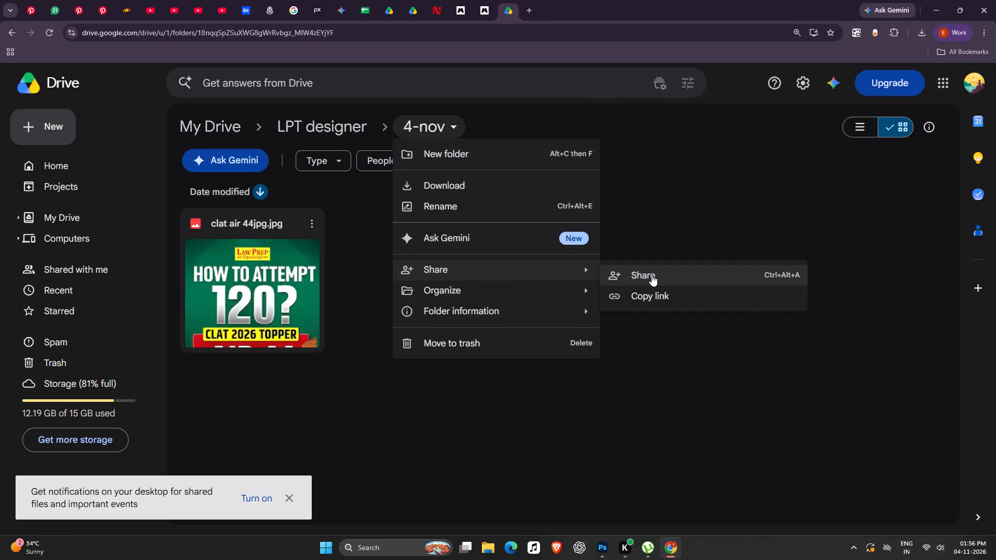
pyautogui.click(652, 275)
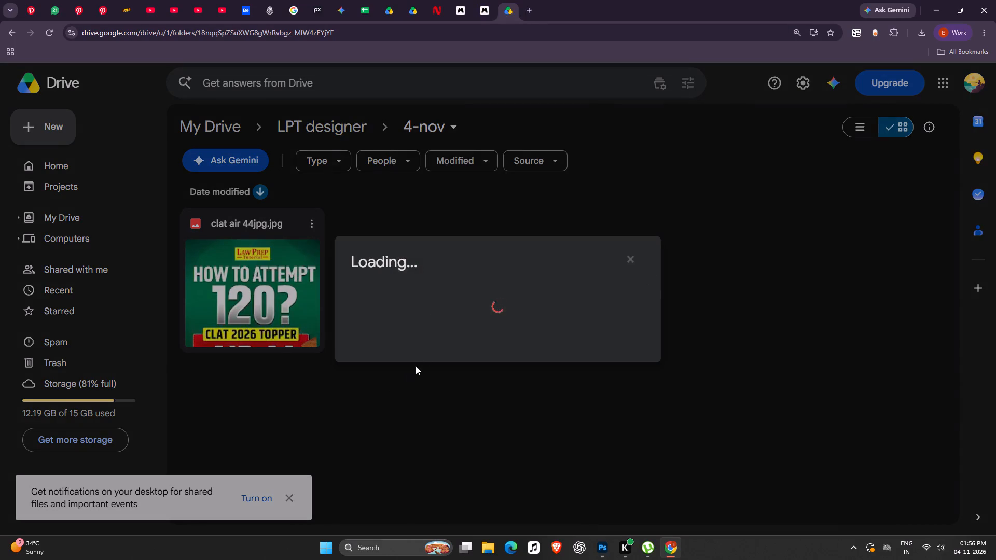
pyautogui.click(411, 355)
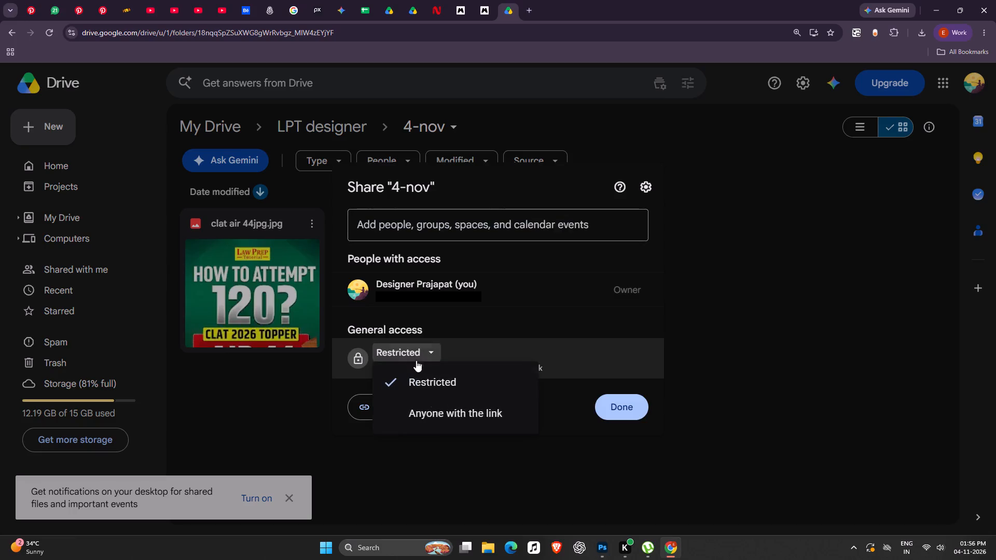
pyautogui.click(438, 418)
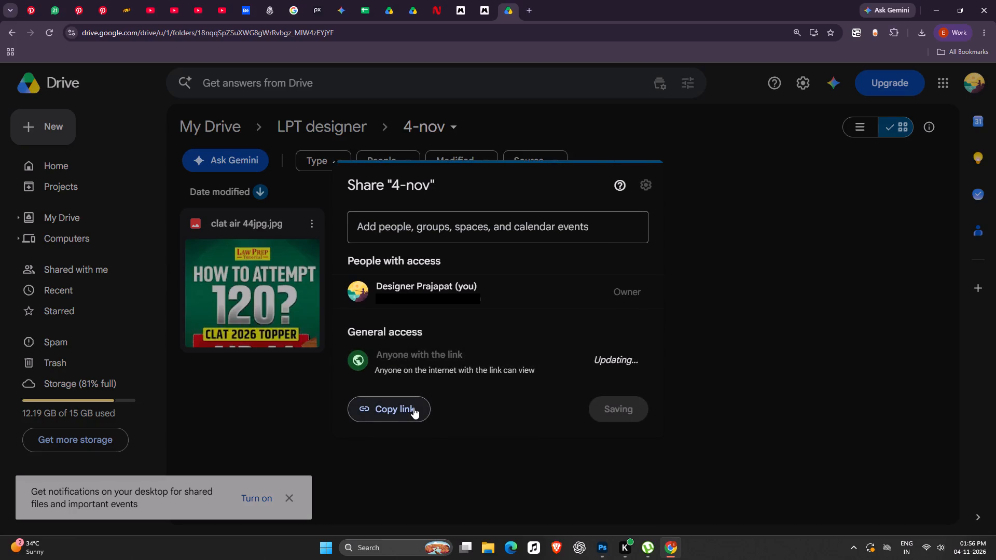
pyautogui.click(413, 408)
pyautogui.click(413, 408)
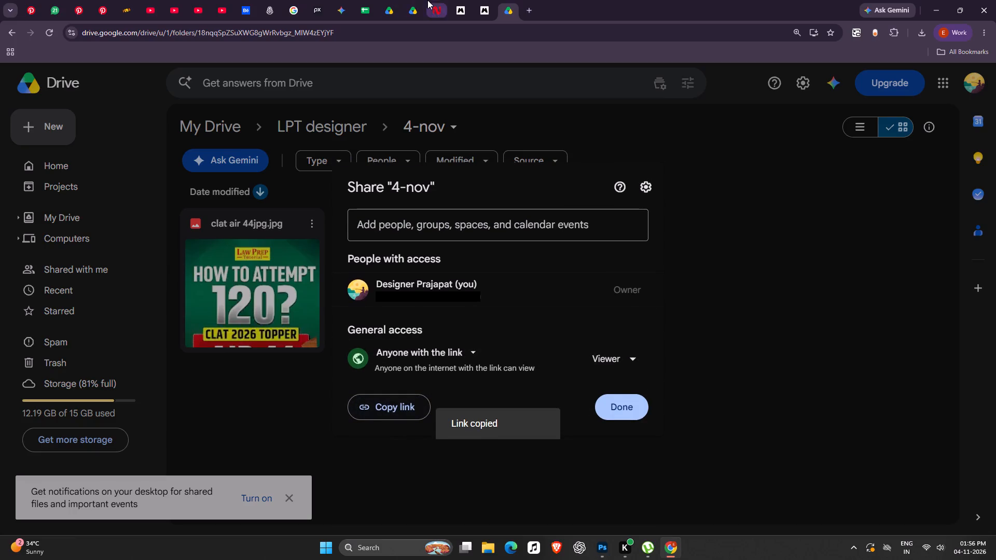
# Paste the shared folder link into cell F374 of the LPT Design Sheet and convert it to a 4-nov file chip.
pyautogui.click(354, 0)
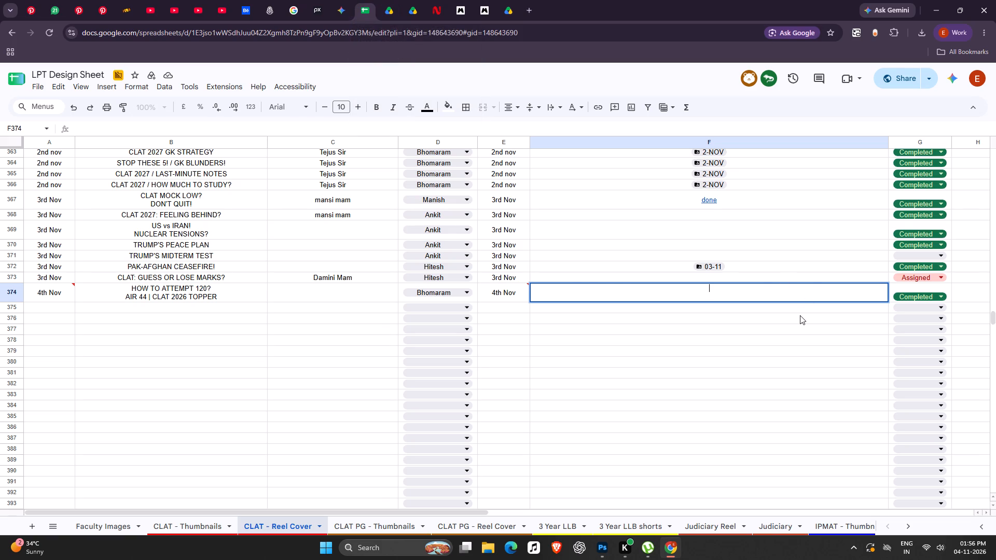
pyautogui.hotkey('ctrl', 'v')
pyautogui.click(670, 265)
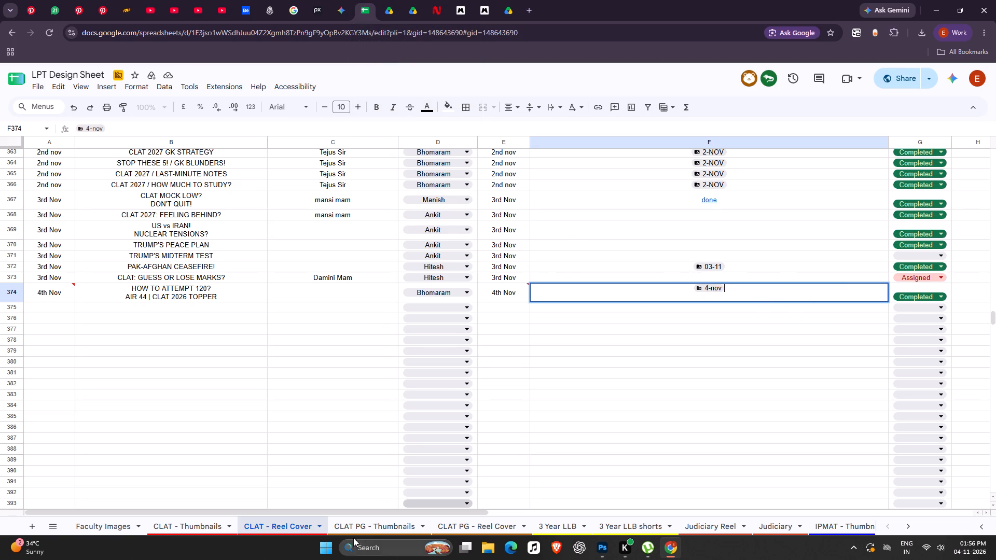
# Examine the CLAT PG - Thumbnails sheet down to its latest entries, checking designer assignments and completion status.
pyautogui.click(371, 530)
pyautogui.scroll(-5, 513, 391)
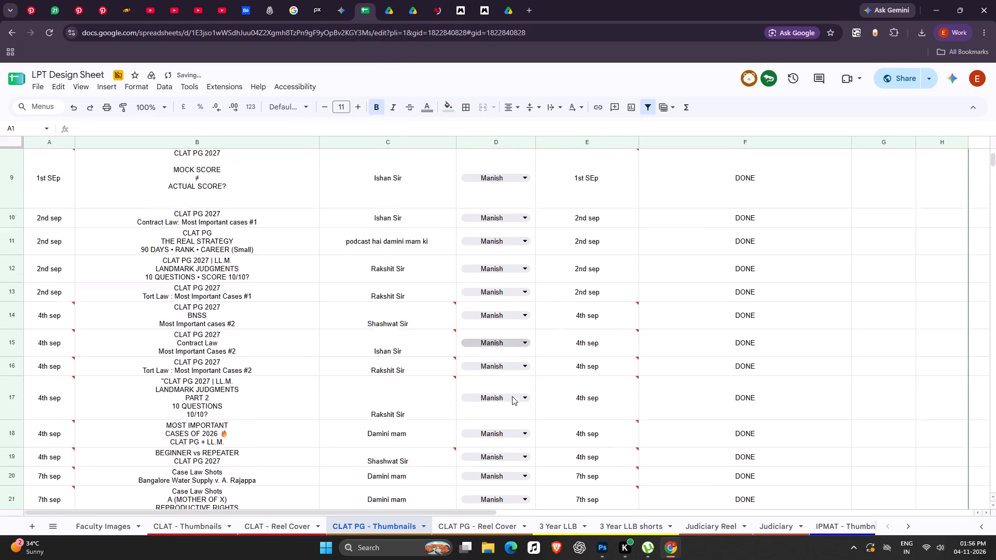
pyautogui.scroll(-16, 512, 396)
pyautogui.scroll(-20, 512, 397)
pyautogui.scroll(-3, 512, 397)
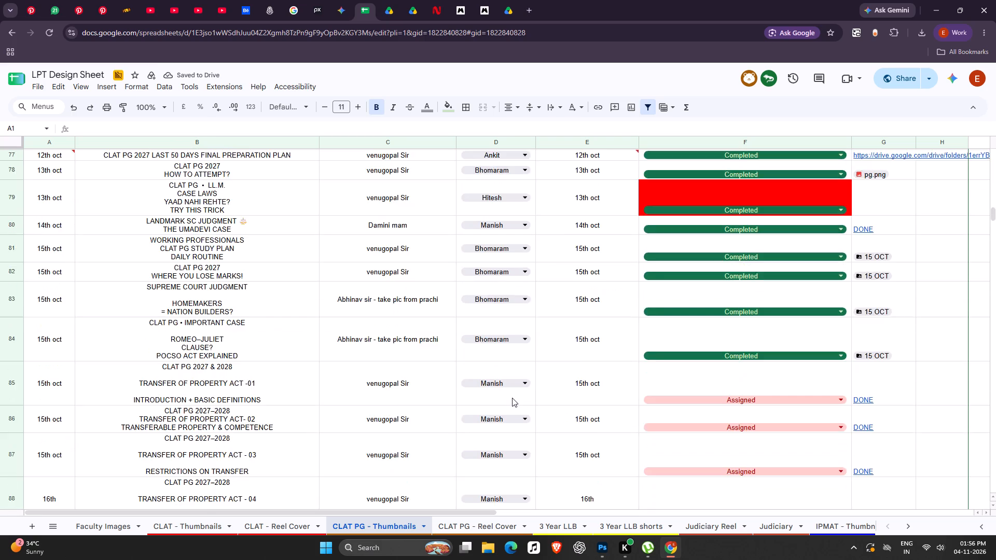
pyautogui.scroll(-20, 512, 398)
pyautogui.scroll(-16, 512, 398)
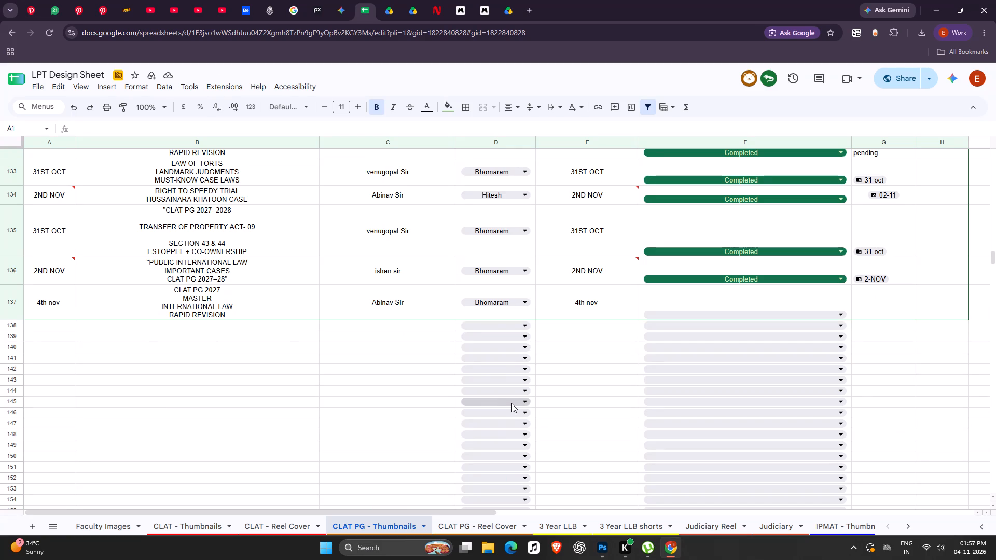
# Examine the latest entries in the CLAT PG - Reel Cover sheet for designer assignments and status.
pyautogui.click(503, 529)
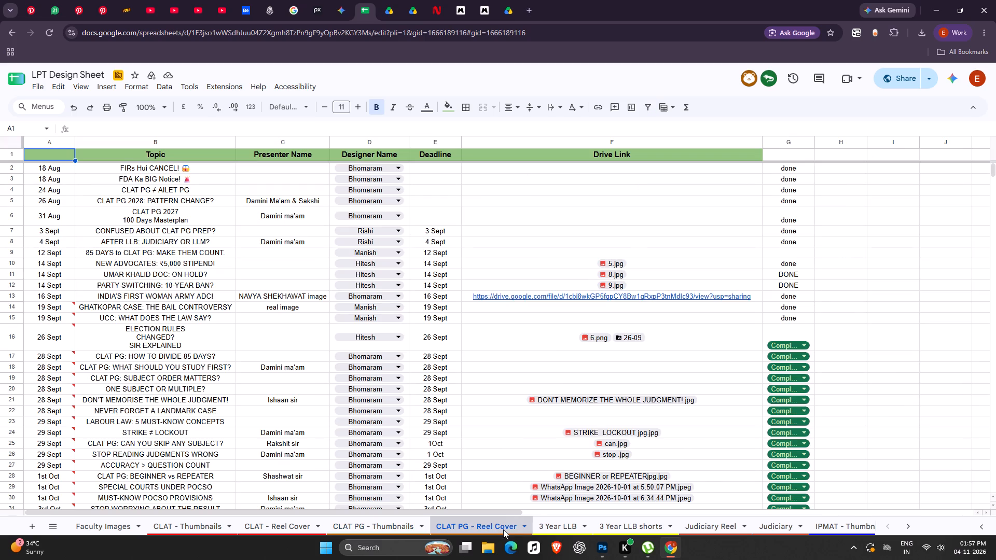
pyautogui.moveTo(994, 178); pyautogui.dragTo(995, 267)
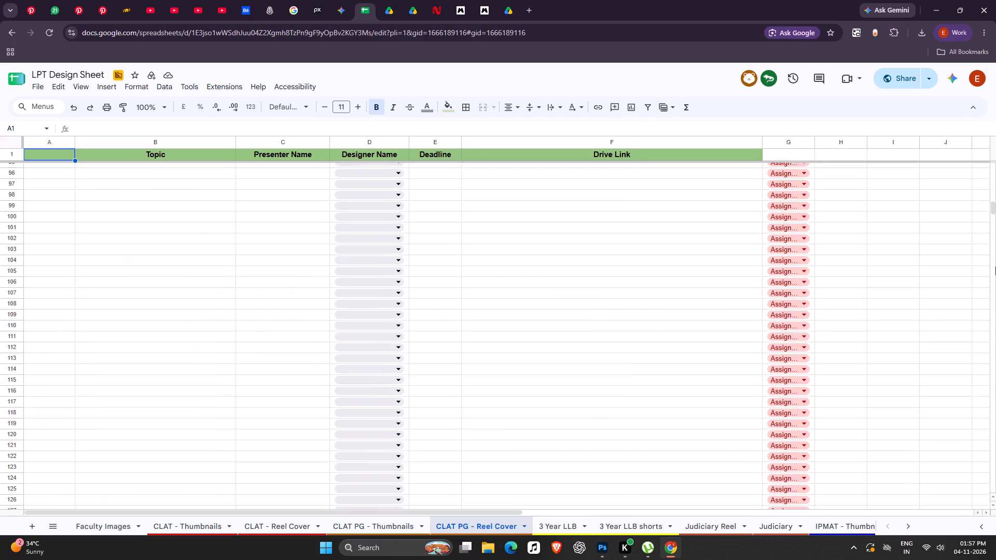
pyautogui.moveTo(995, 267); pyautogui.dragTo(995, 228)
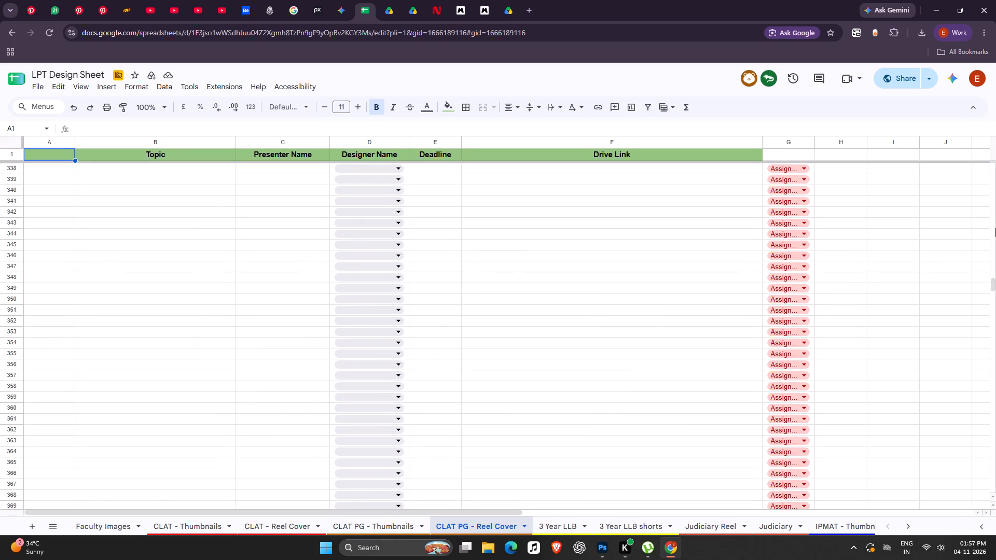
pyautogui.moveTo(995, 228); pyautogui.dragTo(994, 283)
pyautogui.moveTo(994, 284); pyautogui.dragTo(991, 196)
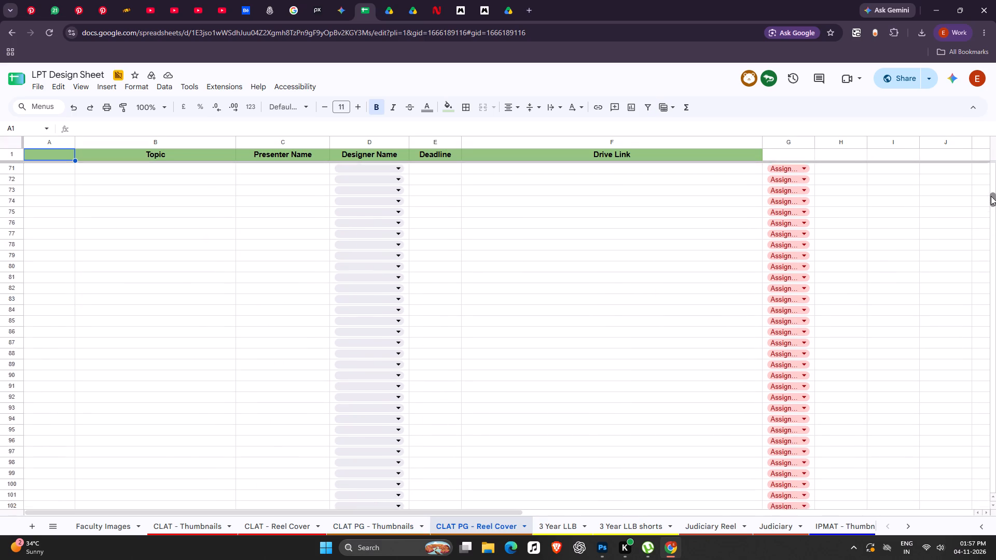
pyautogui.moveTo(991, 196); pyautogui.dragTo(992, 192)
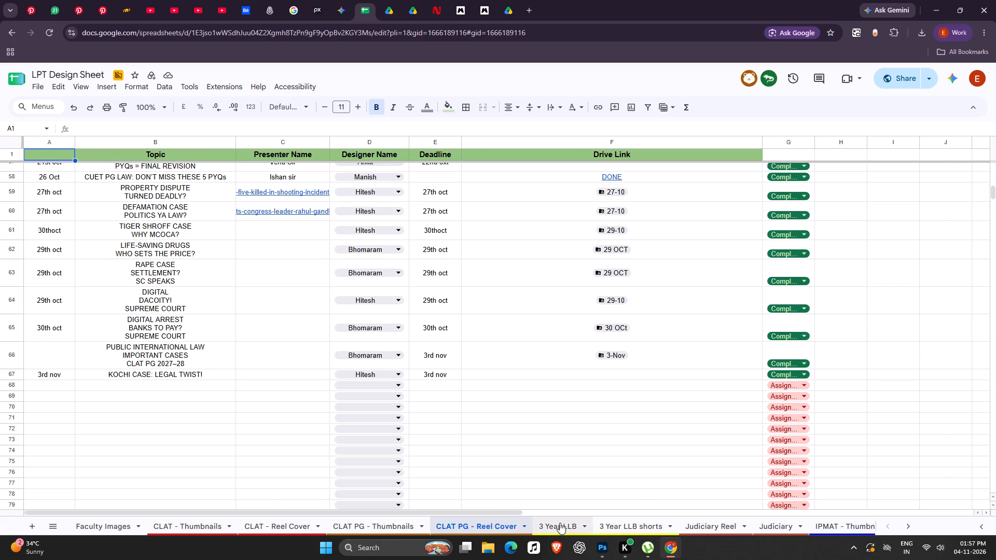
# Examine the latest entries in the 3 Year LLB sheet for designer assignments and status.
pyautogui.click(560, 523)
pyautogui.moveTo(995, 157); pyautogui.dragTo(985, 229)
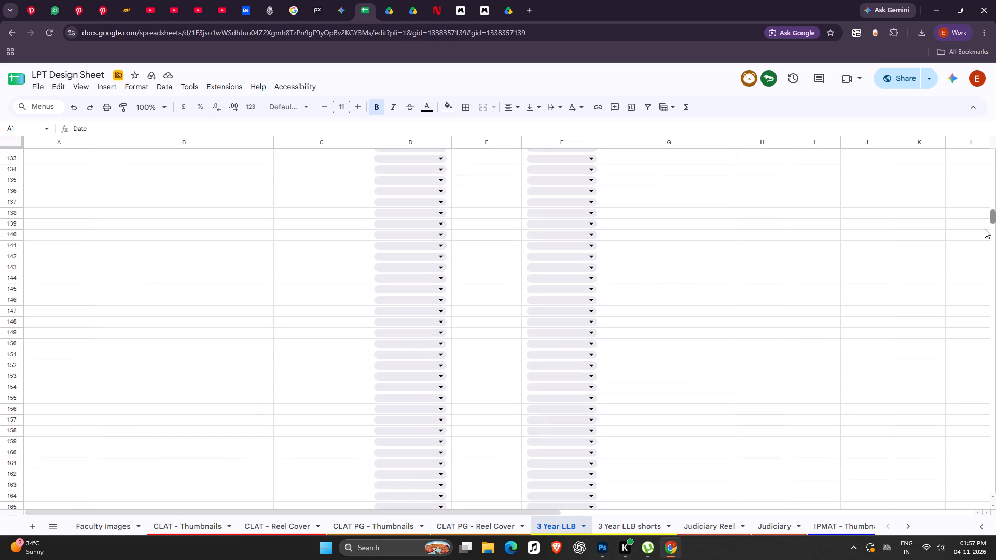
pyautogui.moveTo(985, 229); pyautogui.dragTo(992, 194)
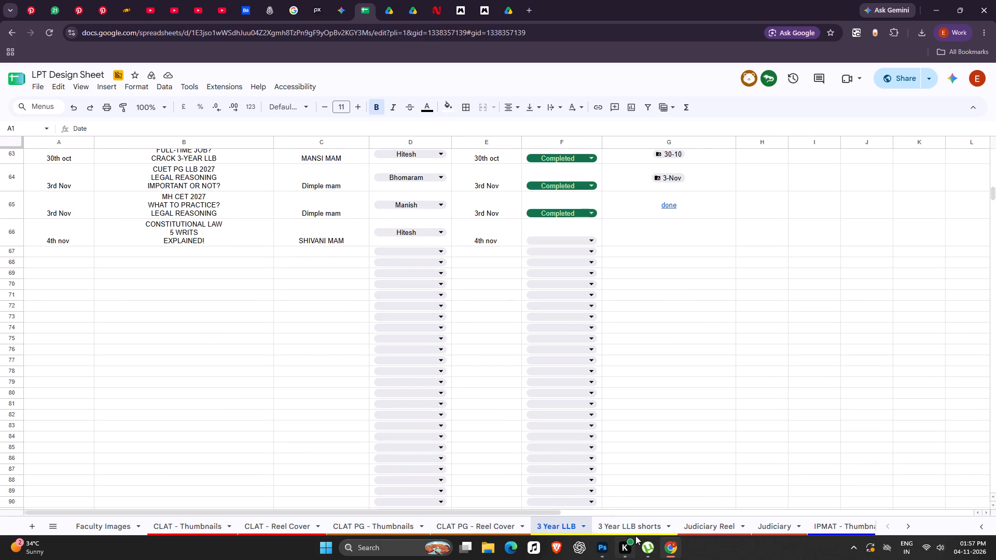
# Paste the shared folder link into Drive cell G54 of the 3 Year LLB shorts sheet and convert it to a 4-nov file chip.
pyautogui.click(635, 527)
pyautogui.click(977, 384)
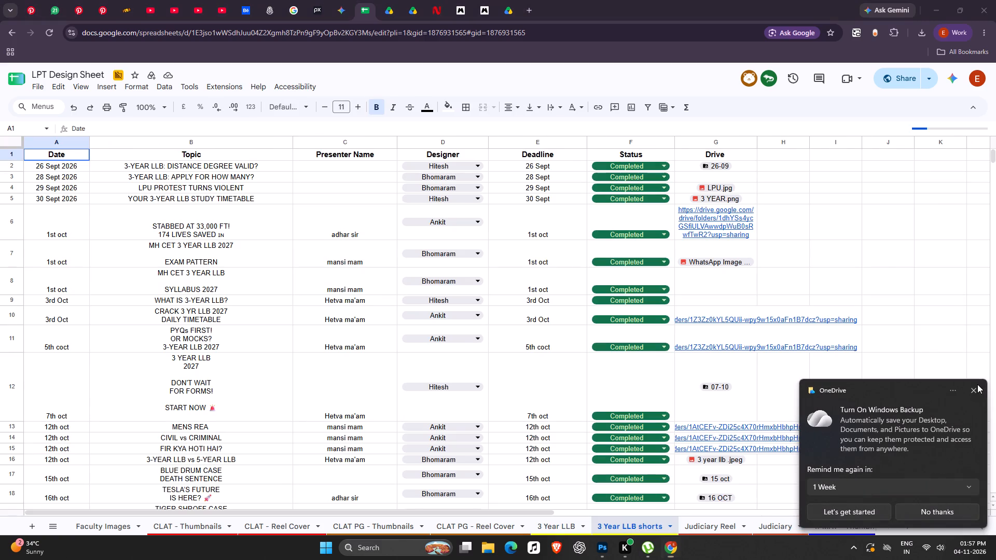
pyautogui.moveTo(994, 157); pyautogui.dragTo(991, 203)
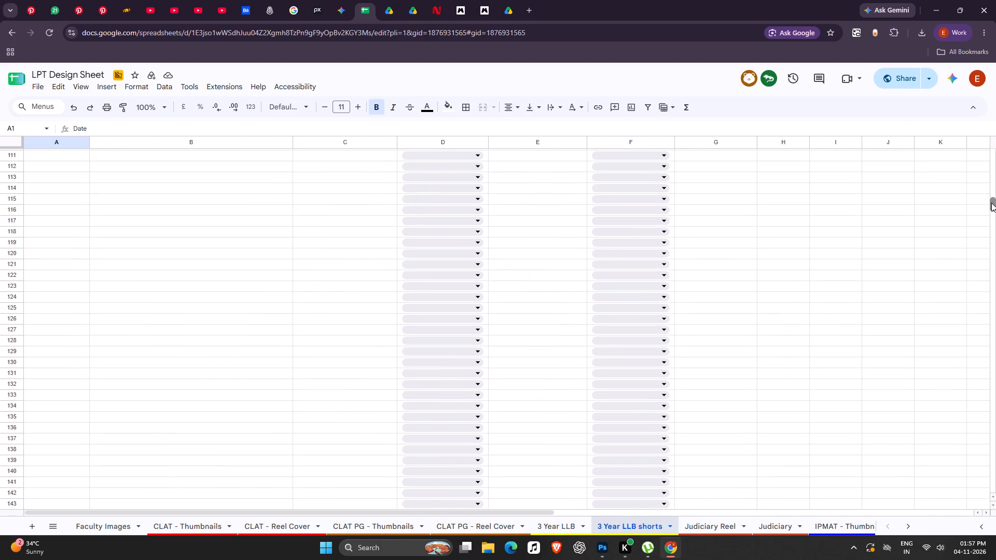
pyautogui.moveTo(991, 203); pyautogui.dragTo(988, 185)
pyautogui.doubleClick(723, 202)
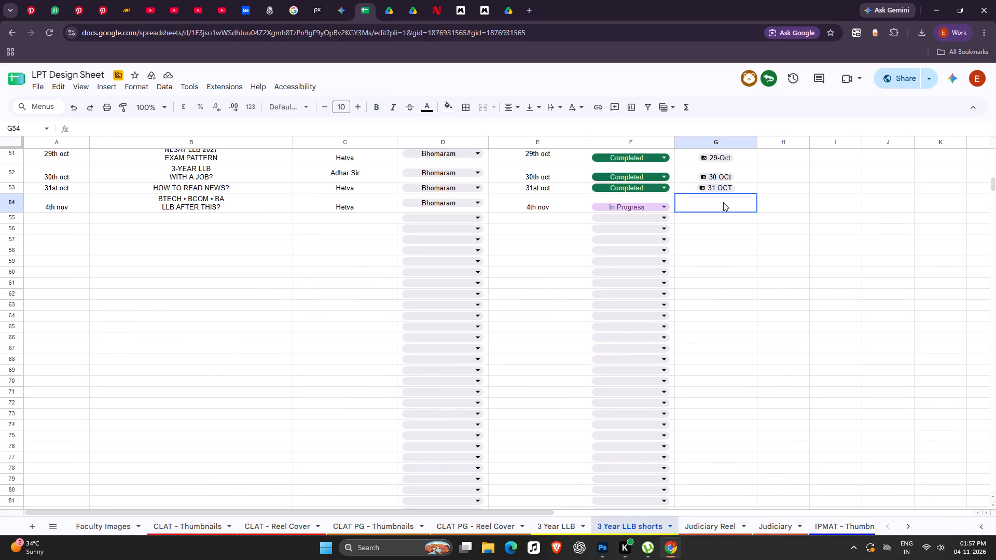
pyautogui.hotkey('ctrl', 'v')
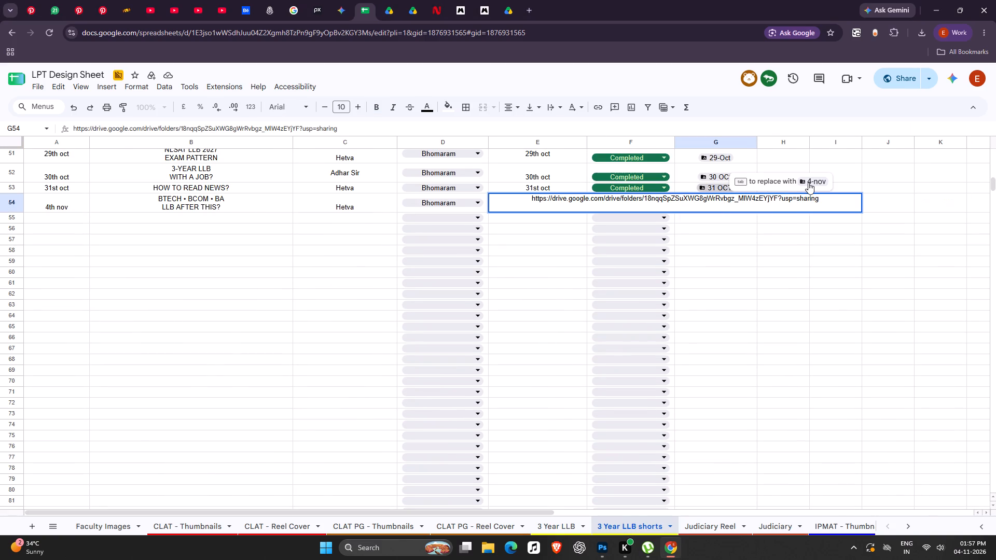
pyautogui.click(809, 182)
pyautogui.click(548, 230)
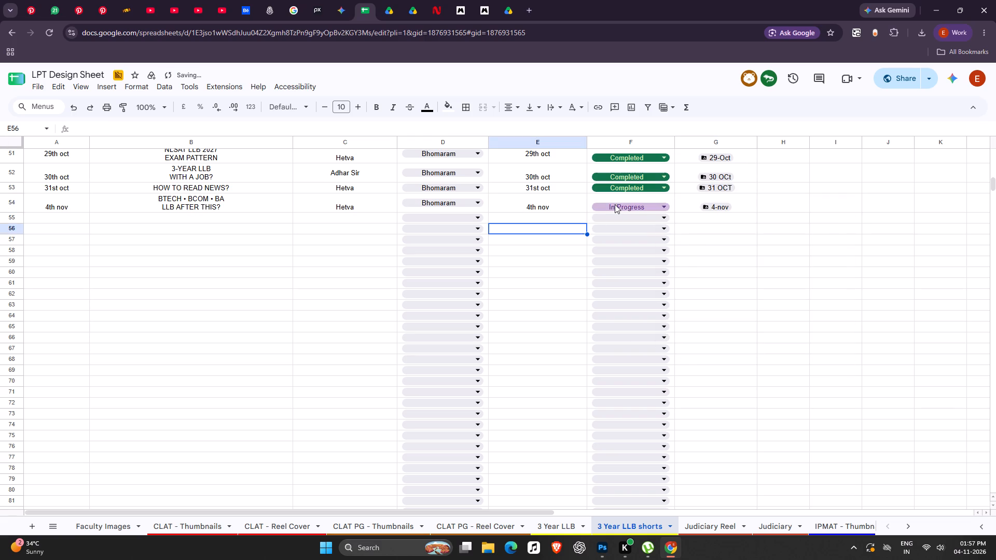
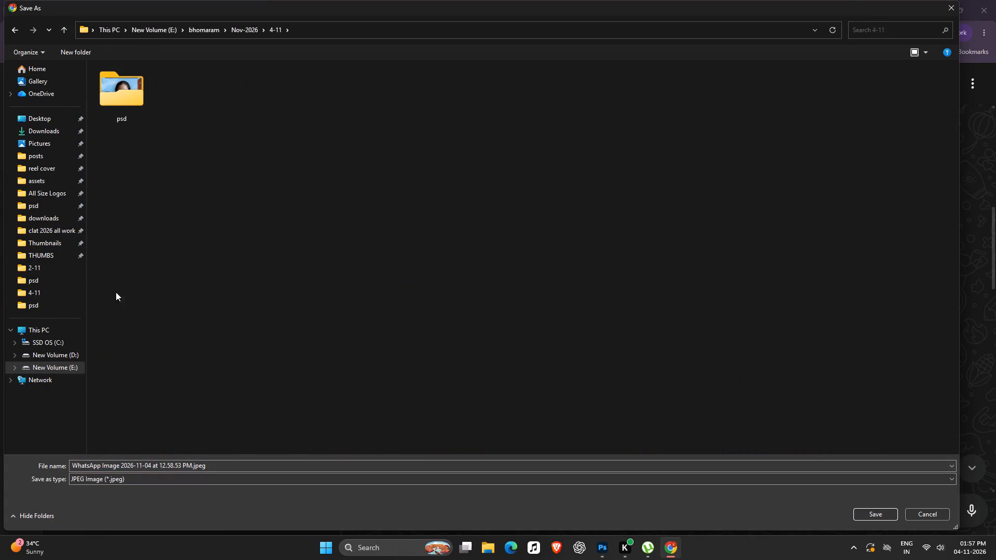
# Check the psd subfolder of 4-11 as a save location for the WhatsApp JPEG image and return to the 4-11 folder.
pyautogui.doubleClick(124, 75)
pyautogui.click(66, 31)
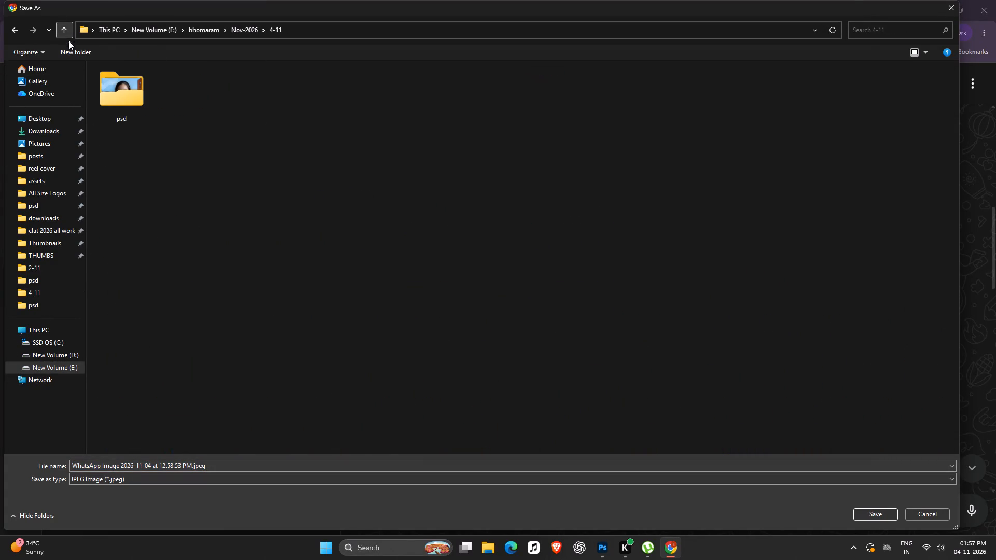
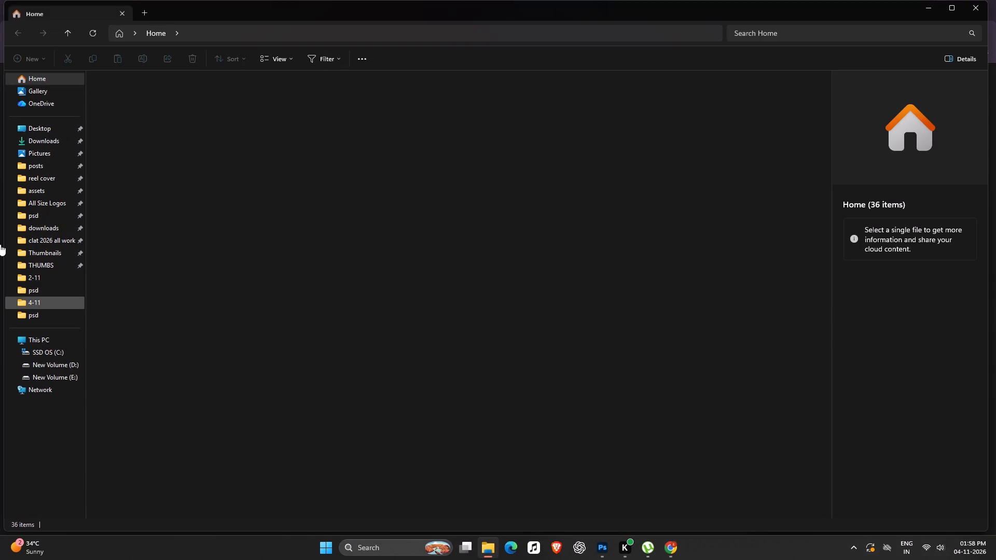
# Delete the duplicate image 2.jpg from the 4-11 folder in File Explorer.
pyautogui.doubleClick(47, 303)
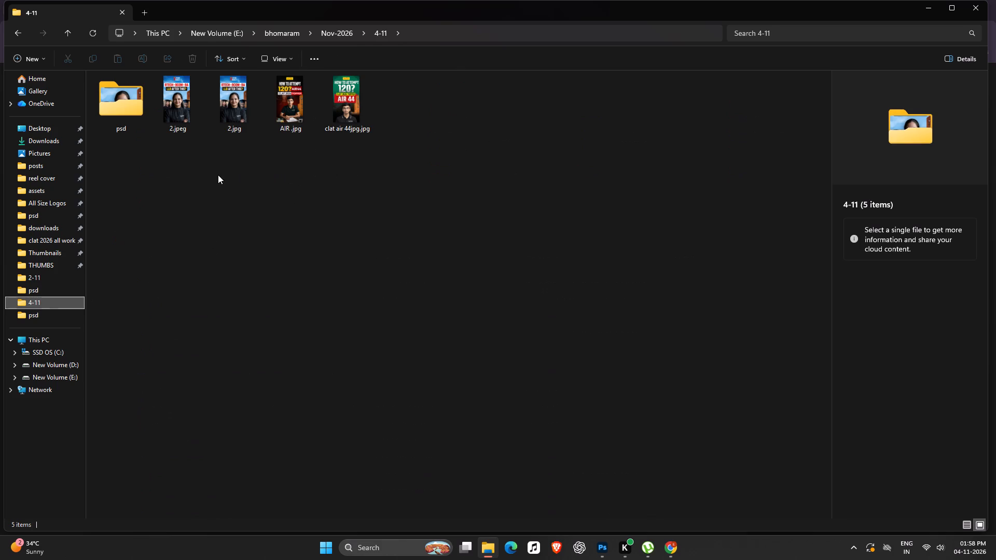
pyautogui.moveTo(218, 175); pyautogui.dragTo(217, 92)
pyautogui.press('Delete')
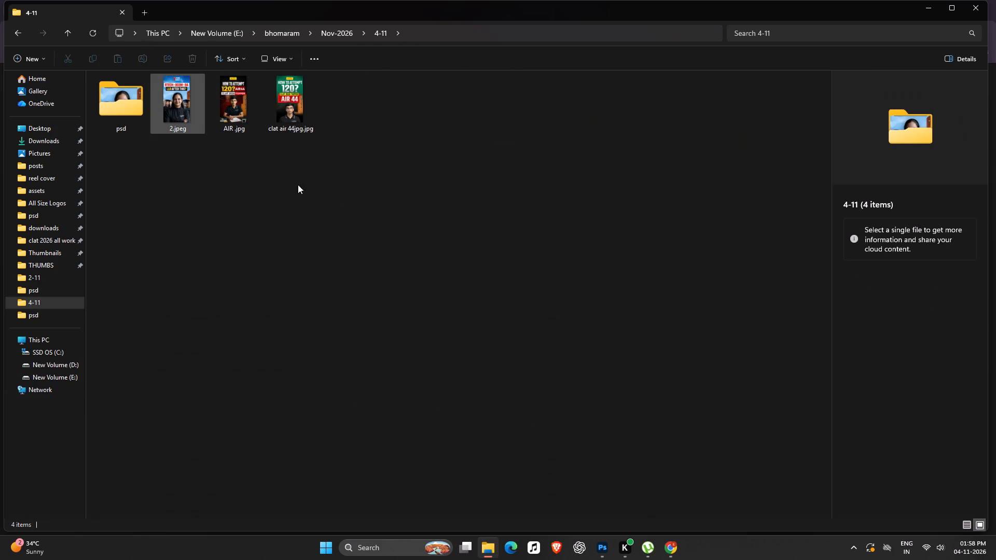
# Switch to the 4-nov folder in Google Drive, dismiss the upload notice and open 2.jpeg in preview.
pyautogui.hotkey('alt', 'Tab')
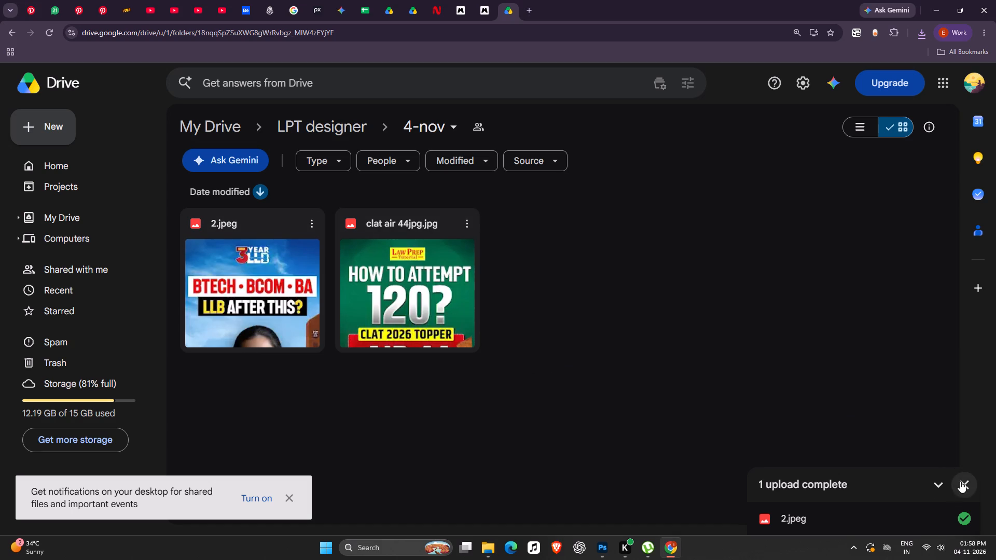
pyautogui.click(960, 481)
pyautogui.click(591, 345)
pyautogui.doubleClick(314, 315)
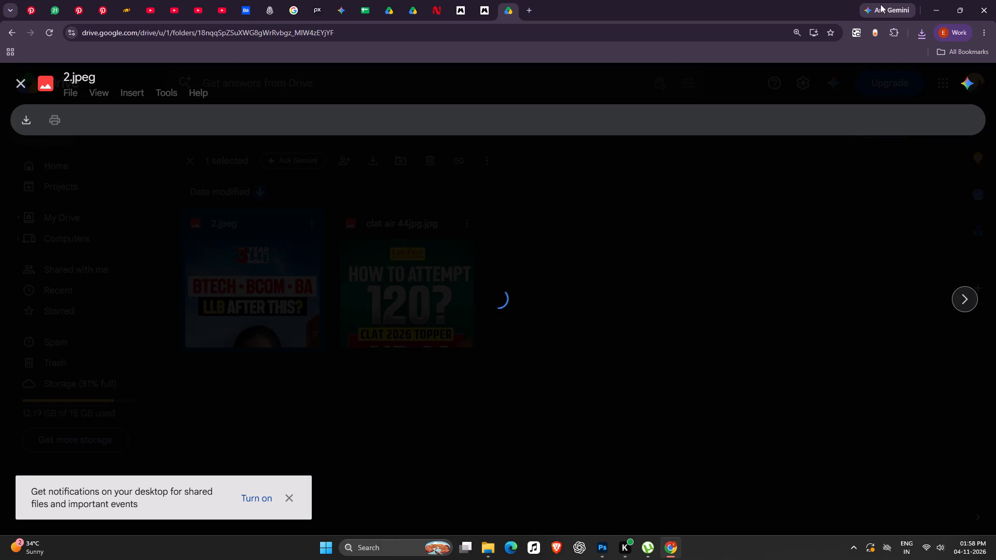
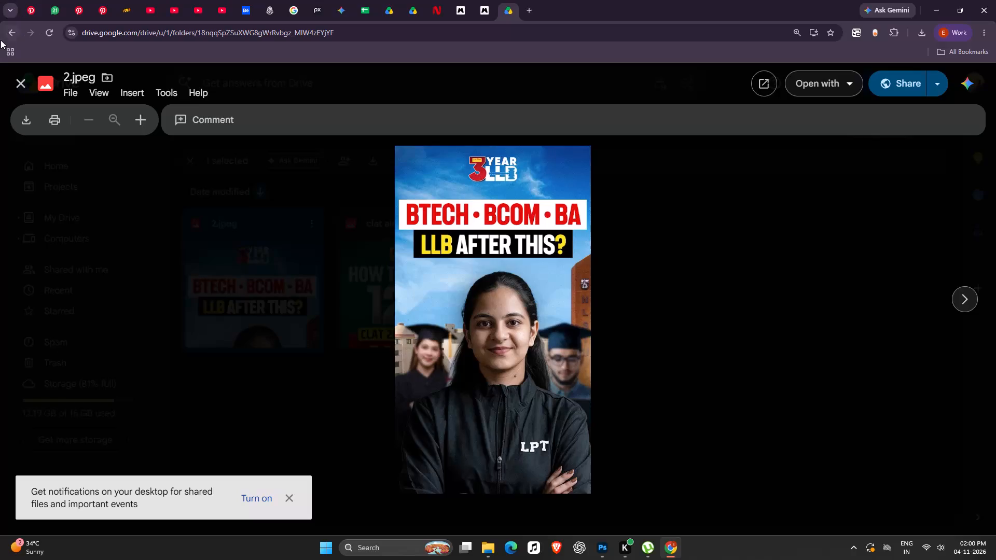
# Close the image preview and set the 4th nov row's status to In Progress on the LPT Design Sheet's CLAT PG - Thumbnails sheet.
pyautogui.click(20, 88)
pyautogui.click(355, 3)
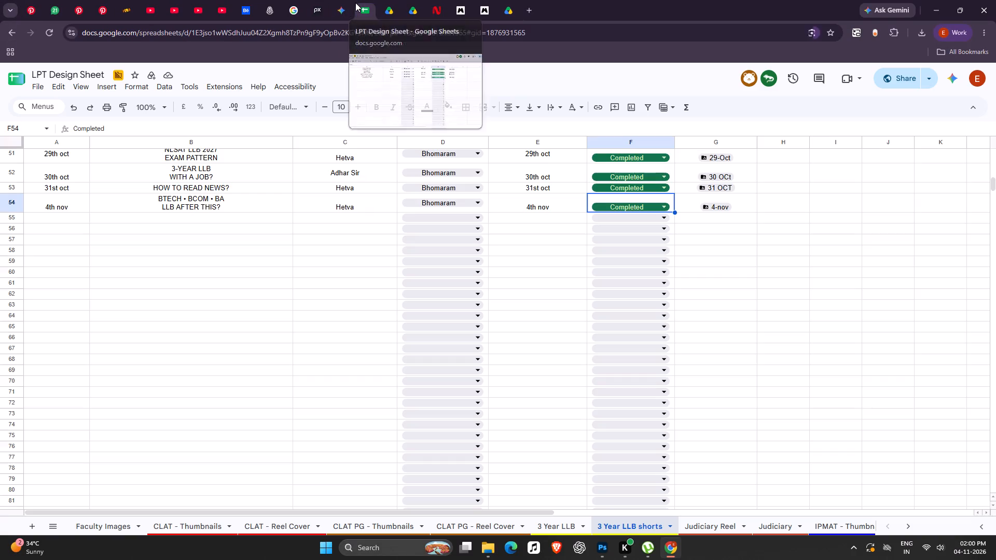
pyautogui.click(452, 523)
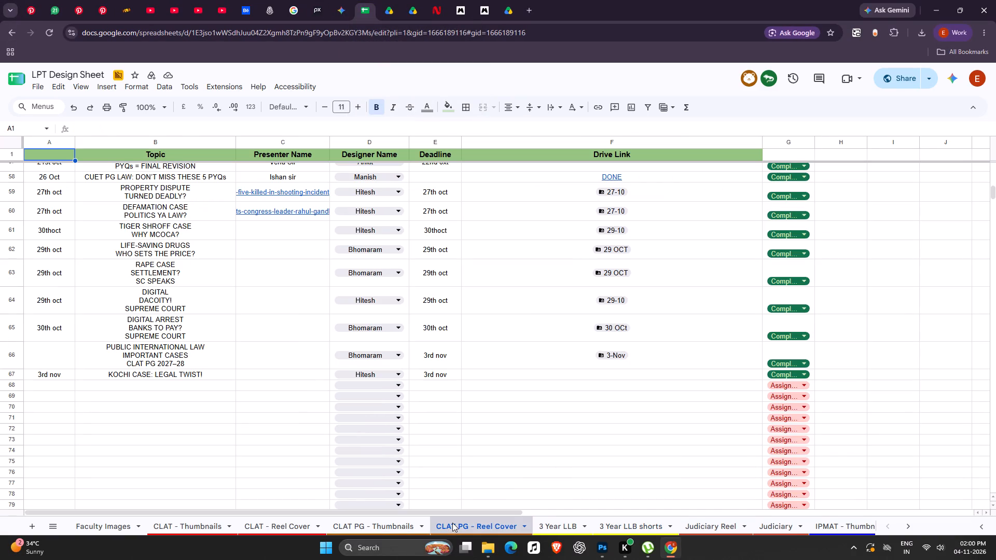
pyautogui.click(359, 518)
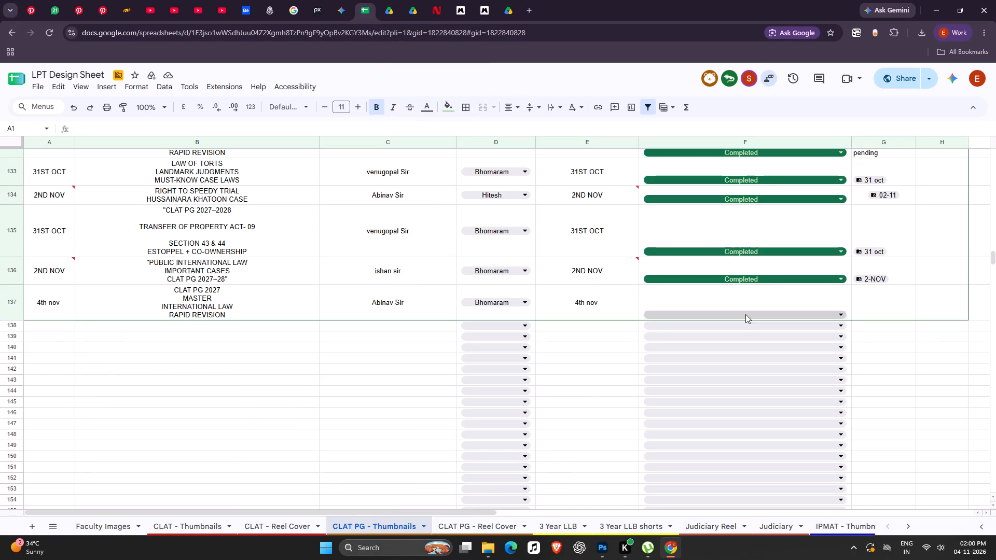
pyautogui.click(745, 315)
pyautogui.click(662, 344)
pyautogui.click(573, 352)
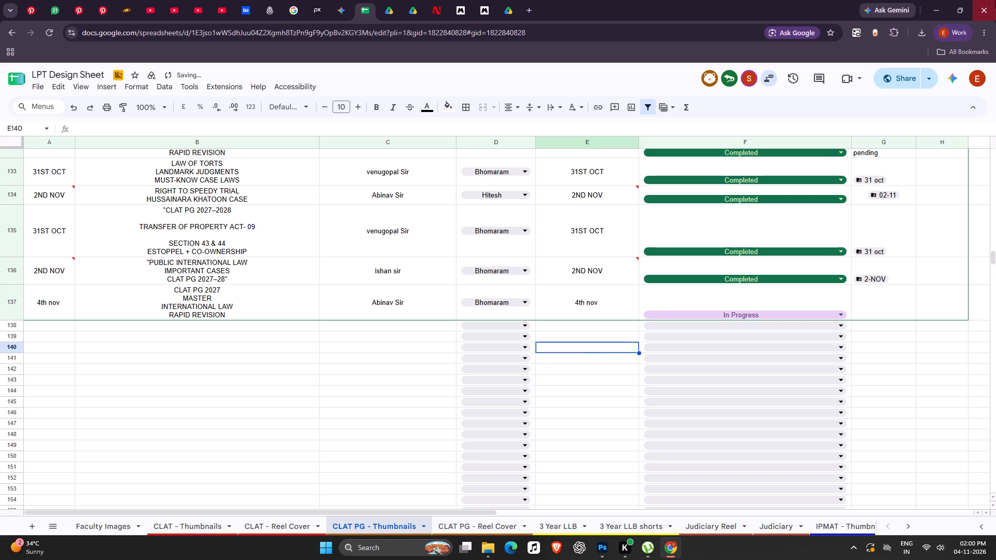
# Glance at the CLAT - Reel Cover sheet, then copy the presenter name from the 4th nov row of CLAT PG - Thumbnails.
pyautogui.click(245, 522)
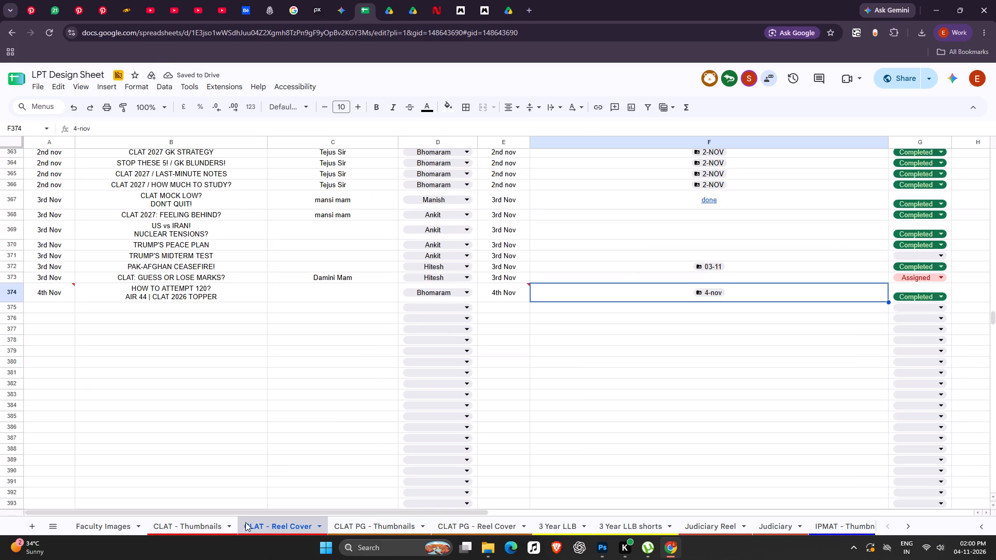
pyautogui.click(398, 518)
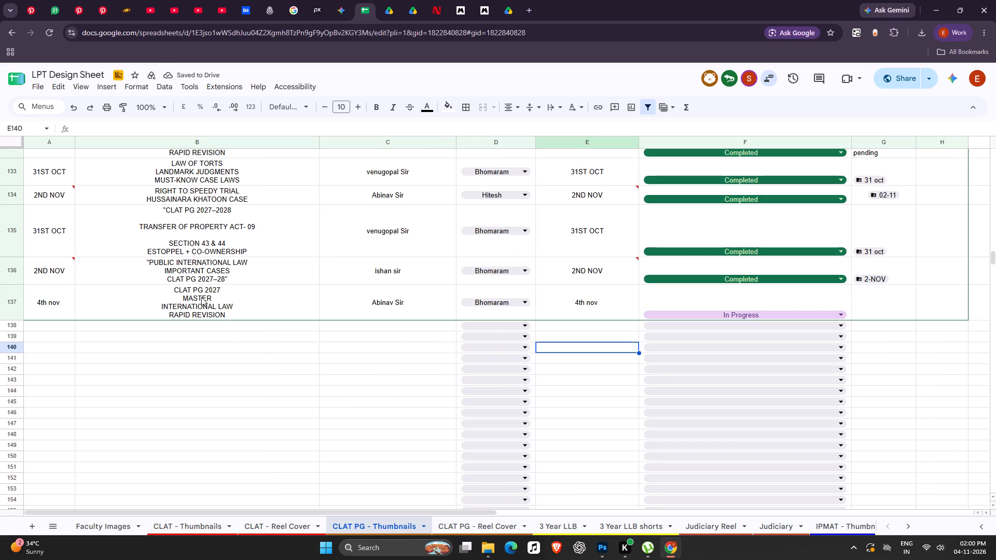
pyautogui.doubleClick(385, 303)
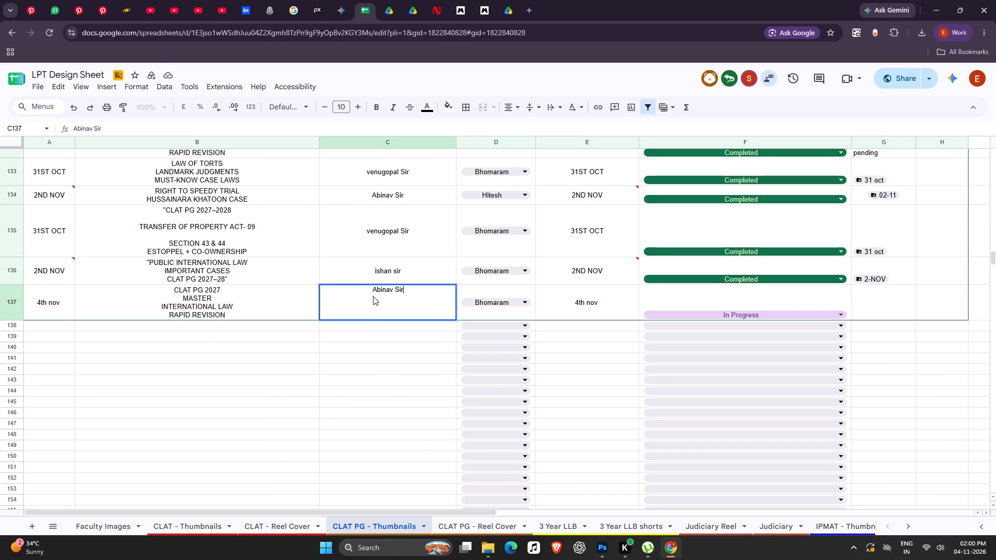
pyautogui.moveTo(367, 290); pyautogui.dragTo(410, 296)
pyautogui.hotkey('ctrl', 'c')
pyautogui.hotkey('ctrl', 'c')
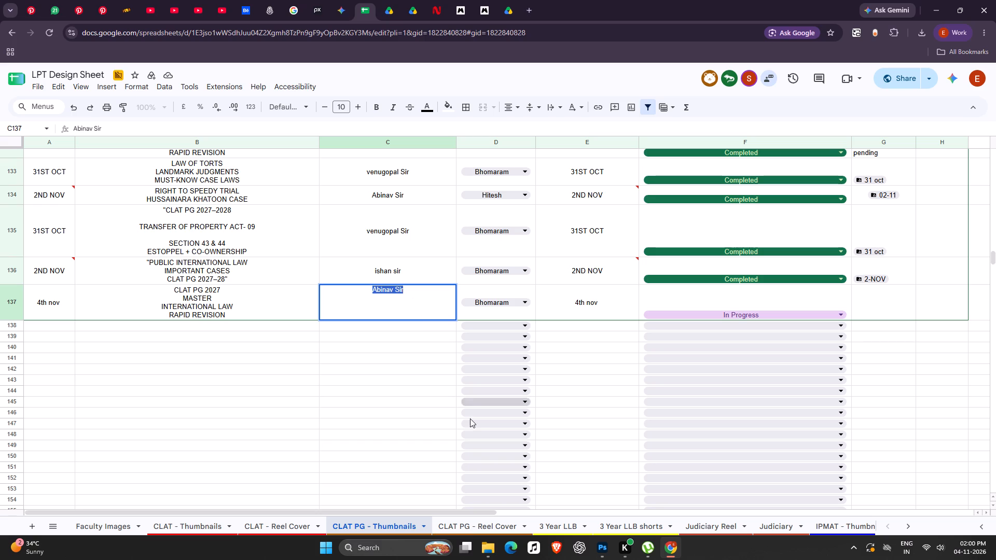
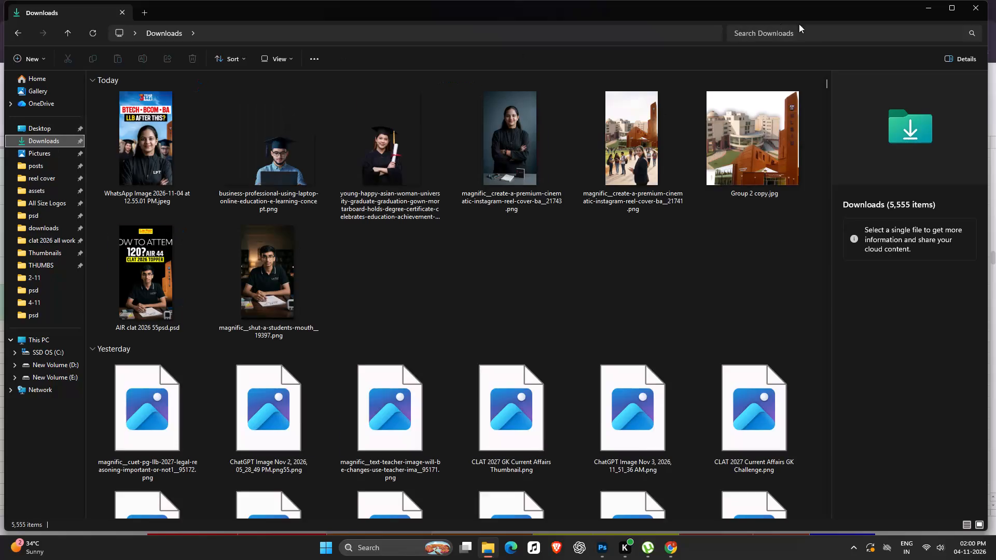
# Search the Downloads folder for the copied presenter name, leaving out the "Sir" title.
pyautogui.click(787, 36)
pyautogui.hotkey('ctrl', 'b')
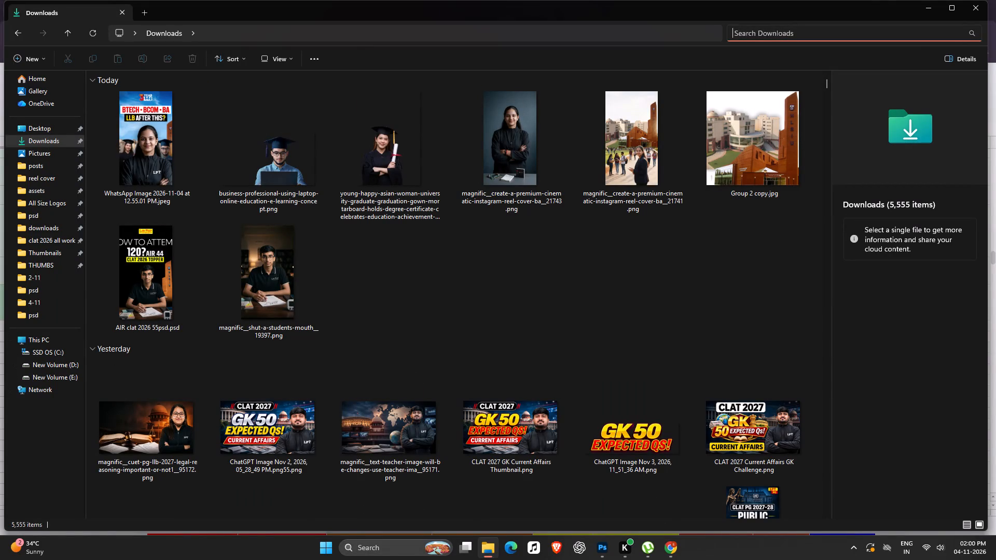
pyautogui.hotkey('ctrl', 'v')
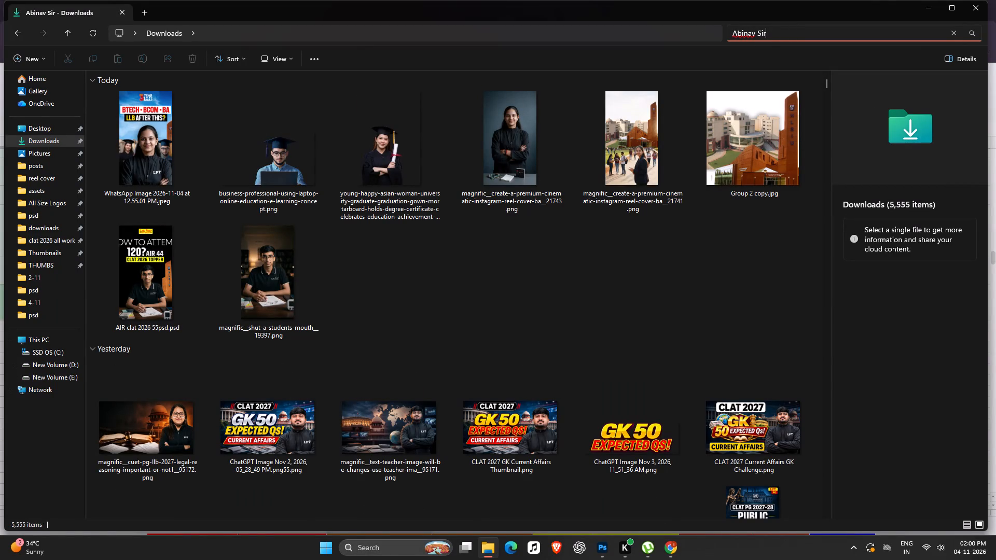
pyautogui.press('BackSpace')
pyautogui.press('BackSpace')
pyautogui.press('BackSpace')
pyautogui.press('BackSpace')
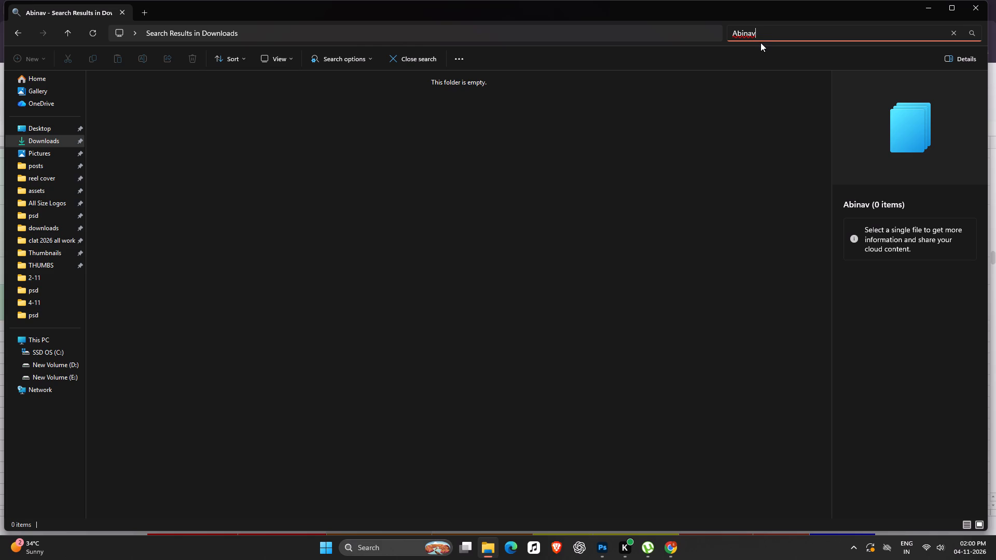
# Open the 02-11 Drive folder linked in the sheet's Hussainara Khatoon Case row, show it as a grid and preview 10.jpg.
pyautogui.hotkey('alt', 'Tab')
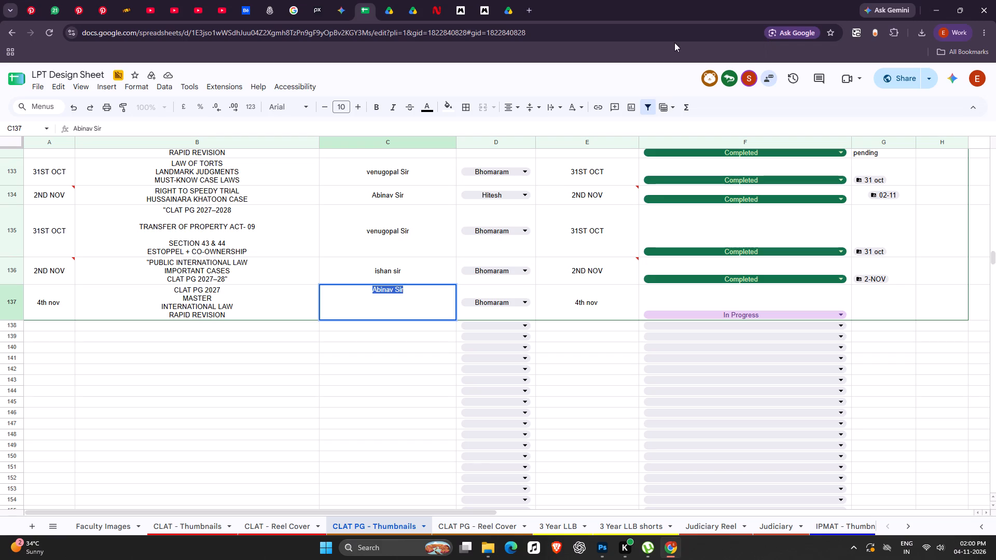
pyautogui.click(395, 295)
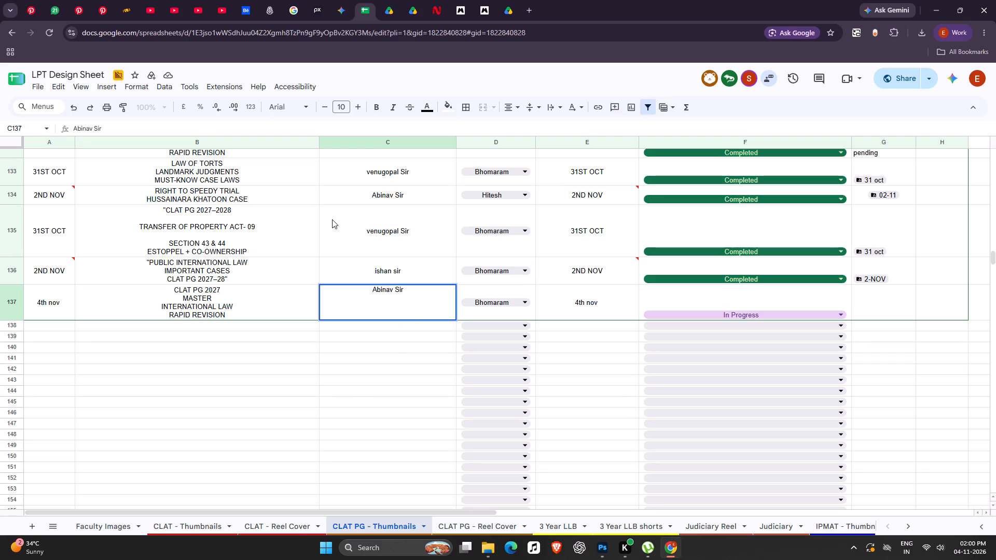
pyautogui.click(890, 196)
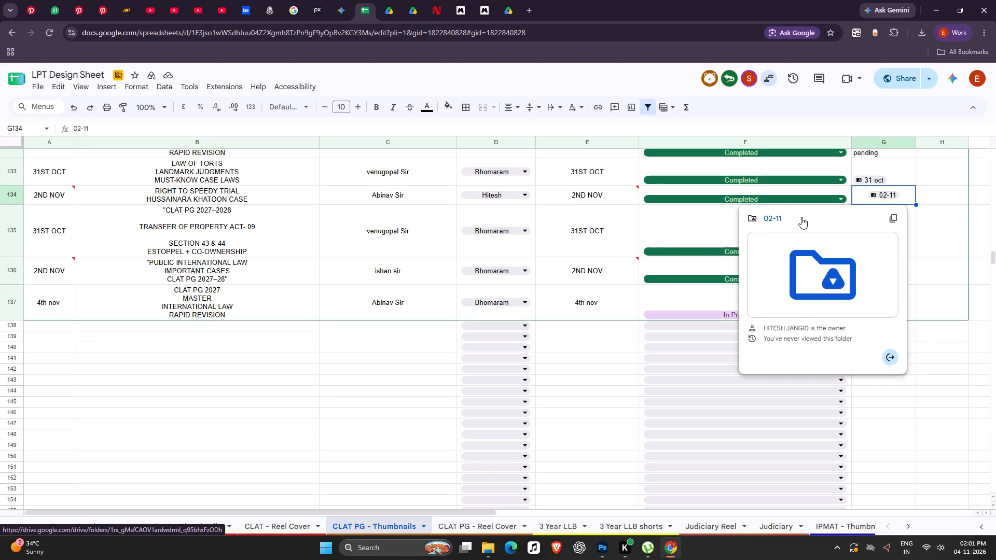
pyautogui.click(799, 250)
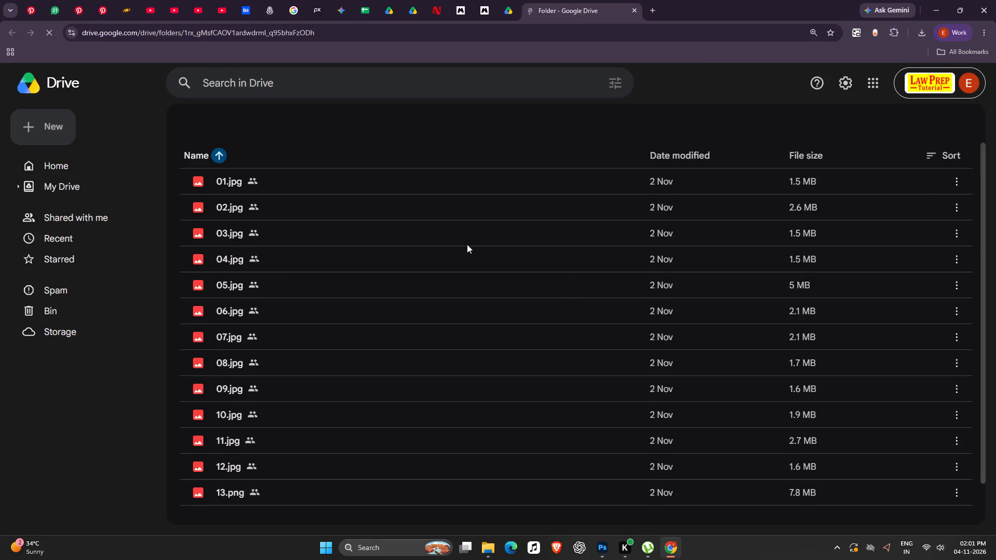
pyautogui.click(921, 125)
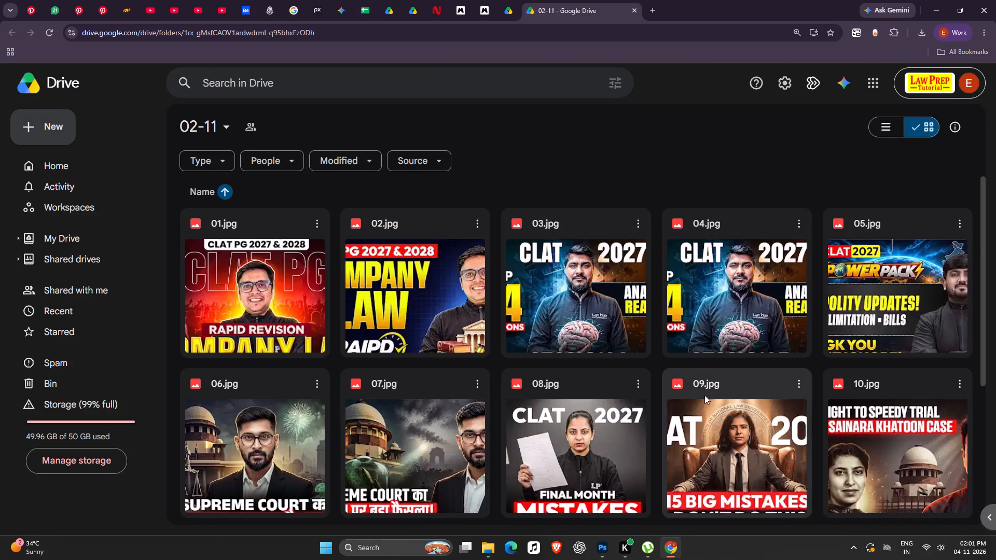
pyautogui.tripleClick(889, 459)
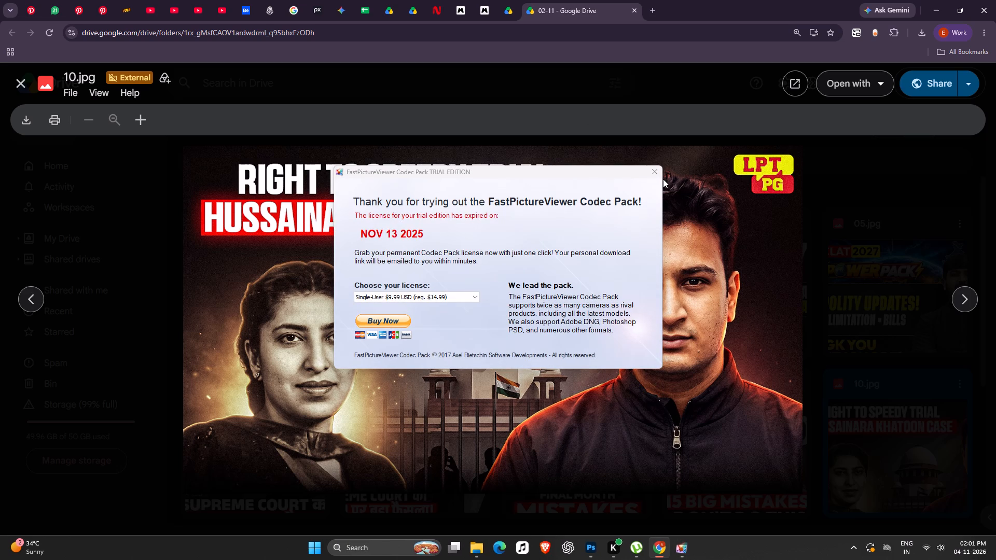
pyautogui.click(655, 172)
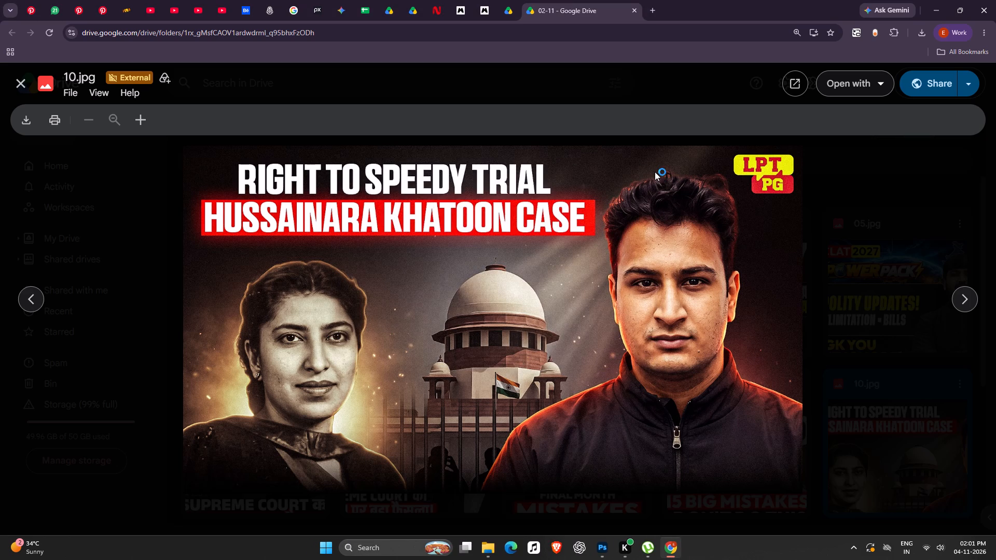
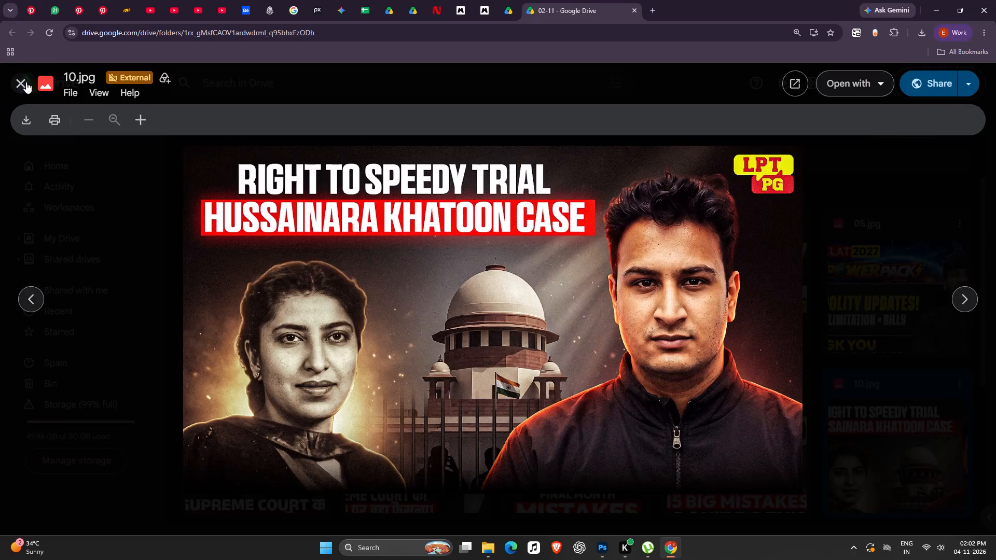
# Look through the 02-11 folder's thumbnails for reference, previewing 01.jpg, 11.jpg, 13.png and 12.jpg one at a time.
pyautogui.click(26, 82)
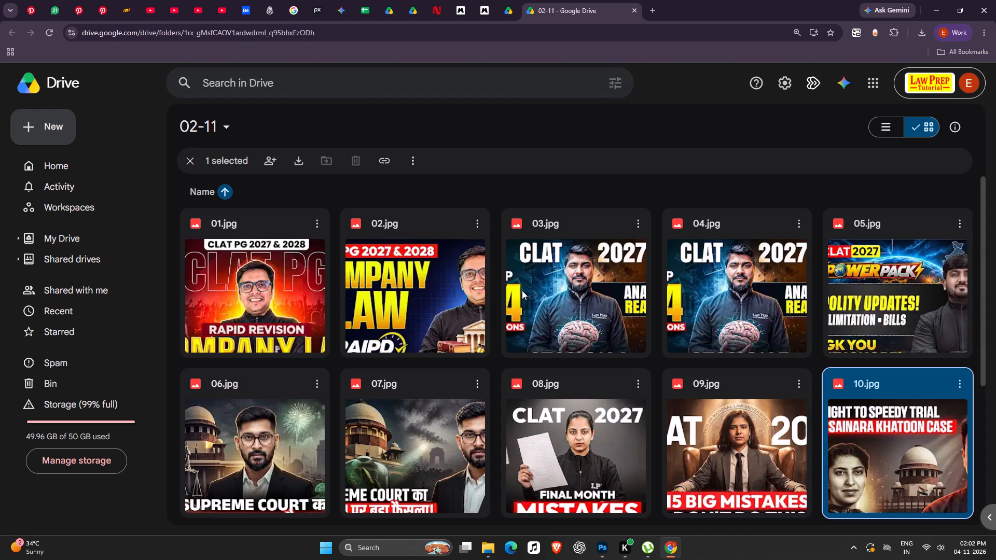
pyautogui.doubleClick(259, 299)
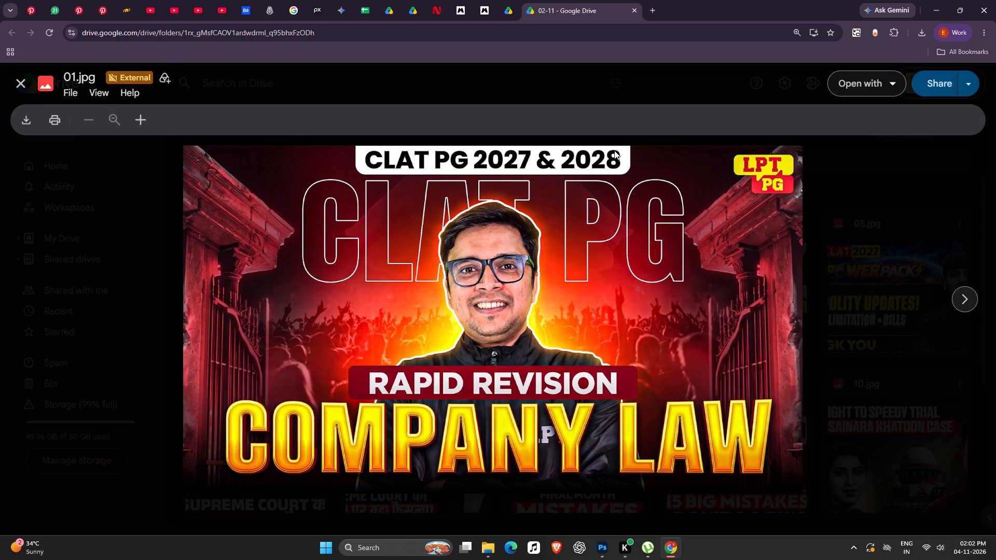
pyautogui.click(23, 79)
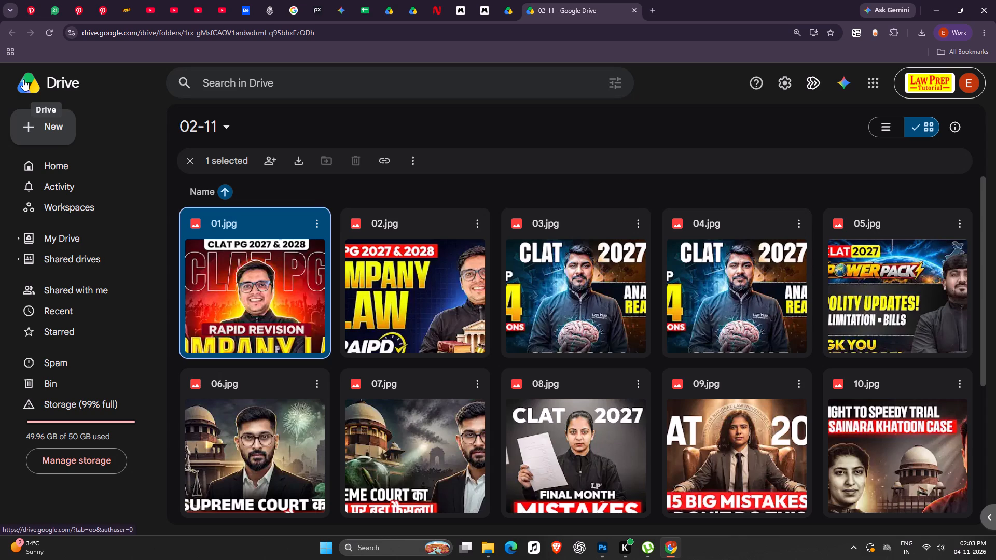
pyautogui.scroll(-6, 487, 301)
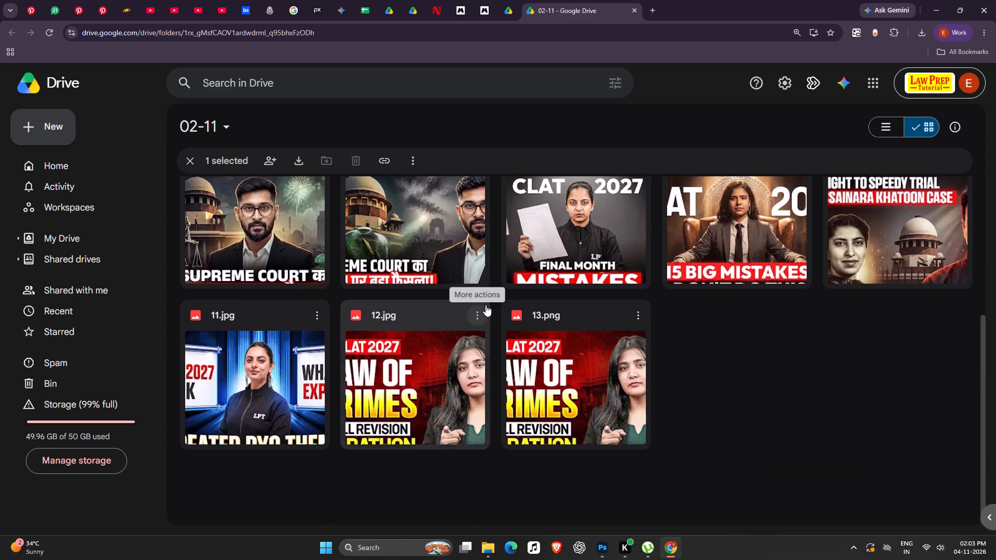
pyautogui.doubleClick(306, 351)
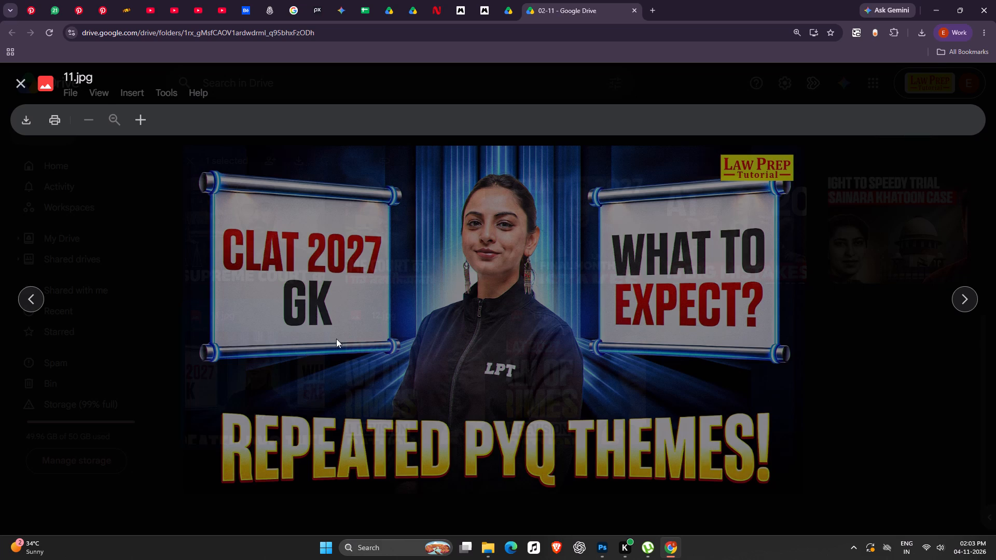
pyautogui.click(27, 80)
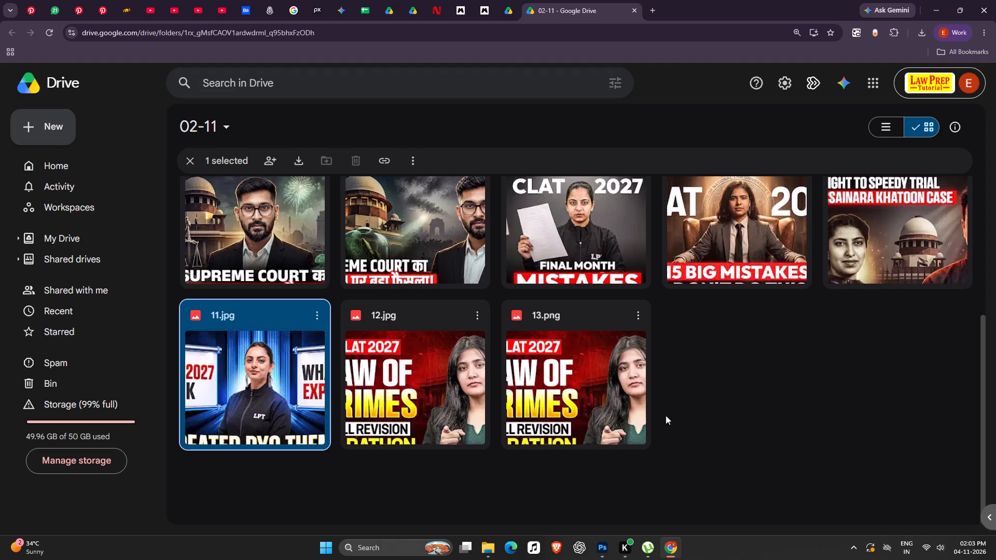
pyautogui.scroll(7, 700, 419)
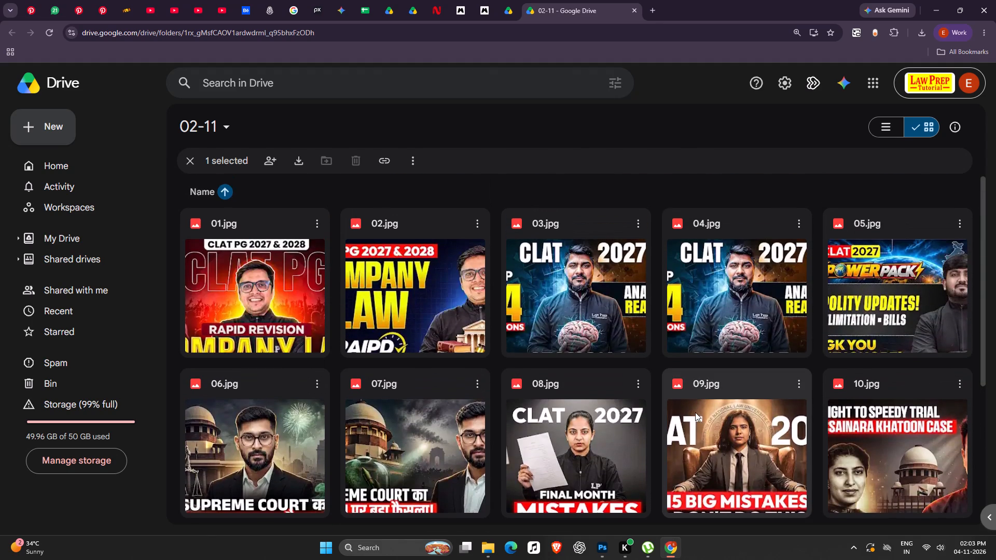
pyautogui.scroll(-7, 691, 409)
pyautogui.scroll(6, 689, 406)
pyautogui.scroll(-2, 687, 403)
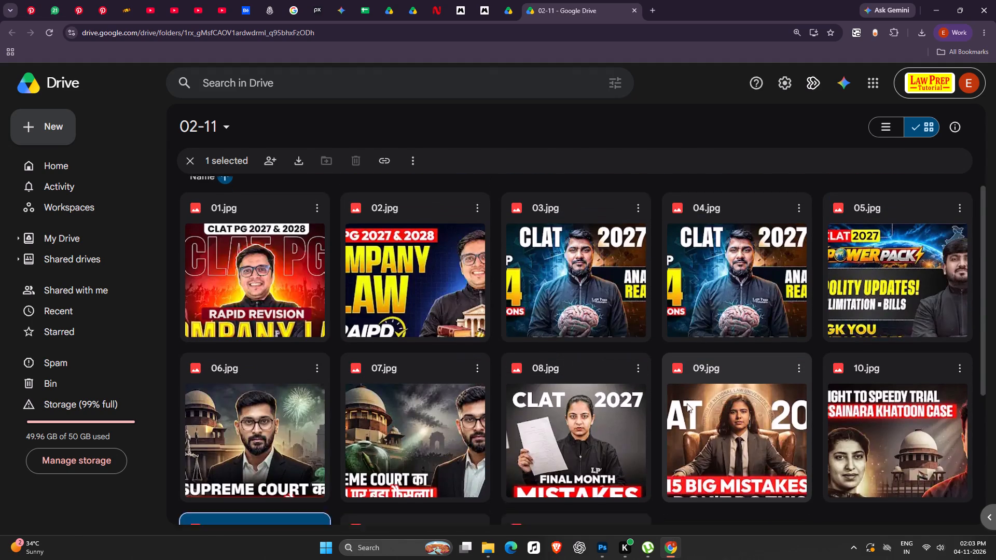
pyautogui.scroll(-2, 687, 403)
pyautogui.doubleClick(612, 402)
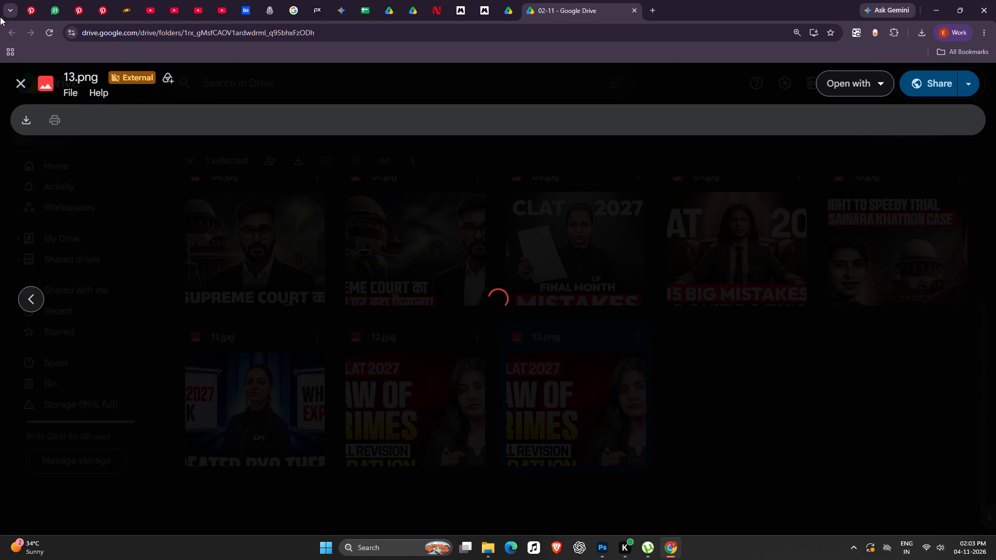
pyautogui.click(9, 78)
pyautogui.doubleClick(378, 361)
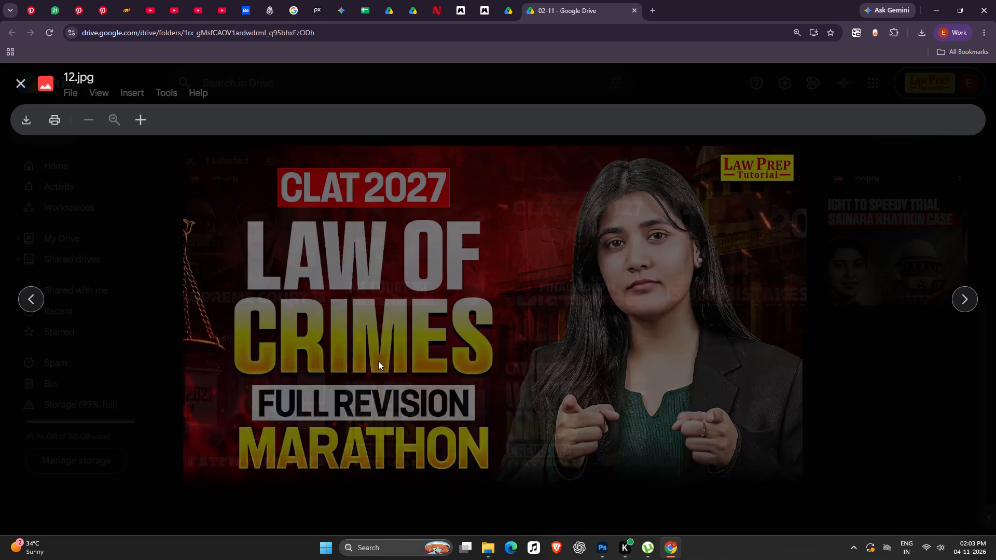
pyautogui.click(25, 85)
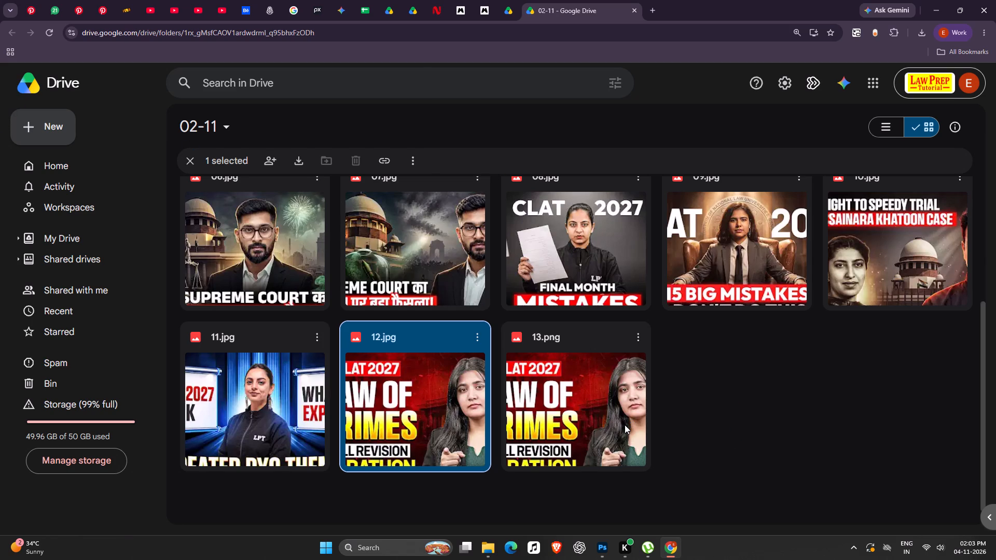
# Switch to Photoshop and start a new document from the recent custom 1080 x 1920 px at 72 ppi preset.
pyautogui.click(600, 545)
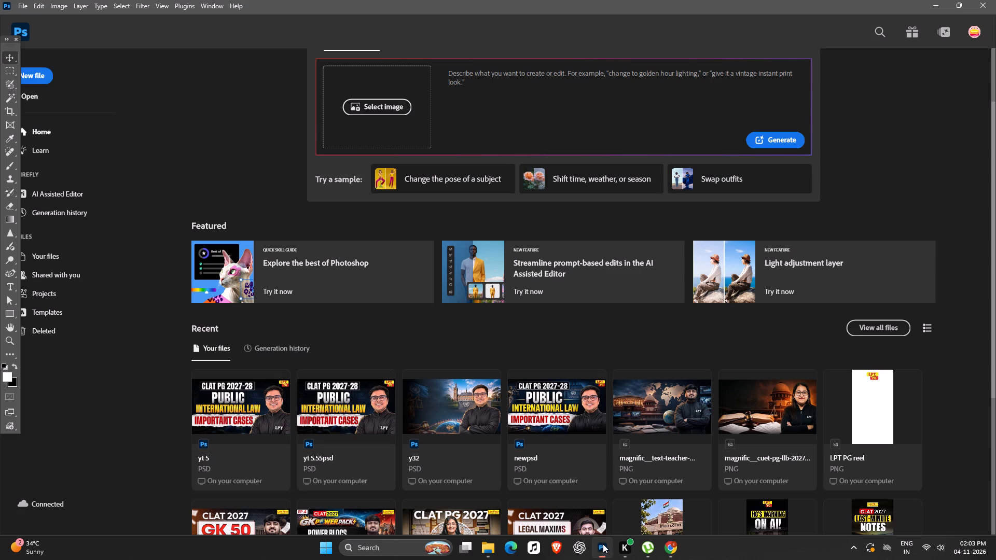
pyautogui.hotkey('ctrl', 'n')
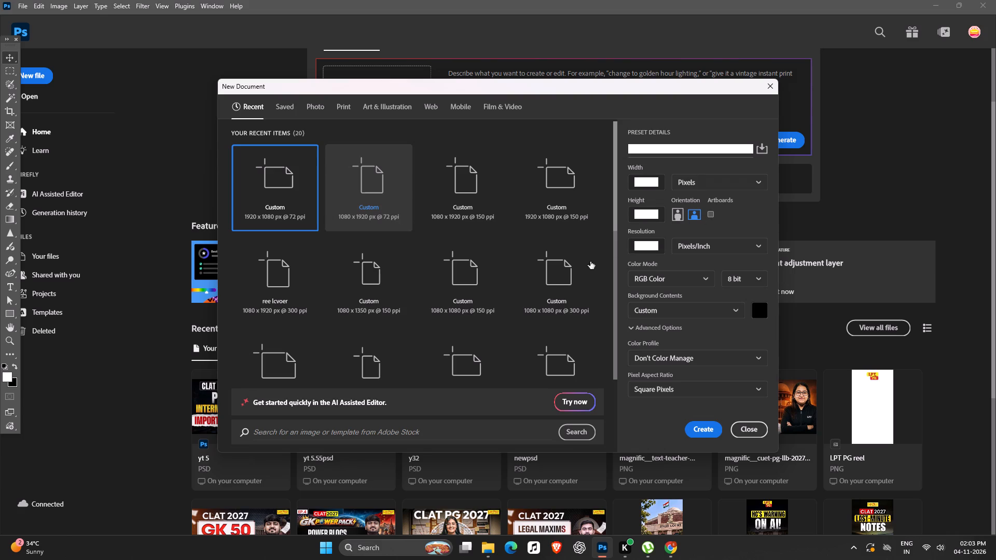
pyautogui.click(377, 202)
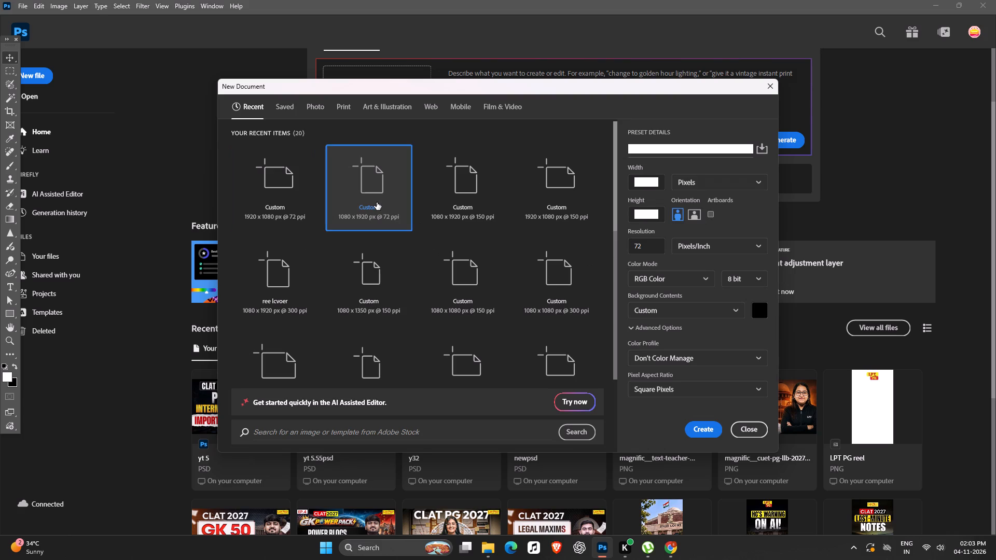
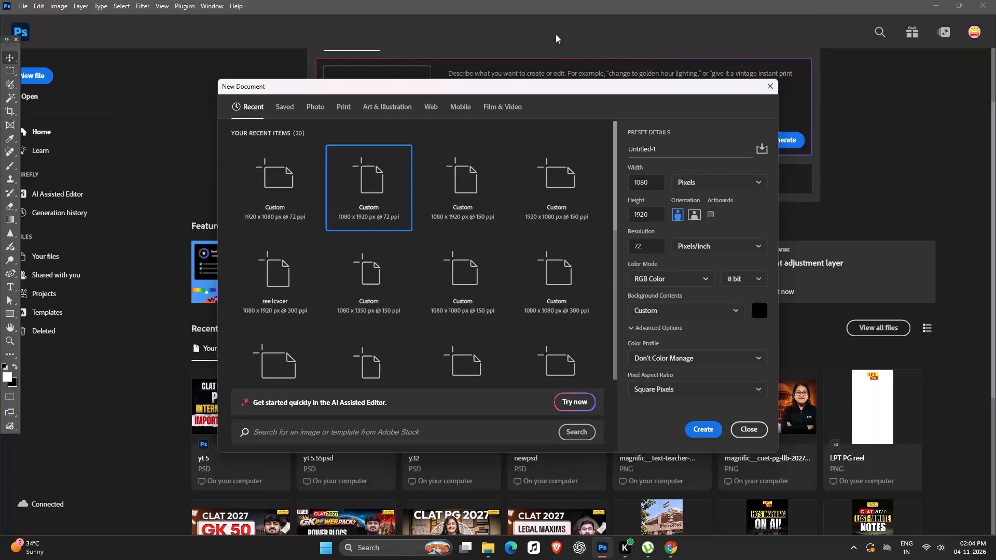
pyautogui.click(696, 213)
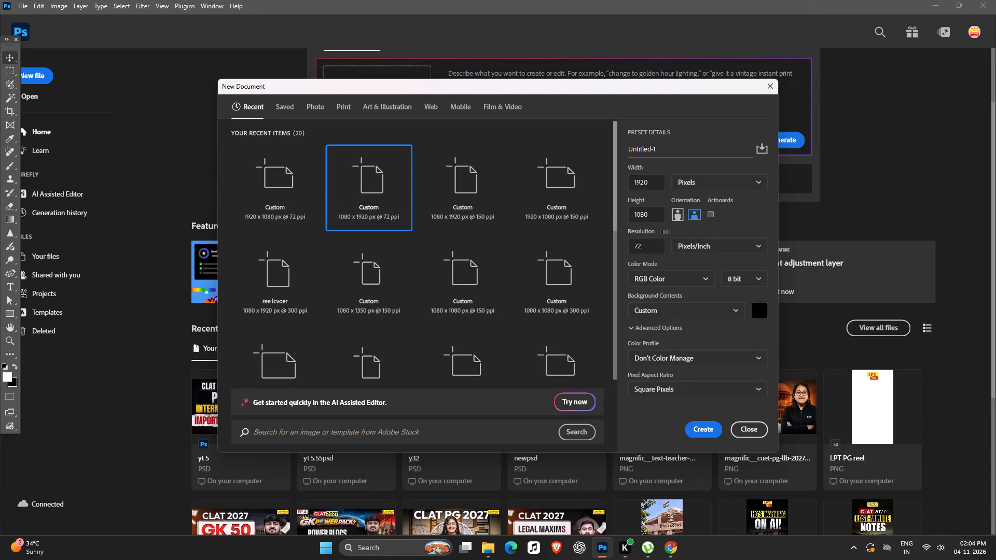
pyautogui.moveTo(646, 246); pyautogui.dragTo(628, 250)
pyautogui.press('BackSpace')
pyautogui.press('BackSpace')
pyautogui.write('300')
pyautogui.press('Return')
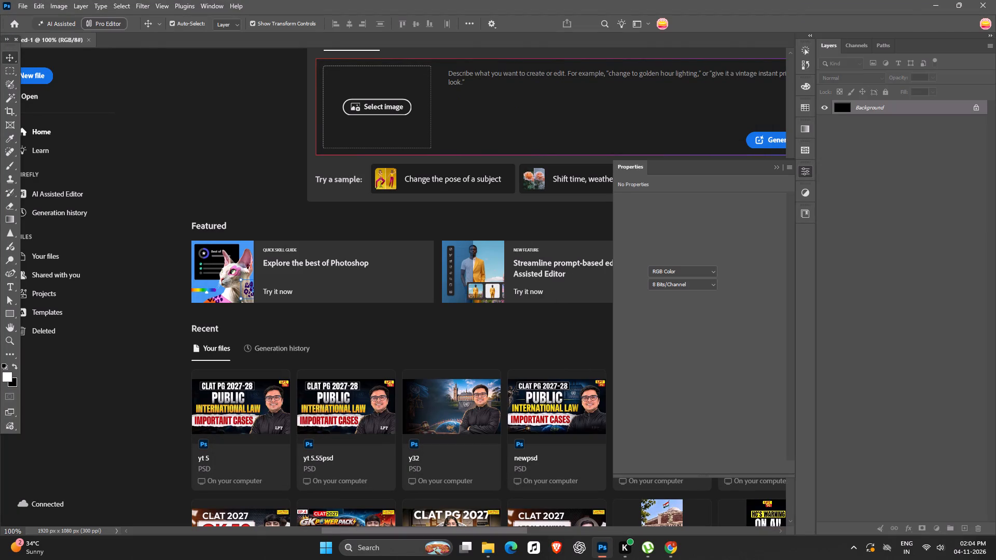
pyautogui.keyDown('ctrl'); pyautogui.scroll(-5, 304, 242); pyautogui.keyUp('ctrl')
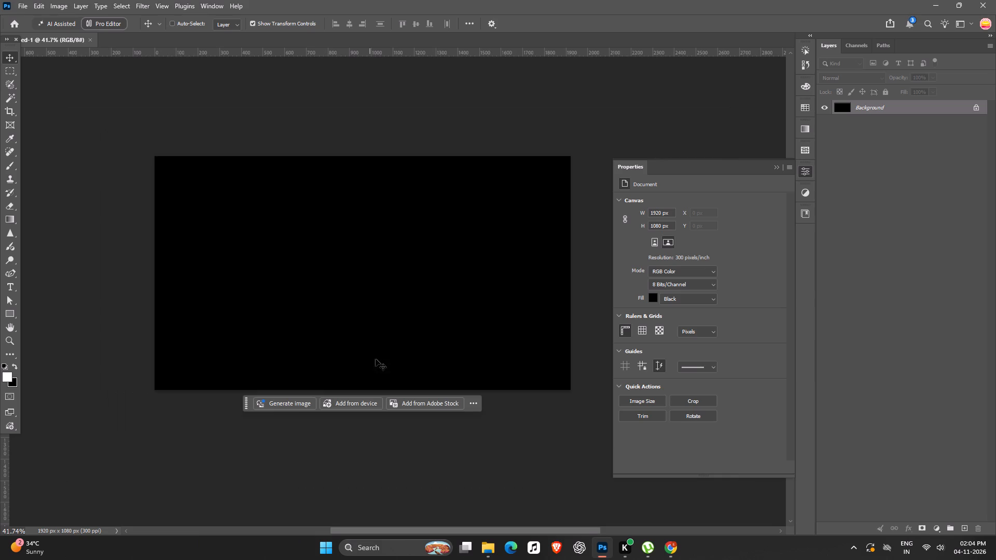
pyautogui.press('space')
pyautogui.press('space')
pyautogui.press('space')
pyautogui.press('space')
pyautogui.press('space')
pyautogui.moveTo(377, 268); pyautogui.dragTo(392, 268)
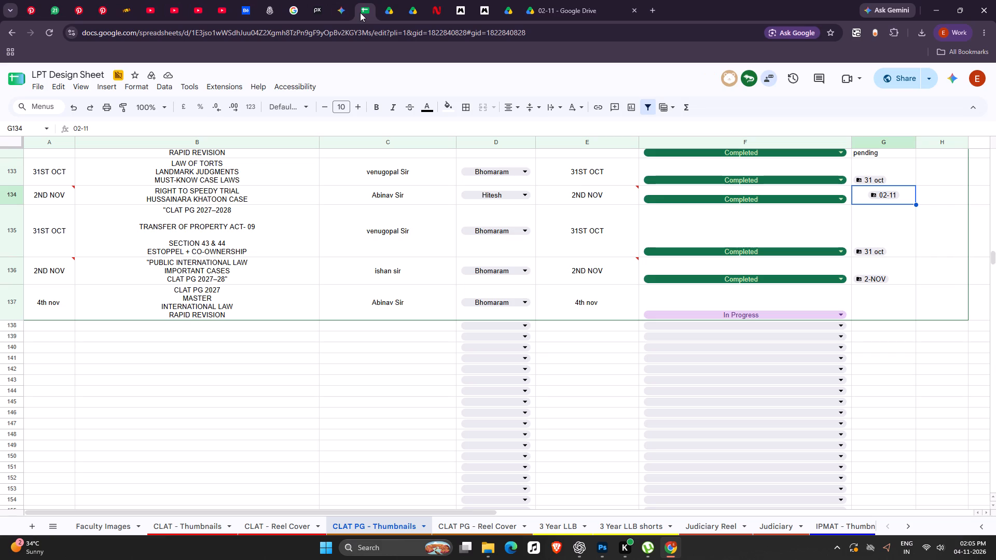
pyautogui.doubleClick(208, 298)
pyautogui.moveTo(158, 290); pyautogui.dragTo(246, 296)
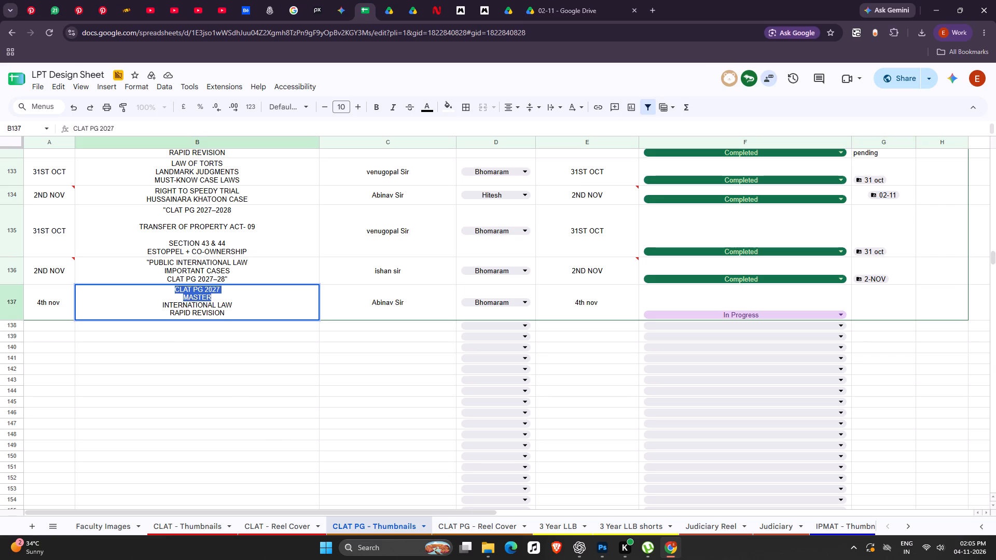
pyautogui.moveTo(246, 296); pyautogui.dragTo(250, 328)
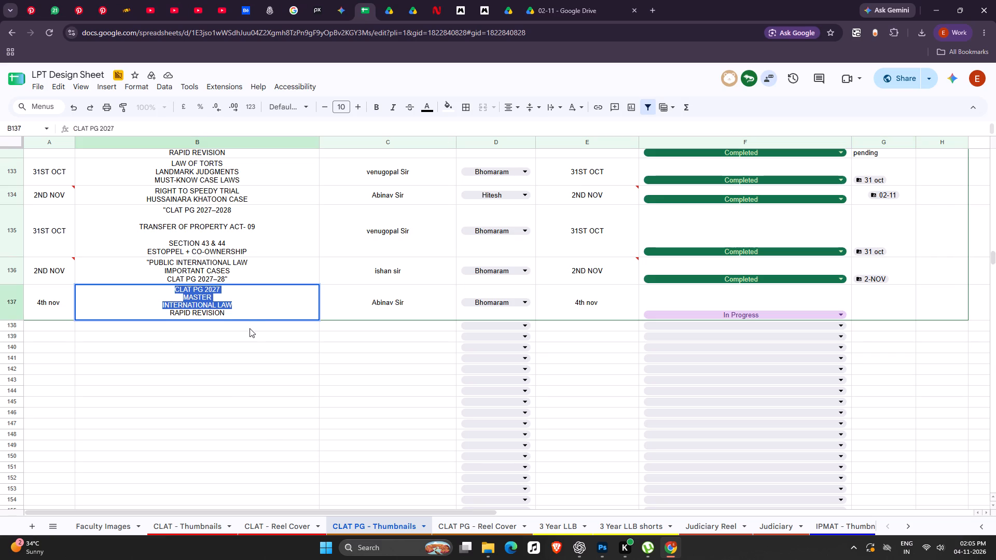
pyautogui.hotkey('ctrl', 'c')
pyautogui.hotkey('ctrl', 'c')
# Search YouTube for the copied "CLAT PG 2027 MASTER INTERNATIONAL LAW RAPID REVISION" title and browse the results' thumbnails for design reference.
pyautogui.click(216, 0)
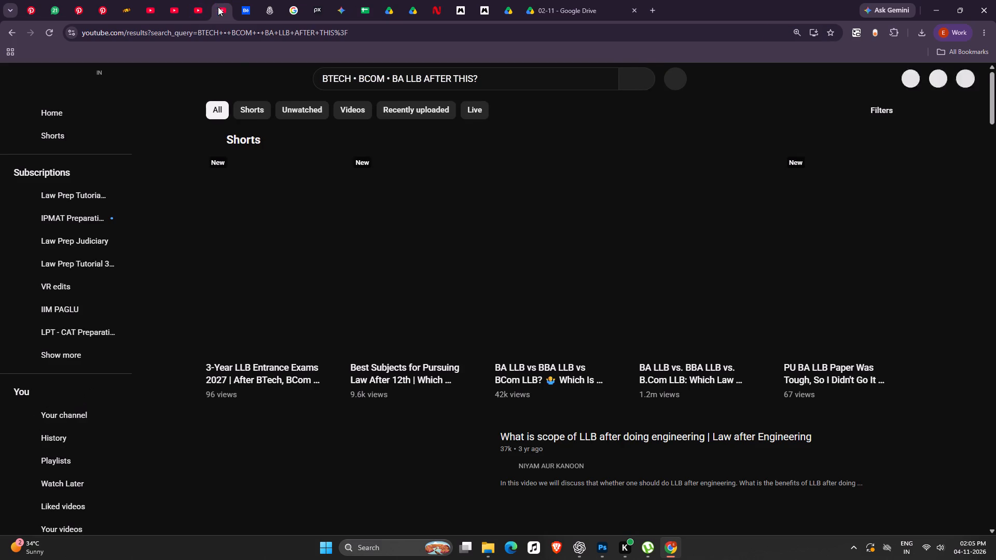
pyautogui.click(618, 78)
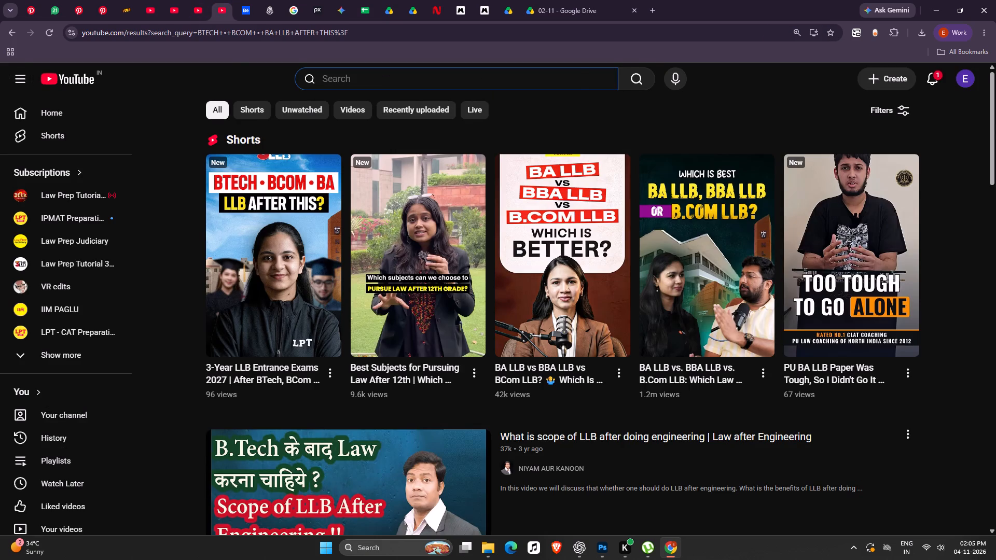
pyautogui.hotkey('ctrl', 'v')
pyautogui.press('Return')
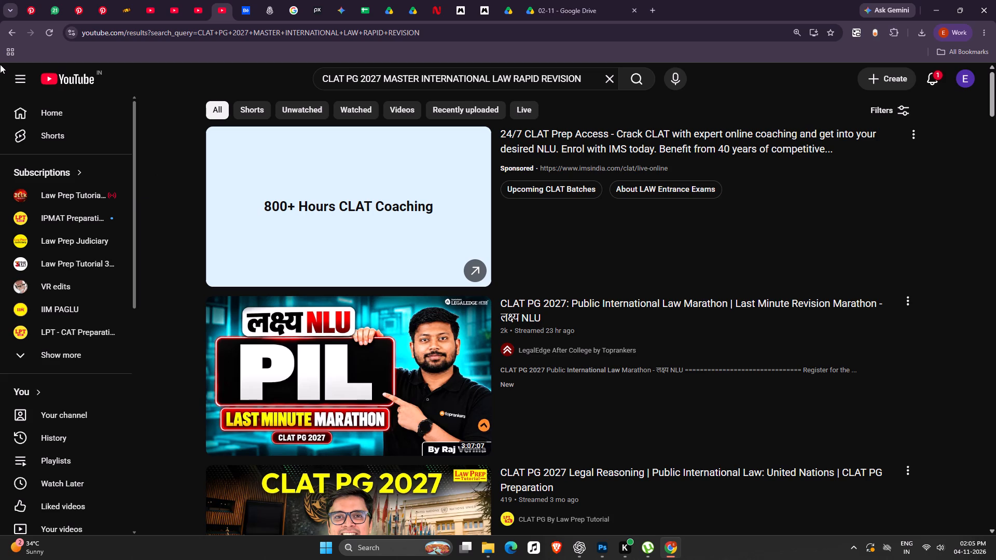
pyautogui.scroll(-5, 902, 255)
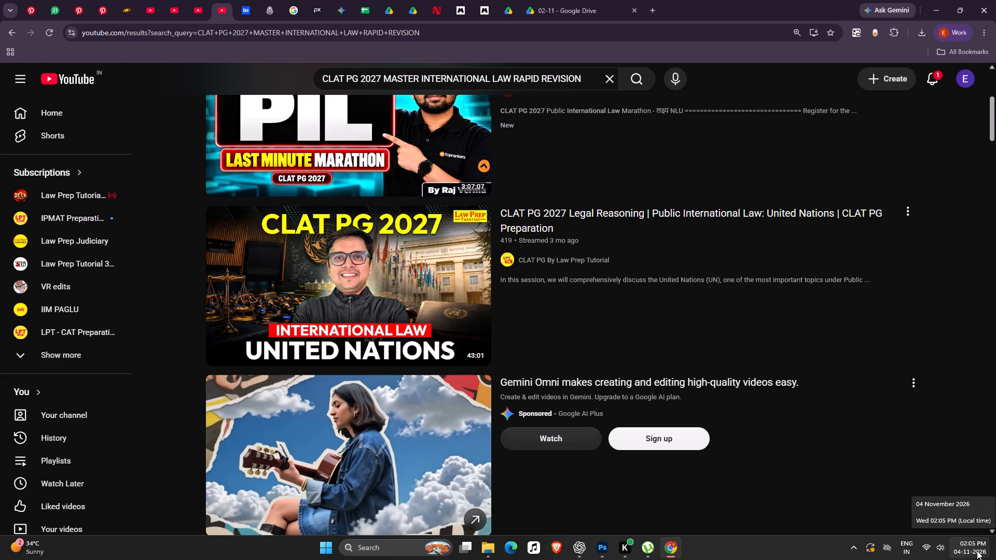
pyautogui.scroll(-3, 977, 551)
pyautogui.scroll(1, 977, 551)
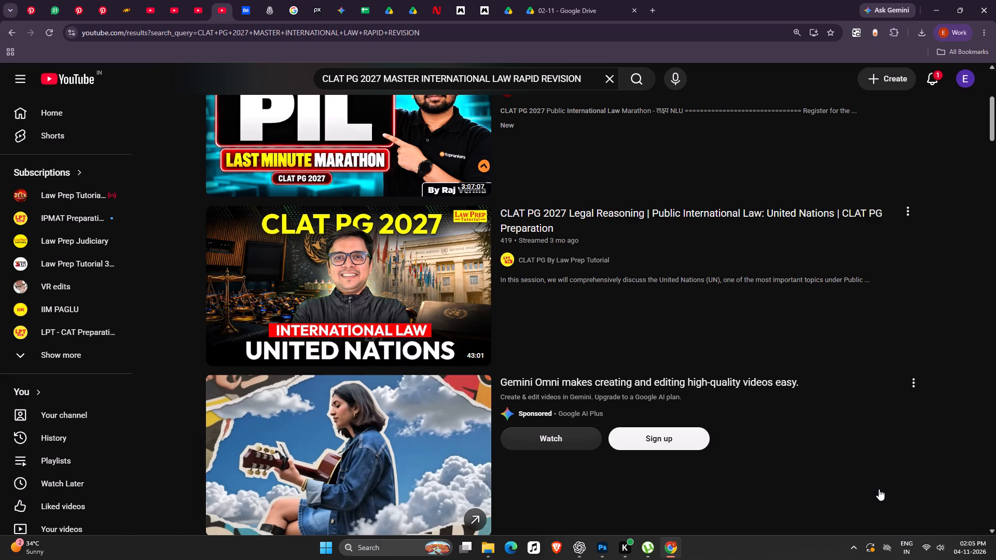
pyautogui.scroll(-5, 881, 470)
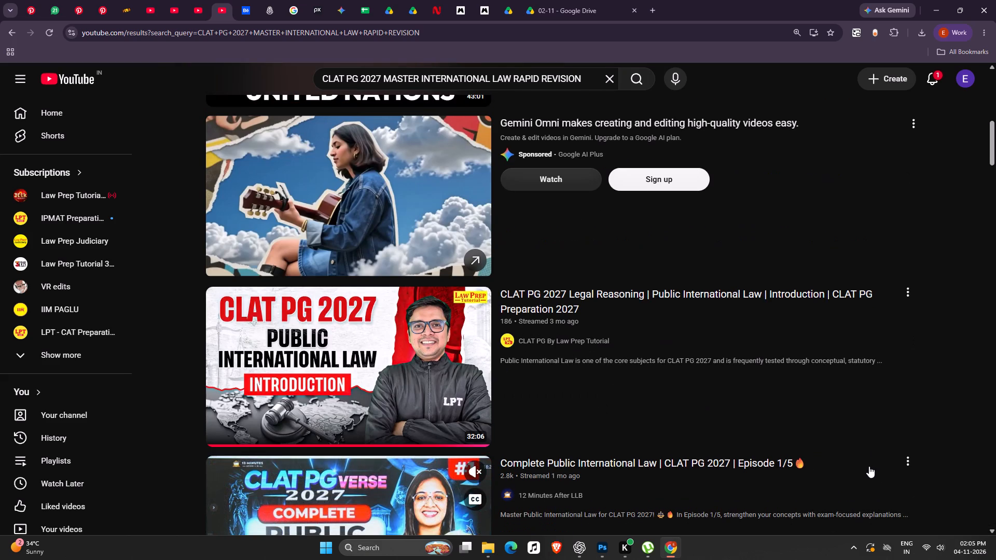
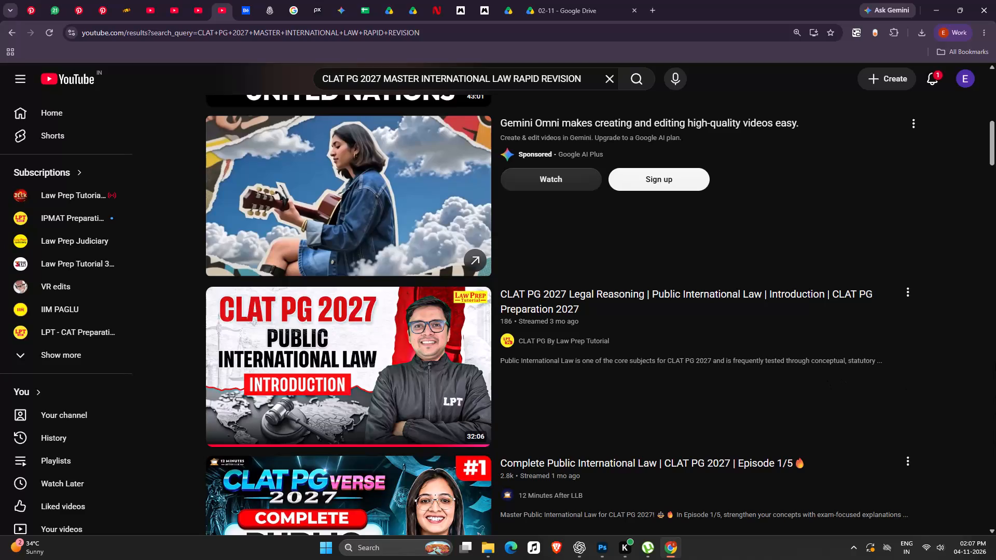
# Examine further CLAT PG 2027 International Law video thumbnails in the YouTube results for layout, title and presenter styling reference.
pyautogui.scroll(-9, 995, 362)
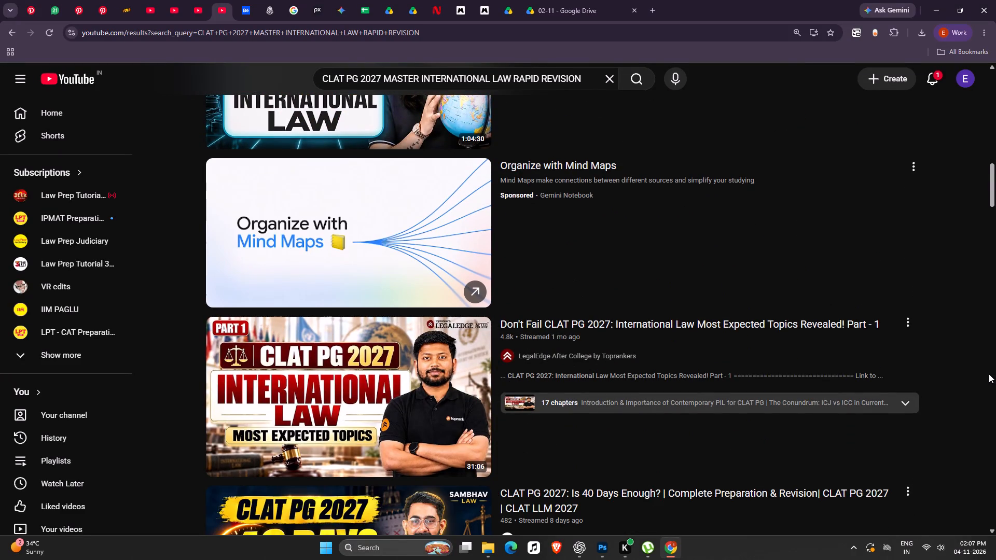
pyautogui.scroll(-6, 989, 374)
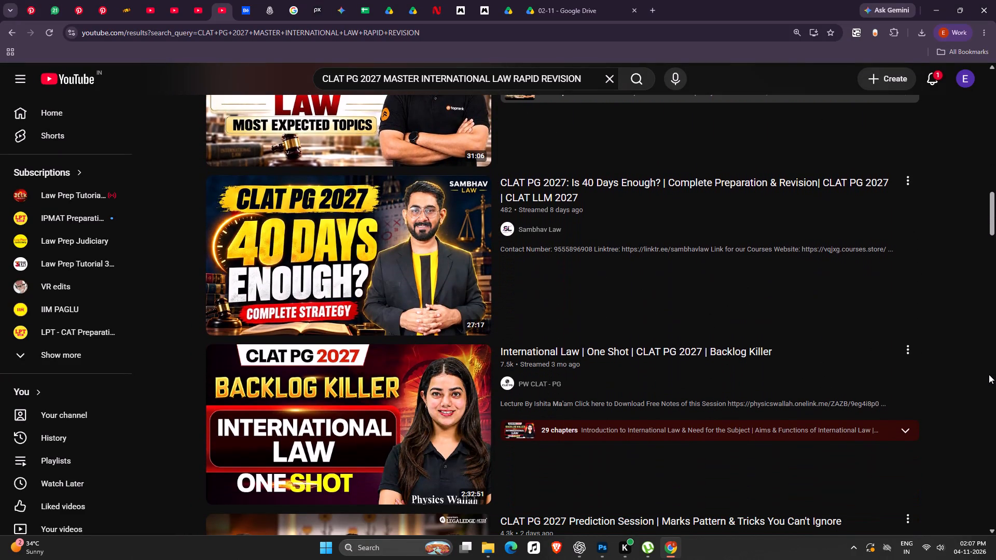
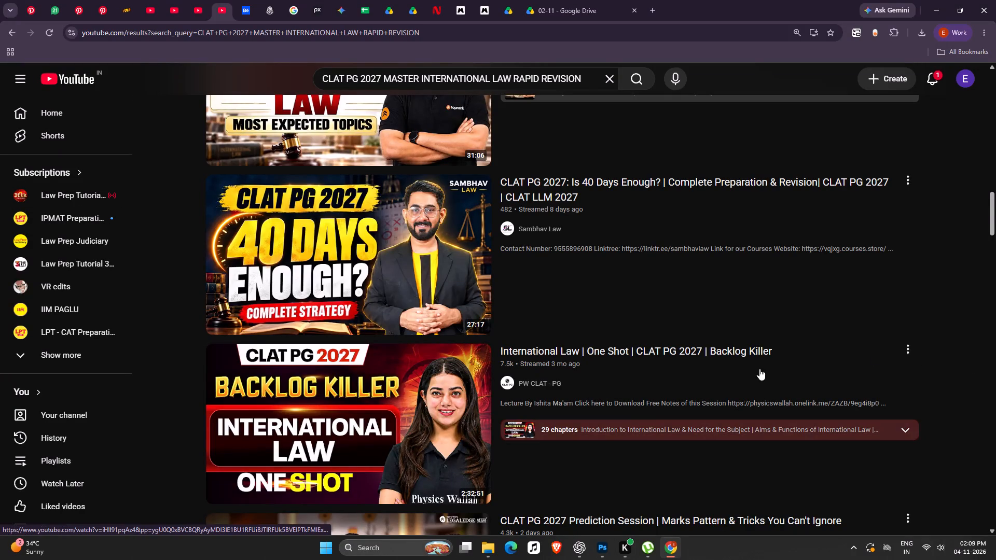
# Look further through the CLAT PG 2027 video and Shorts thumbnails in the YouTube results for title and layout reference.
pyautogui.scroll(-8, 757, 369)
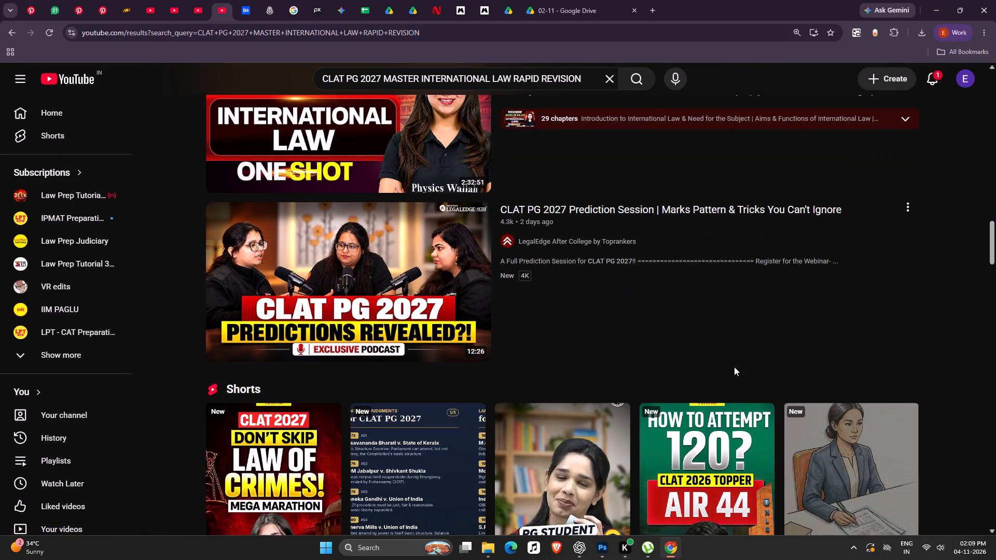
pyautogui.scroll(-3, 734, 367)
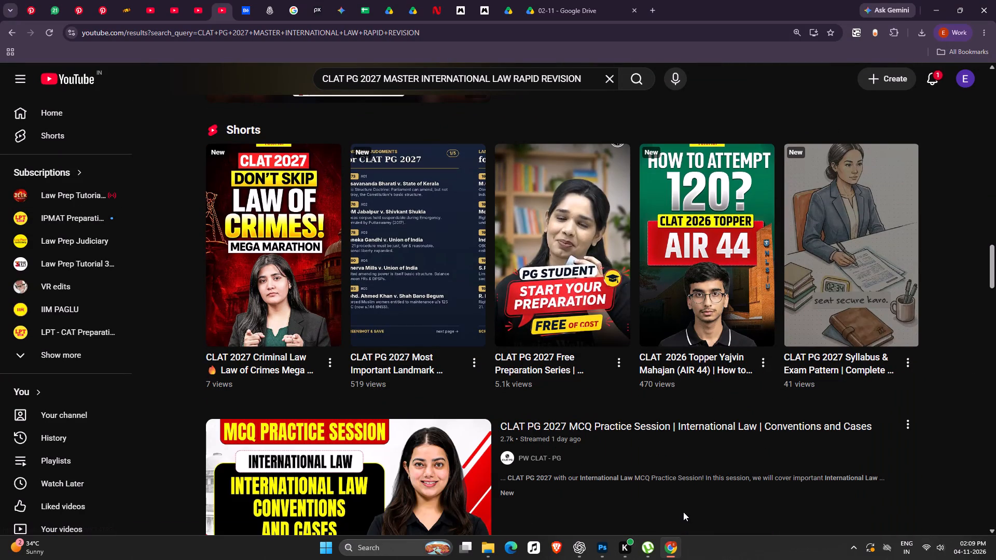
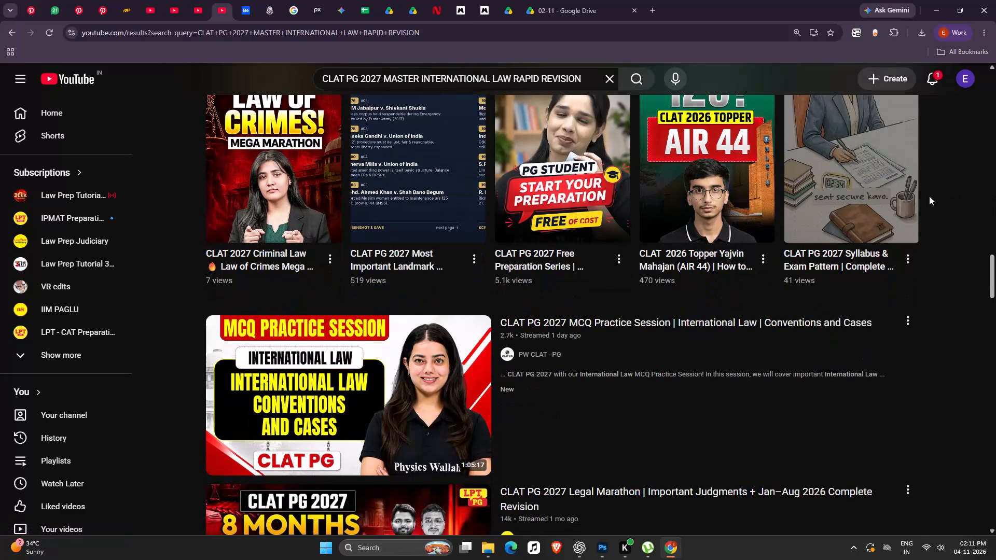
# Look through the remaining CLAT PG 2027 video and Shorts thumbnails in the YouTube results for layout reference.
pyautogui.scroll(-7, 915, 192)
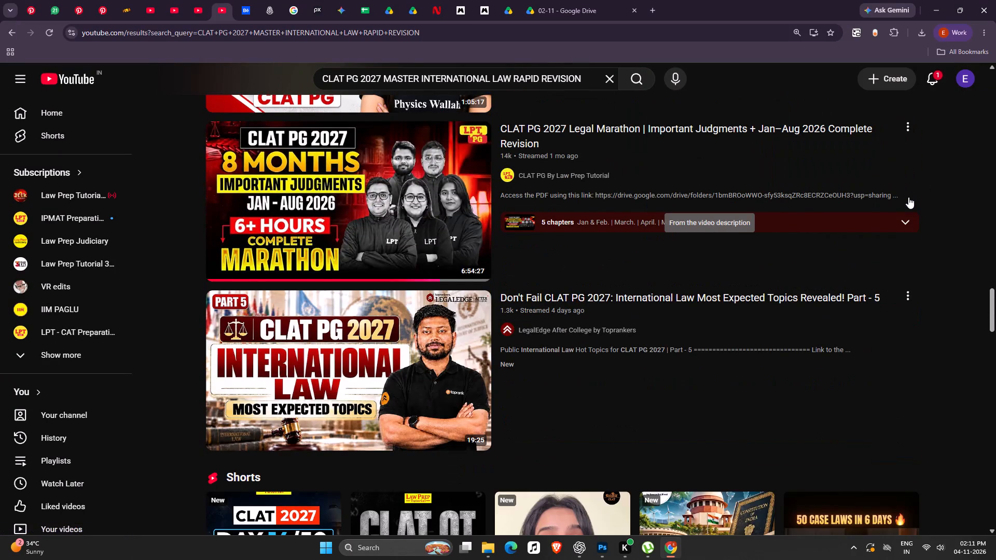
pyautogui.scroll(-4, 908, 198)
pyautogui.scroll(-6, 956, 272)
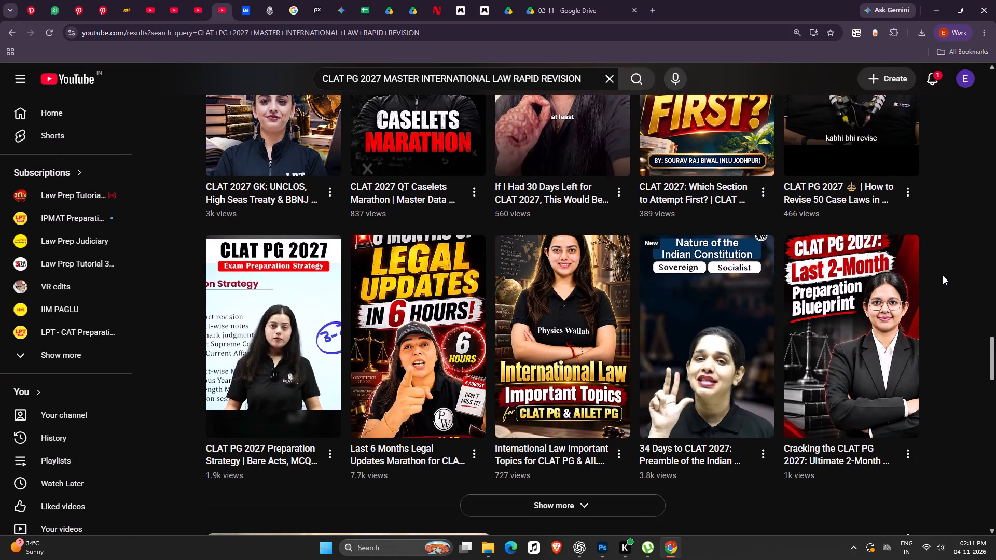
pyautogui.scroll(-8, 936, 275)
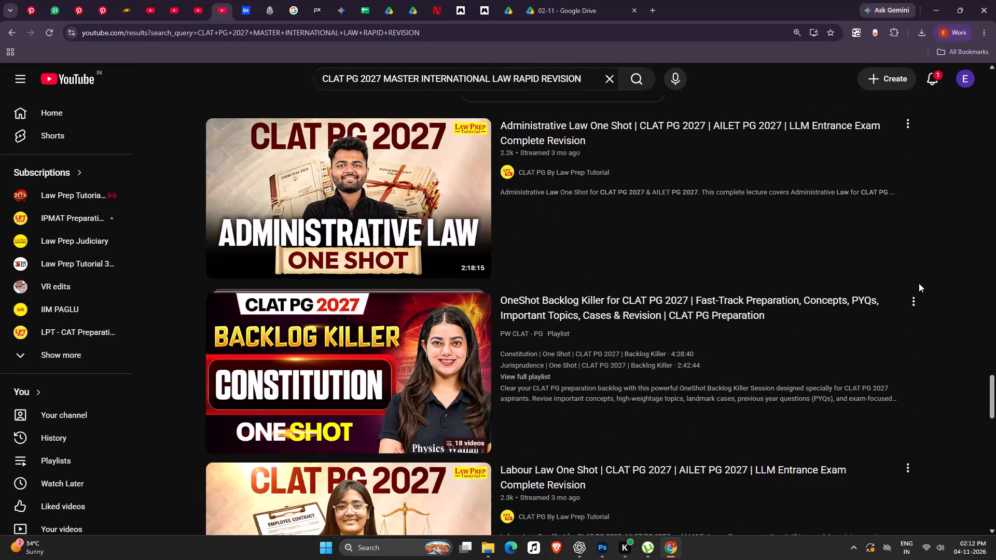
pyautogui.scroll(-4, 864, 282)
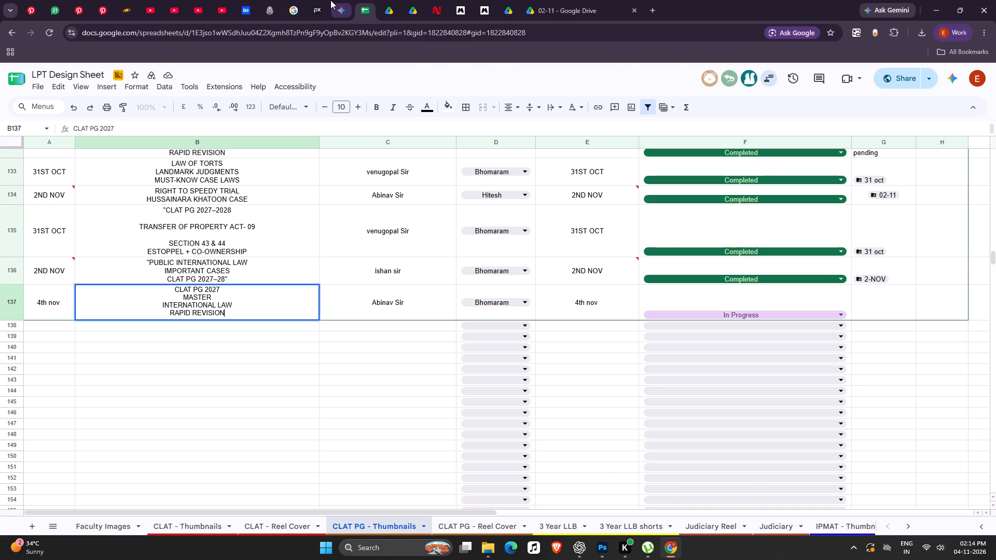
pyautogui.click(230, 0)
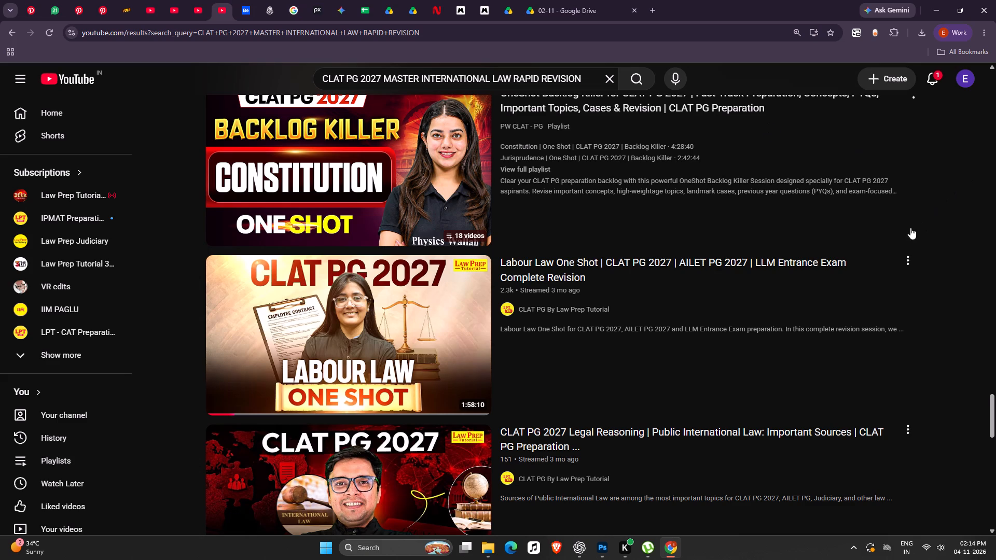
pyautogui.scroll(-5, 908, 302)
pyautogui.scroll(1, 907, 302)
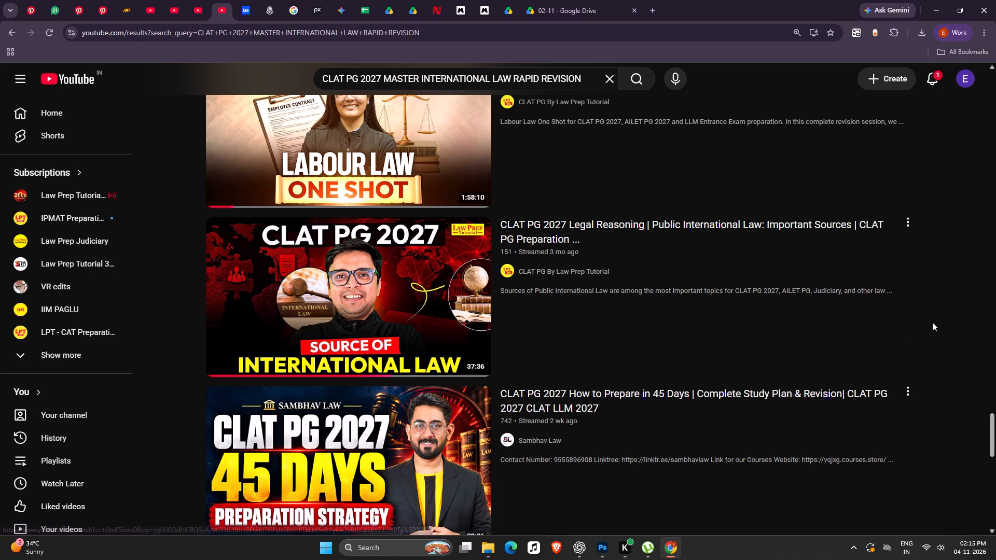
pyautogui.scroll(-6, 931, 322)
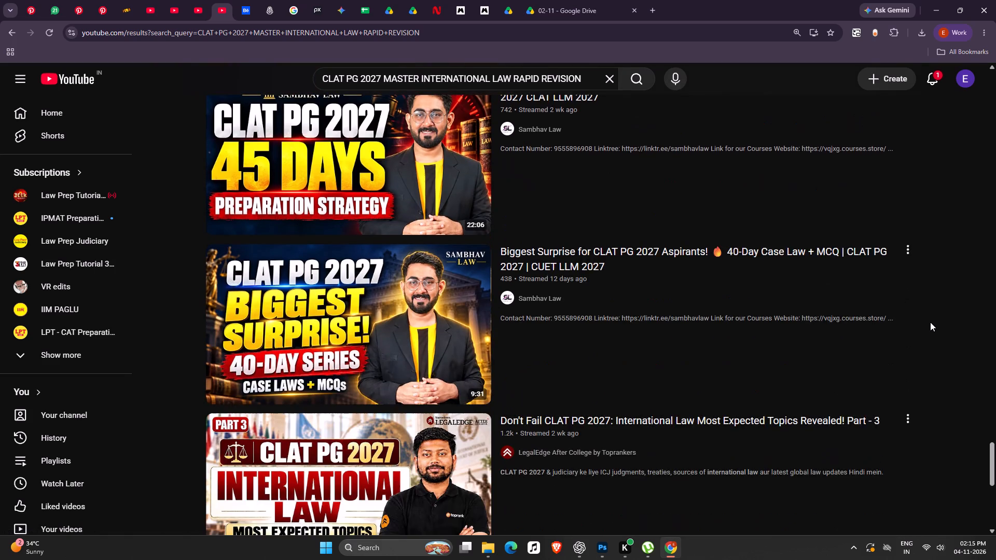
pyautogui.scroll(-3, 930, 322)
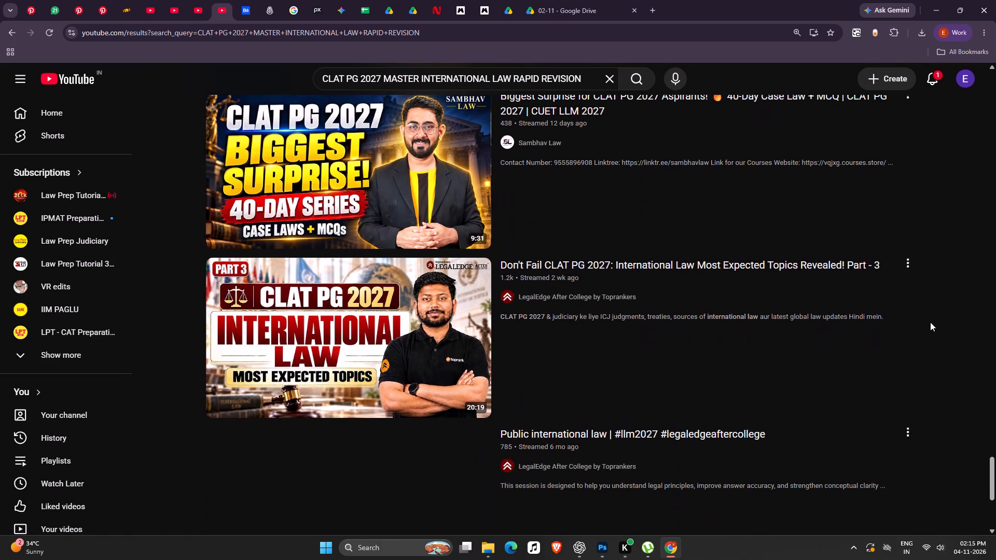
pyautogui.scroll(-6, 930, 322)
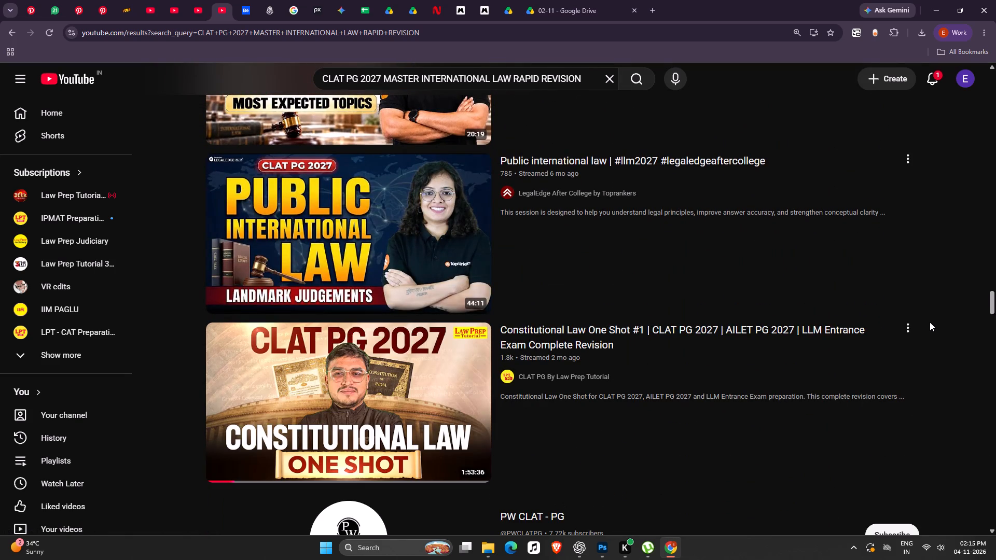
pyautogui.scroll(-6, 930, 322)
pyautogui.scroll(3, 923, 299)
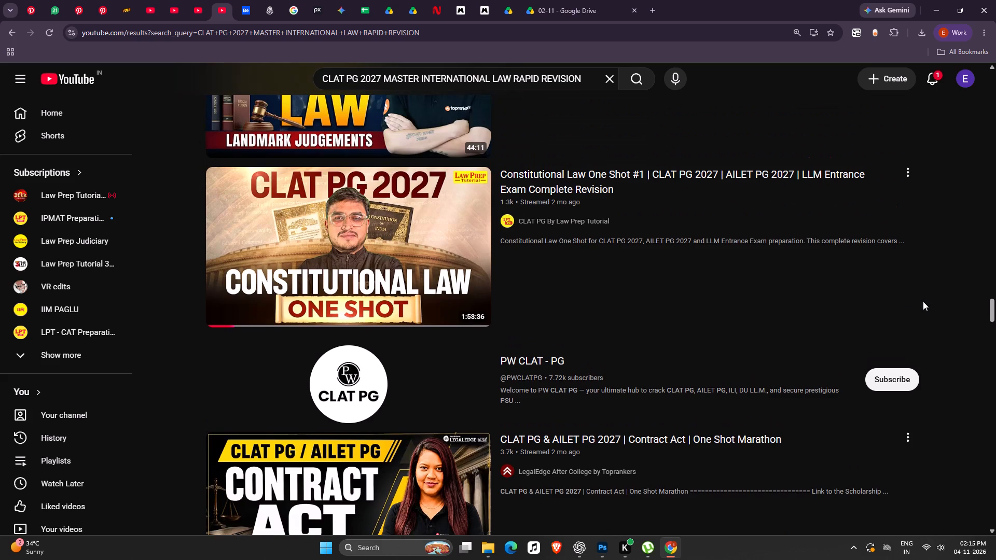
pyautogui.scroll(-3, 919, 309)
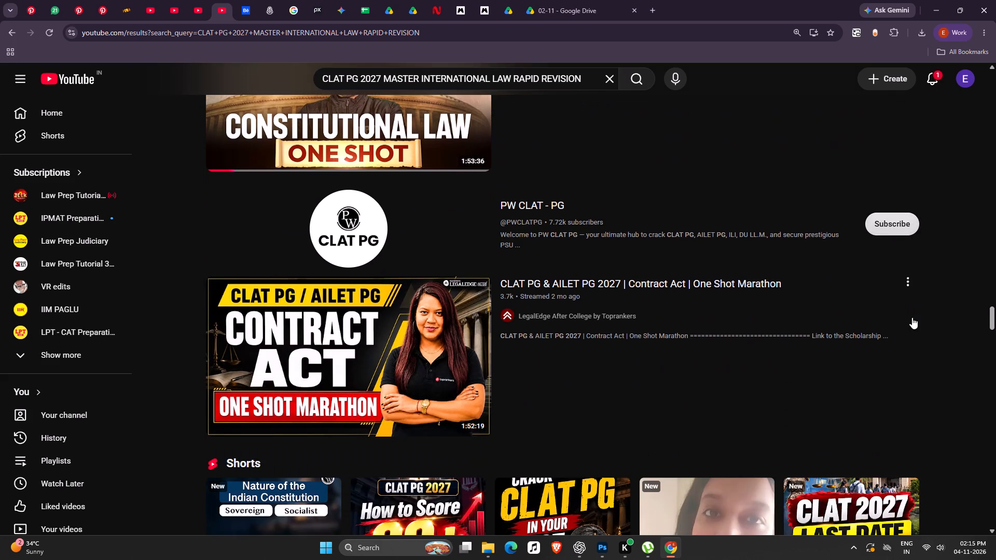
pyautogui.scroll(-11, 910, 319)
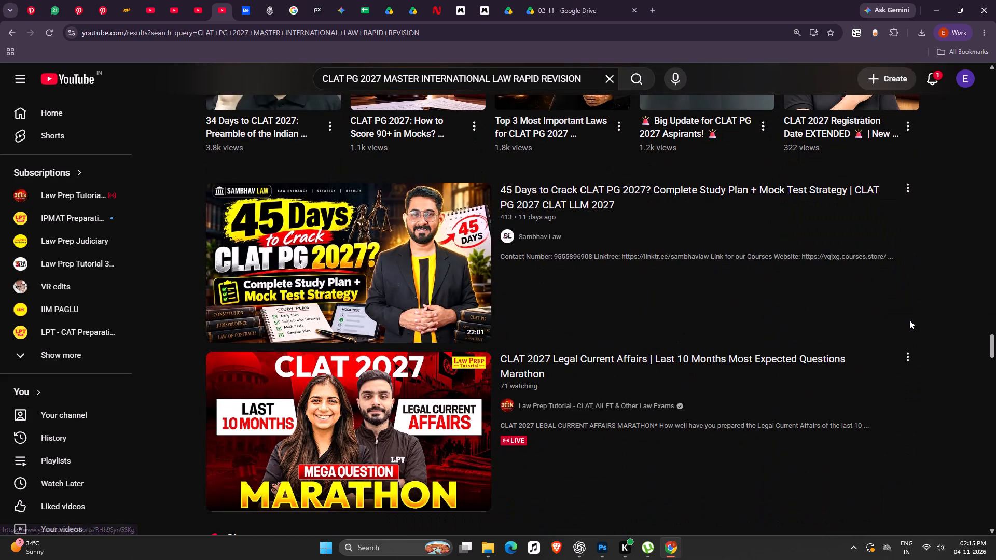
pyautogui.scroll(-5, 909, 320)
pyautogui.scroll(-5, 890, 254)
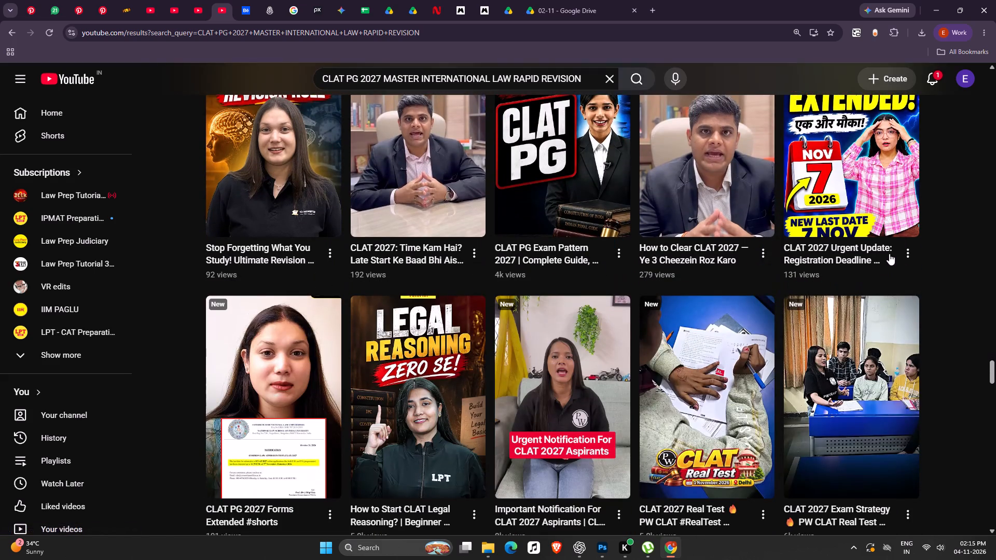
pyautogui.scroll(-11, 889, 253)
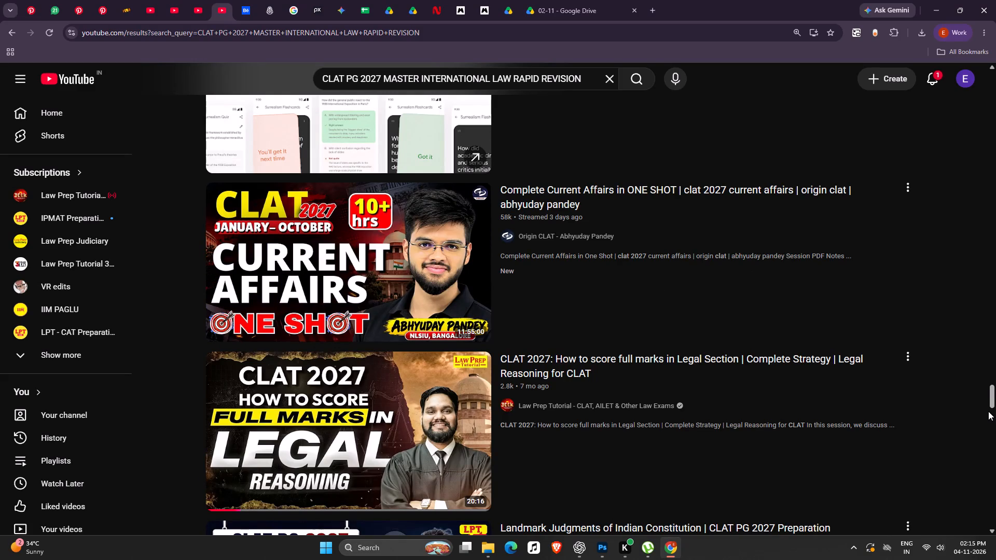
pyautogui.scroll(-4, 988, 411)
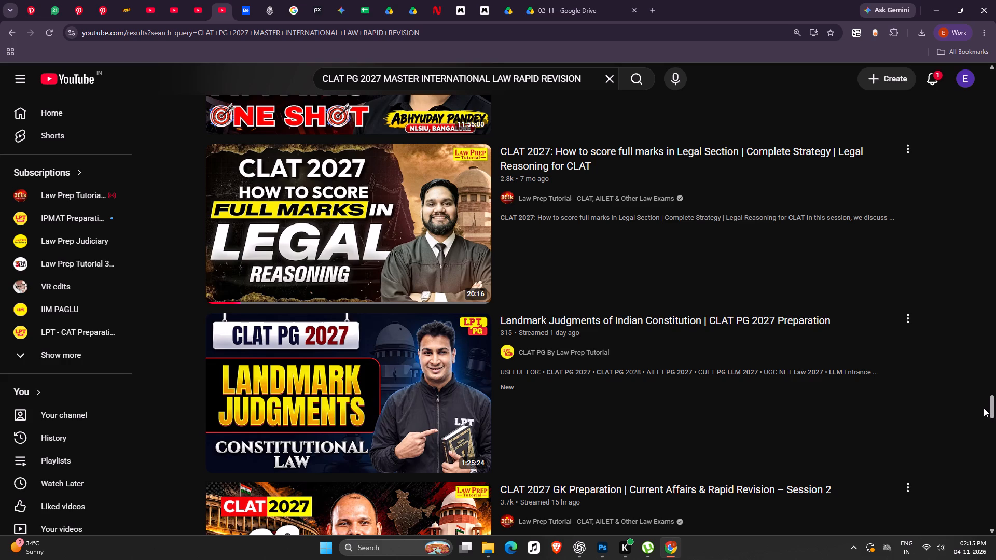
pyautogui.scroll(1, 984, 408)
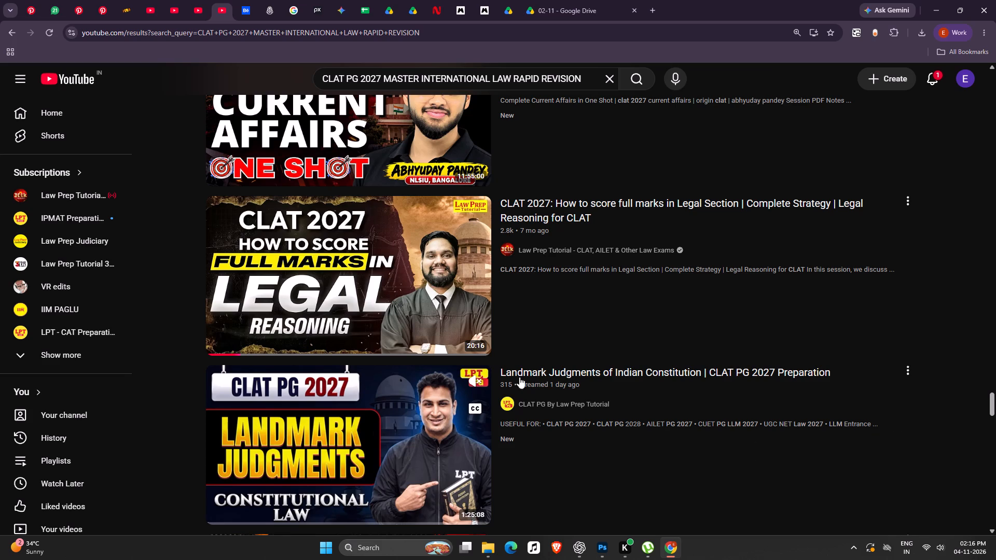
pyautogui.scroll(-6, 870, 366)
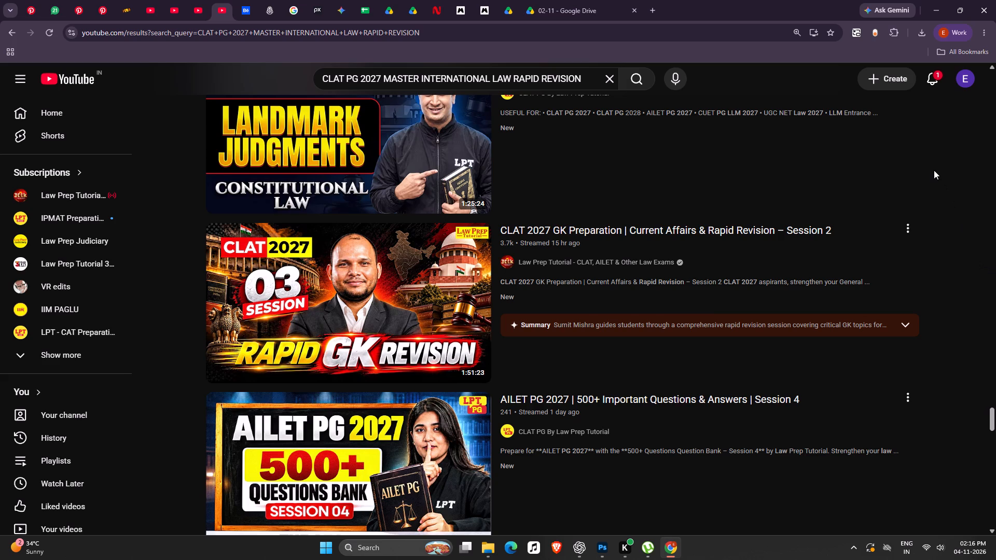
pyautogui.scroll(-8, 934, 170)
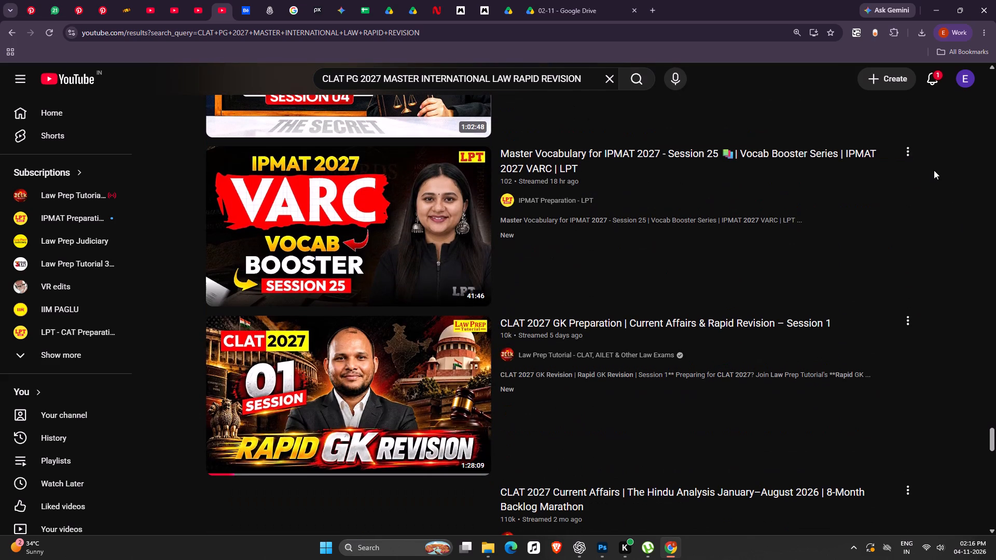
pyautogui.scroll(-3, 933, 170)
pyautogui.scroll(3, 933, 170)
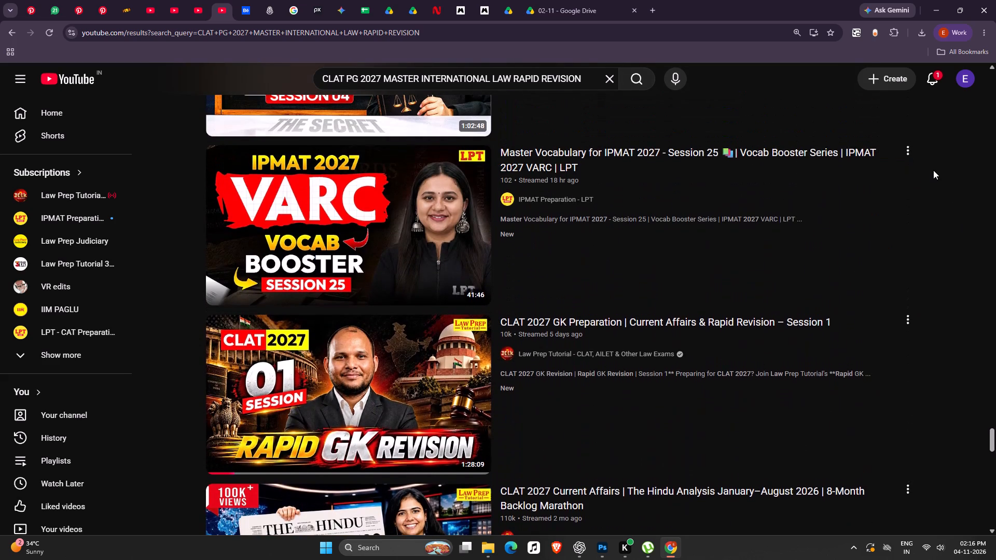
pyautogui.scroll(-4, 933, 170)
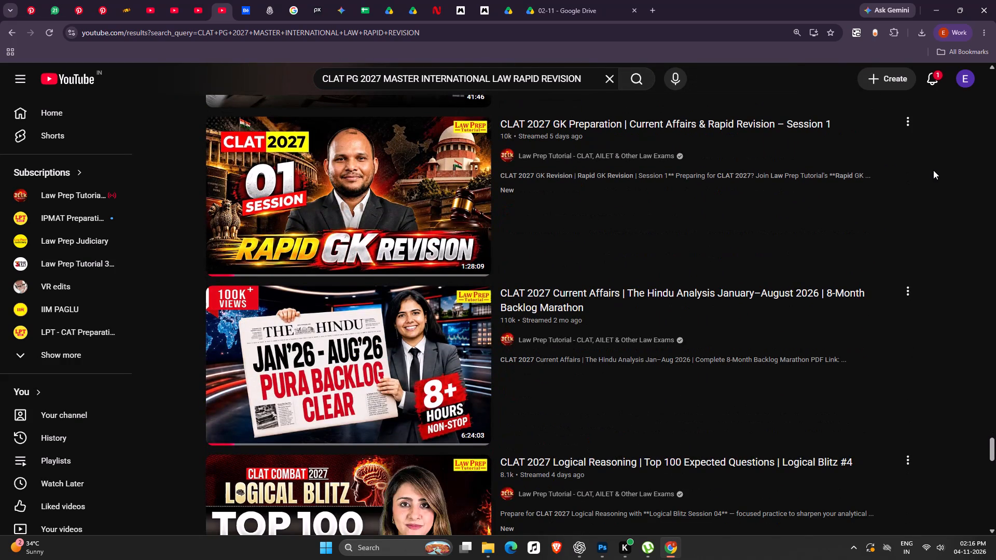
pyautogui.scroll(-4, 933, 170)
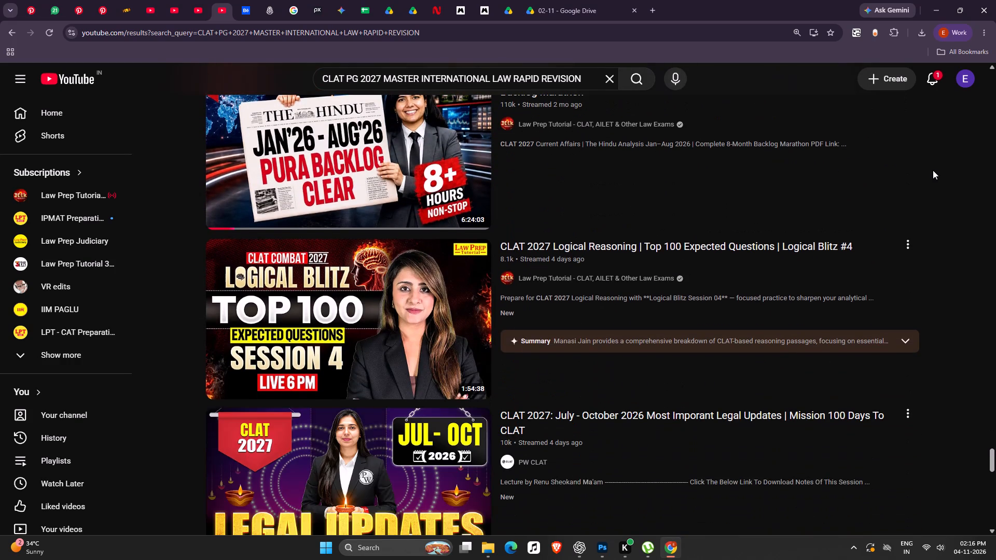
pyautogui.scroll(-8, 933, 170)
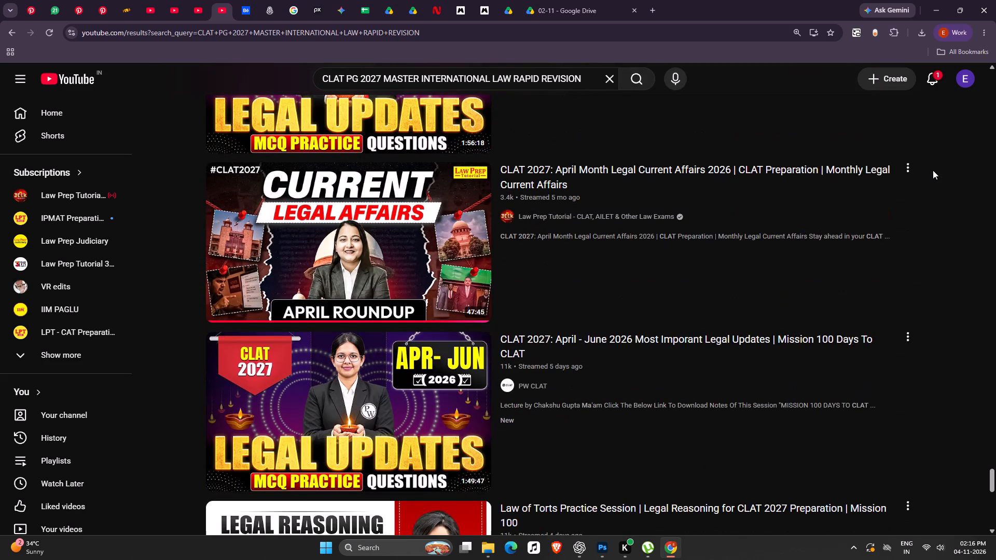
pyautogui.scroll(-4, 933, 170)
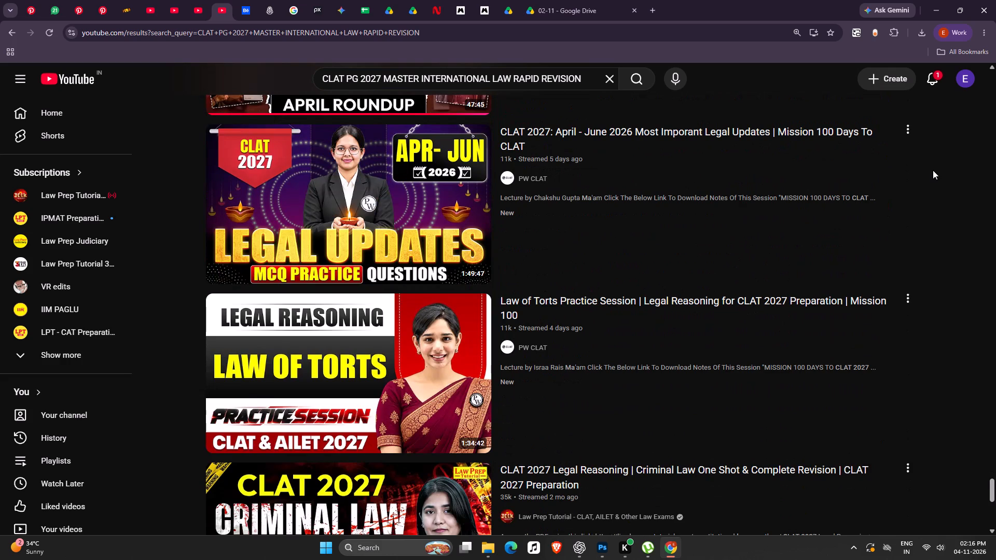
pyautogui.scroll(-3, 932, 171)
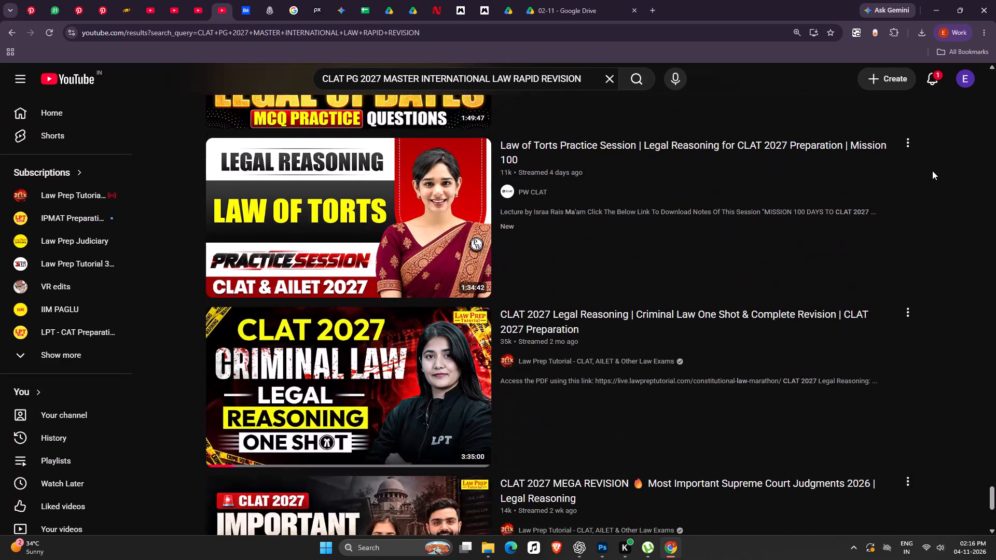
pyautogui.scroll(-4, 932, 171)
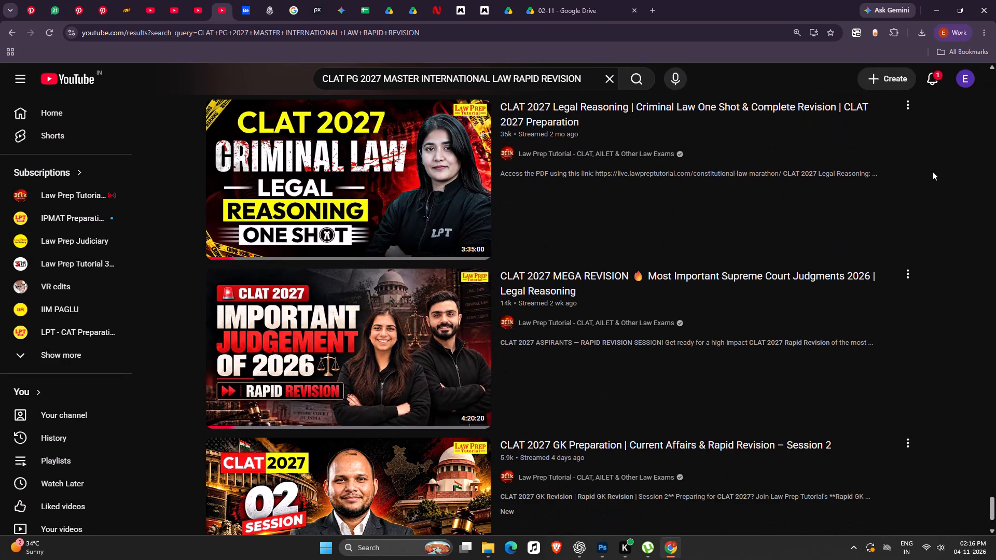
pyautogui.scroll(-9, 932, 171)
pyautogui.scroll(-5, 739, 145)
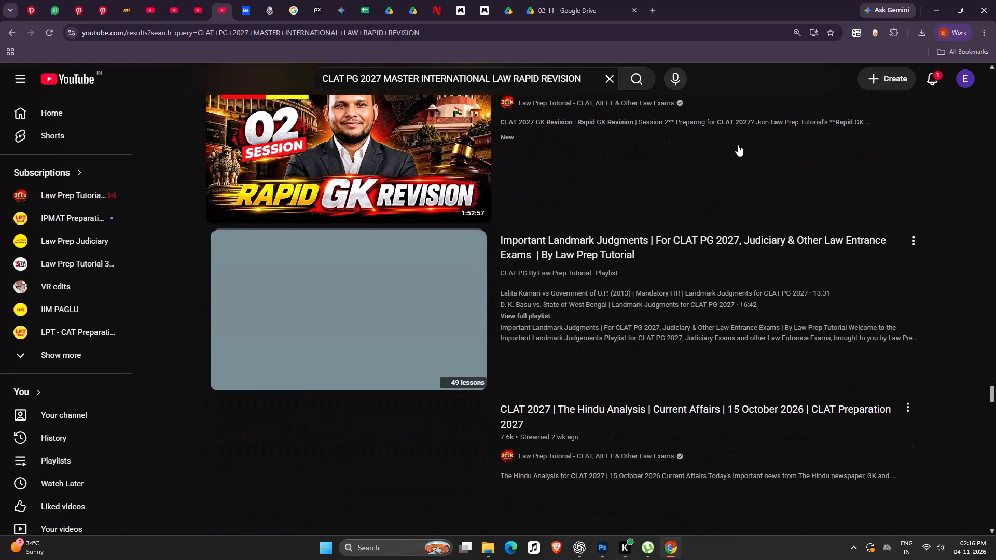
pyautogui.scroll(-7, 738, 145)
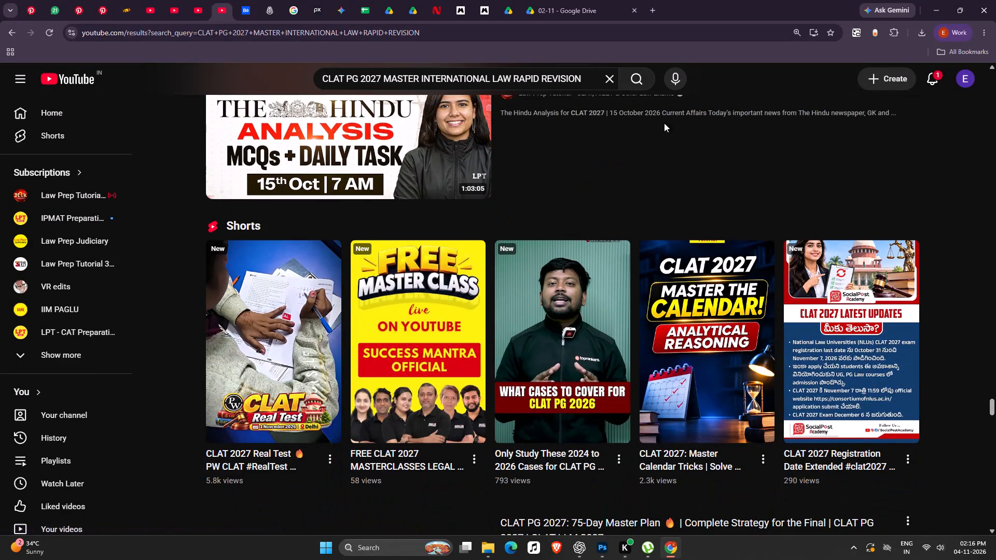
# Shorten the YouTube search to MASTER INTERNATIONAL LAW RAPID REVISION and examine the resulting thumbnails for design references.
pyautogui.moveTo(383, 77); pyautogui.dragTo(263, 60)
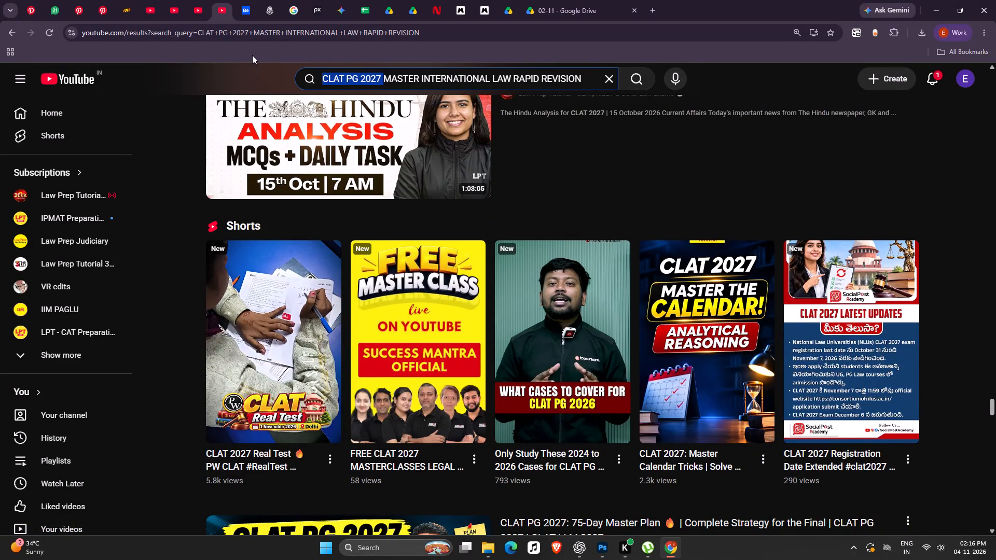
pyautogui.press('BackSpace')
pyautogui.press('Return')
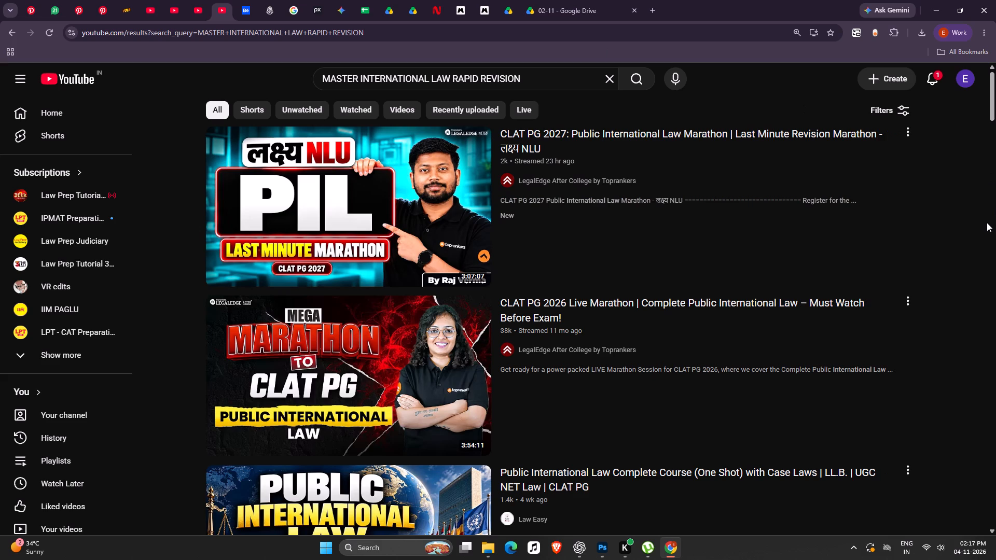
pyautogui.scroll(-10, 990, 240)
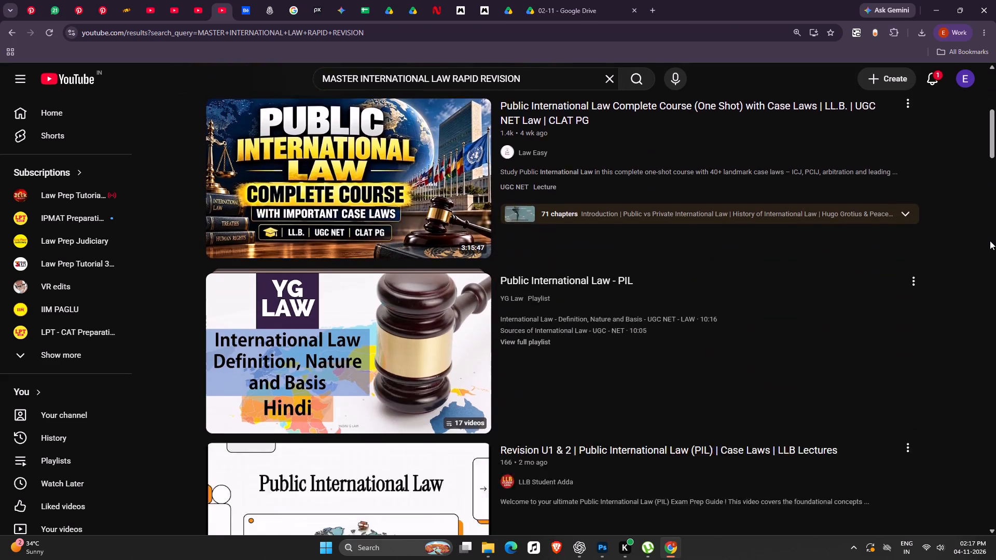
pyautogui.scroll(-5, 990, 241)
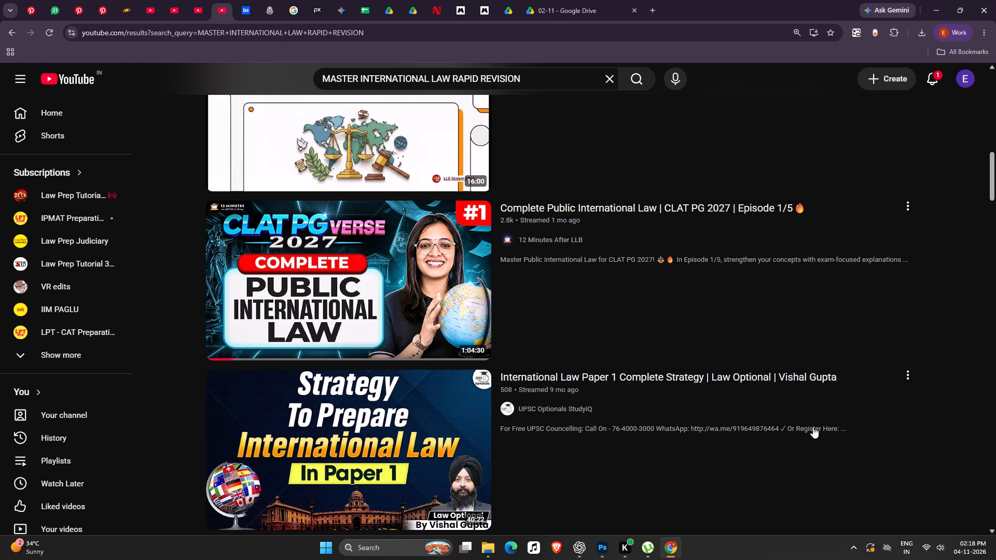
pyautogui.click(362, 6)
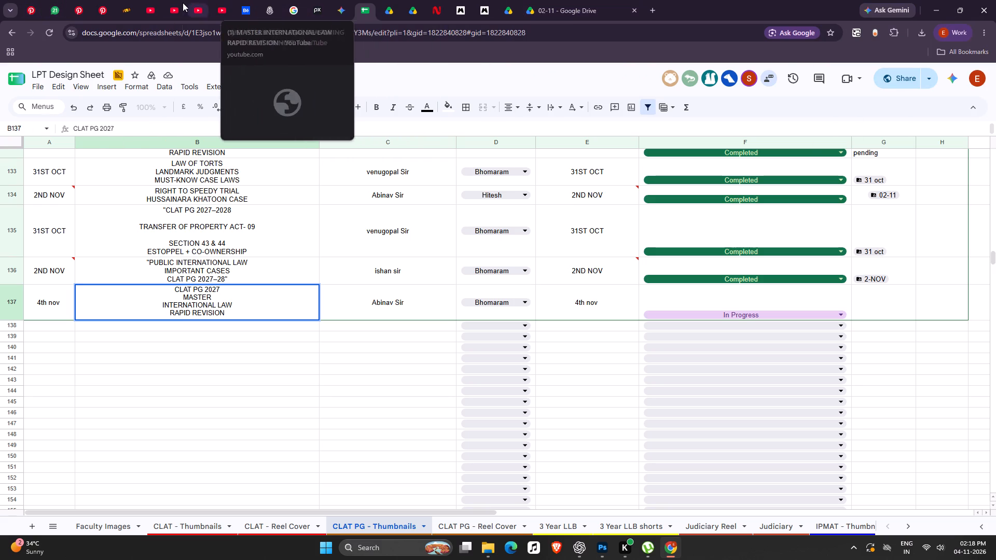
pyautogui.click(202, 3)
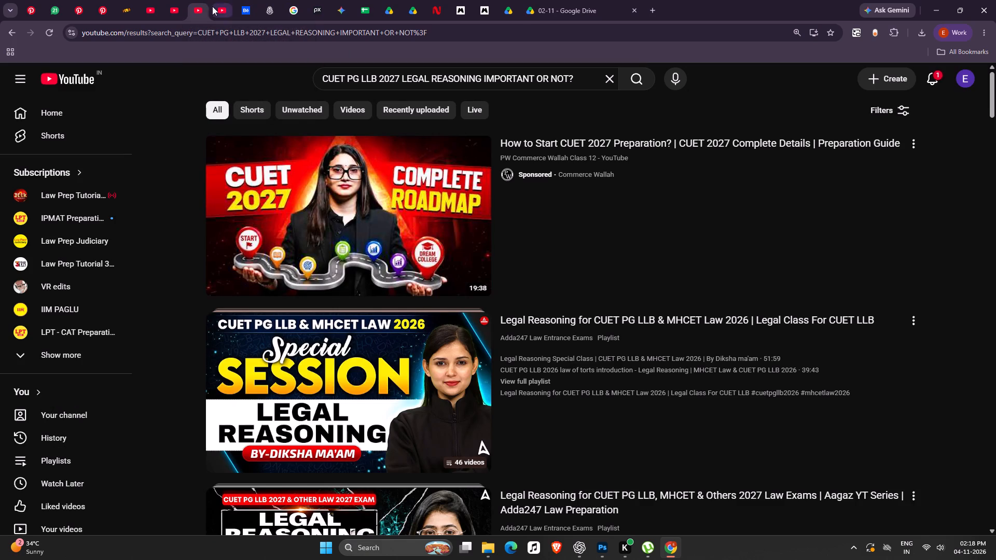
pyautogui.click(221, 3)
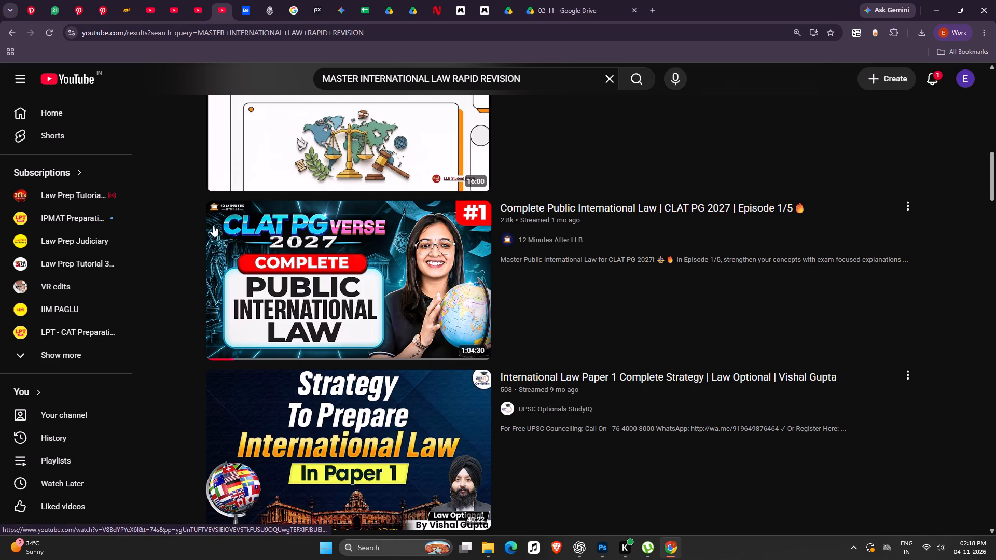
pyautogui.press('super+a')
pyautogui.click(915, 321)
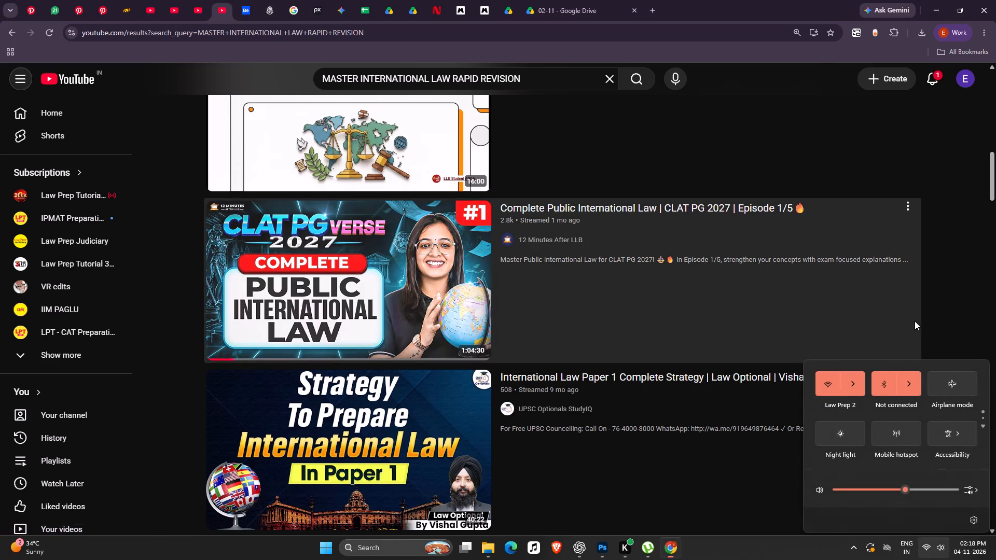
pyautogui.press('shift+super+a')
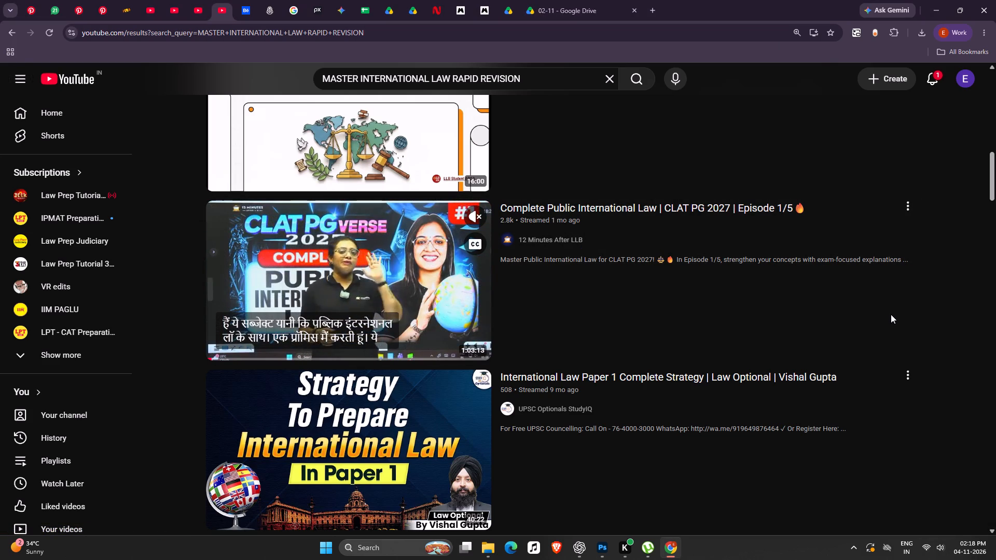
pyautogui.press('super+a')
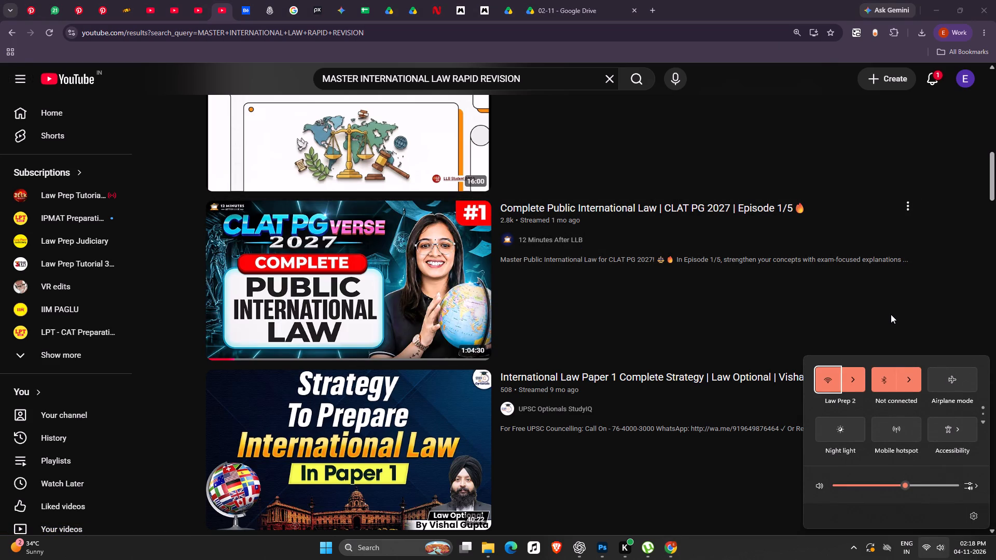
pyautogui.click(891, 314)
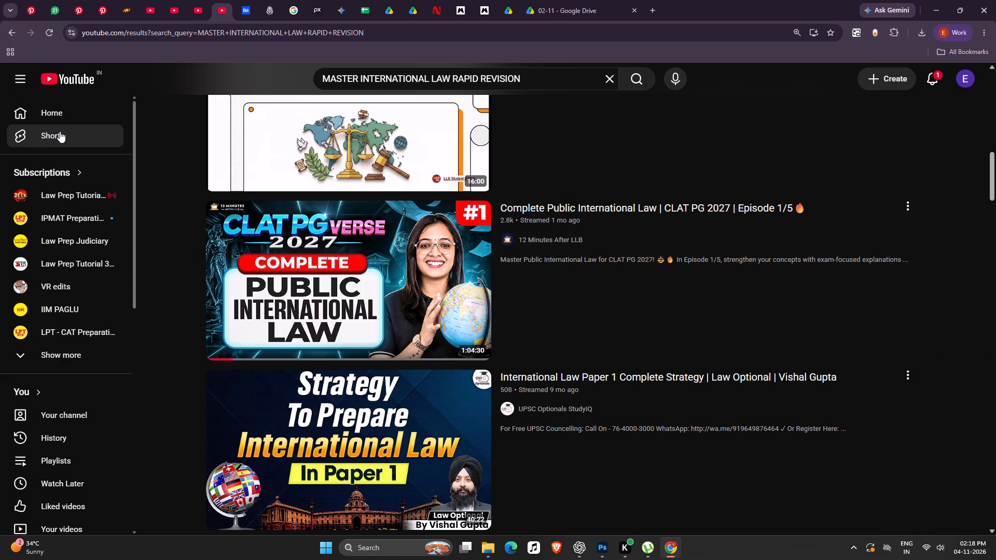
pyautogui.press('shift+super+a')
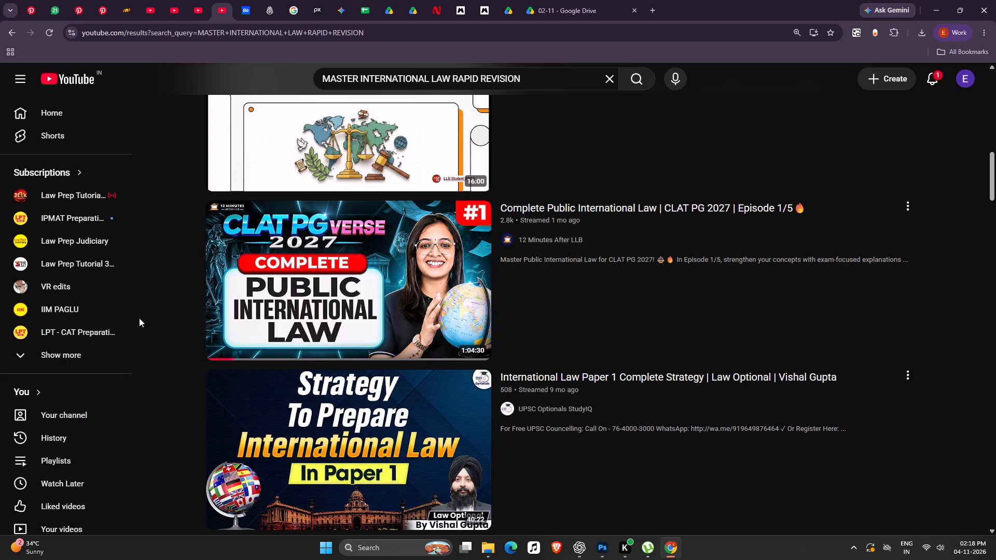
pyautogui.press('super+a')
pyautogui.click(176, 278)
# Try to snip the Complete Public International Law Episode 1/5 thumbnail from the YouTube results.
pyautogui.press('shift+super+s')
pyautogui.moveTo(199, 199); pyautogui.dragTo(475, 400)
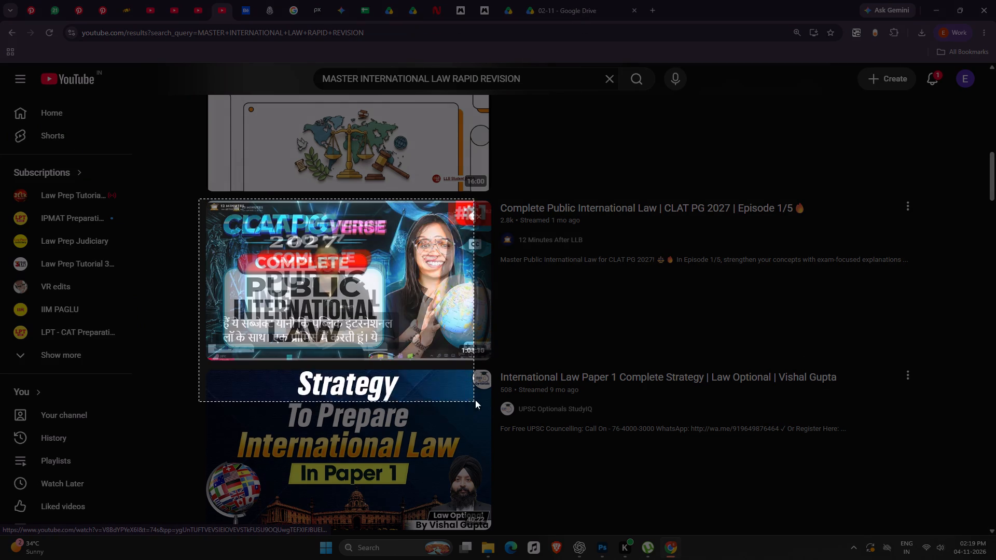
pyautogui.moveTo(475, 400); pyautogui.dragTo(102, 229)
# Snip just the CLAT PG Verse 2027 Complete Public International Law #1 thumbnail to the clipboard.
pyautogui.press('shift+super+s')
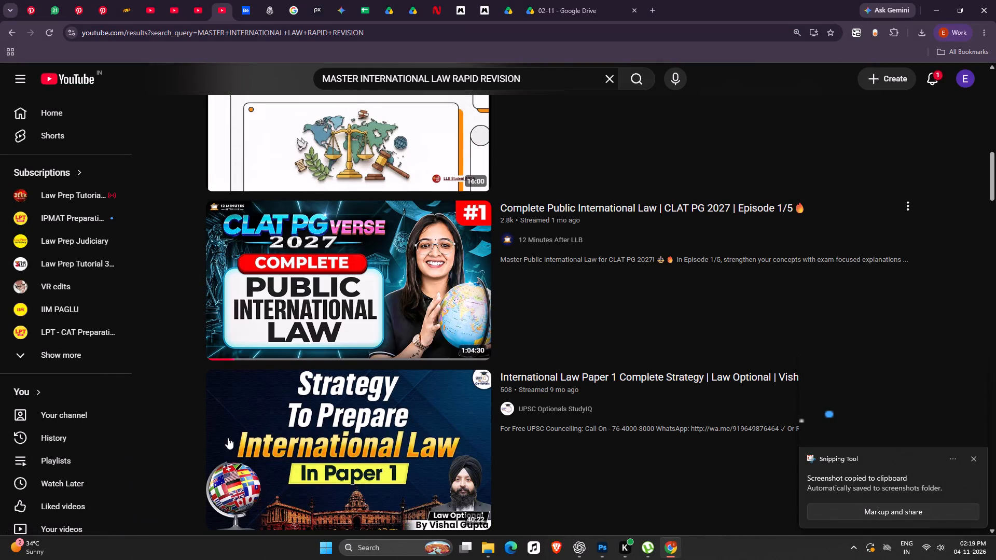
pyautogui.moveTo(197, 198); pyautogui.dragTo(496, 357)
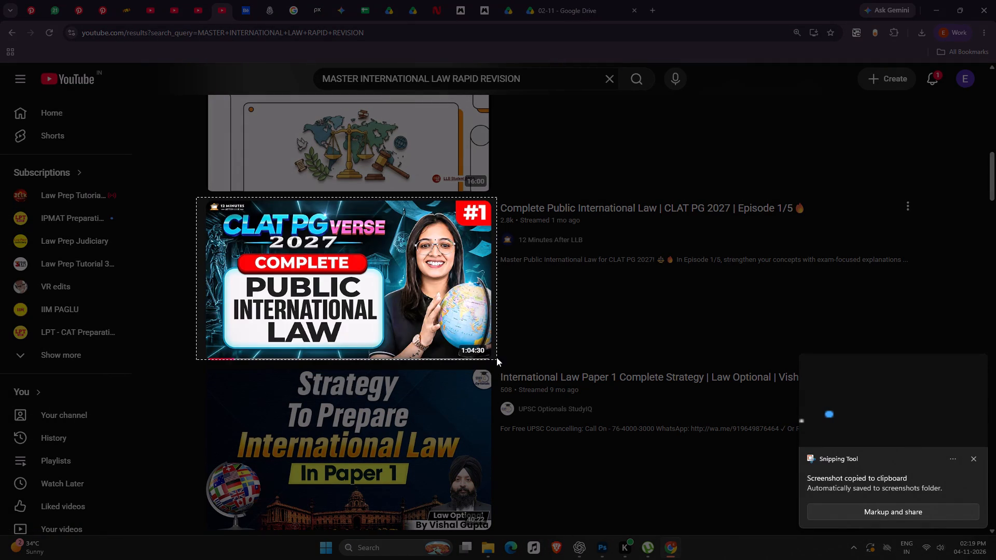
pyautogui.moveTo(496, 357); pyautogui.dragTo(493, 365)
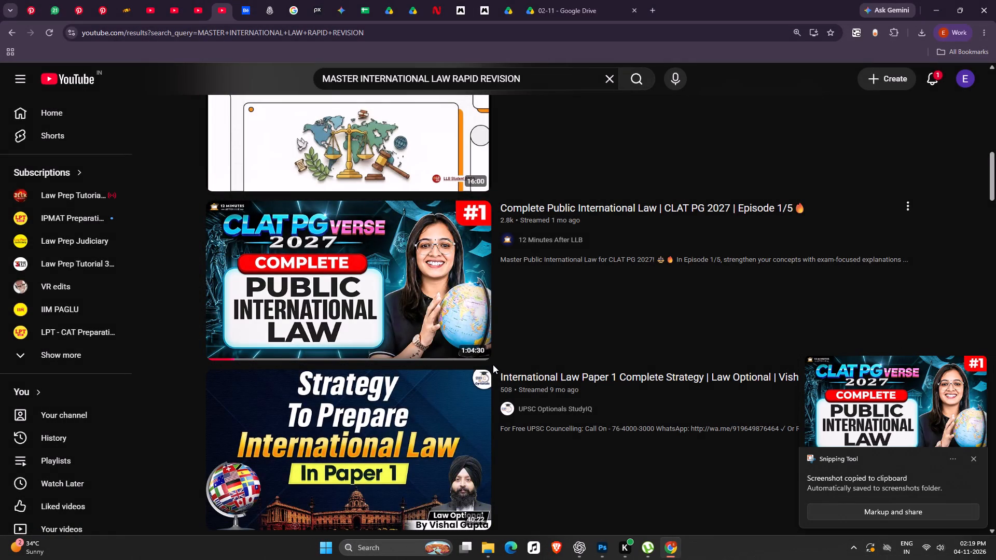
pyautogui.click(974, 456)
# Examine the remaining YouTube results for MASTER INTERNATIONAL LAW RAPID REVISION for more thumbnail design references.
pyautogui.scroll(-6, 493, 399)
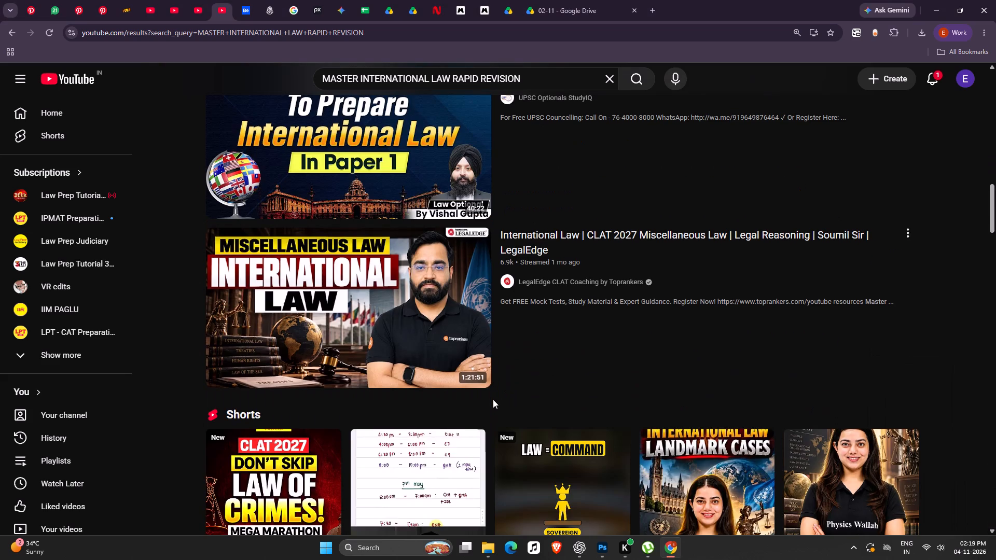
pyautogui.scroll(-16, 493, 399)
pyautogui.scroll(-5, 493, 399)
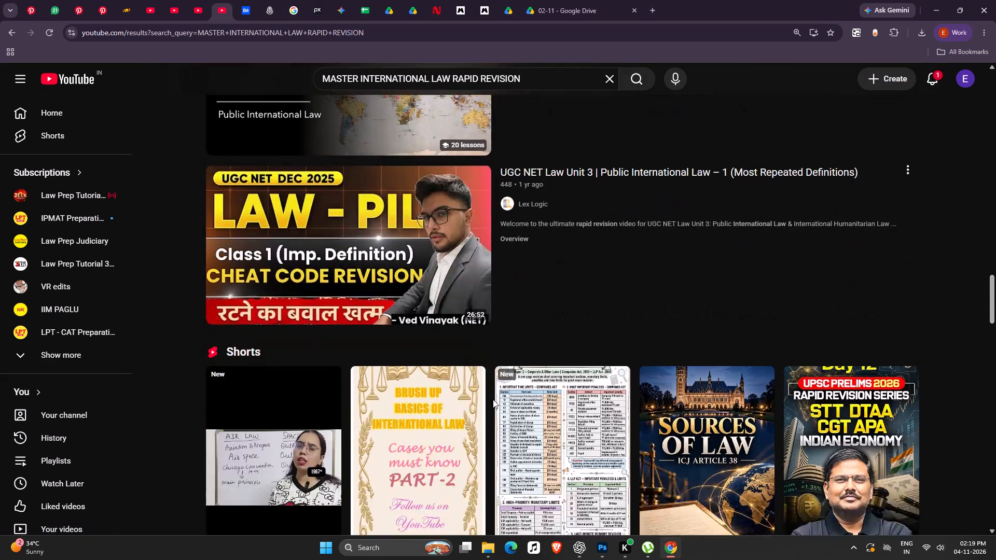
pyautogui.scroll(-17, 493, 399)
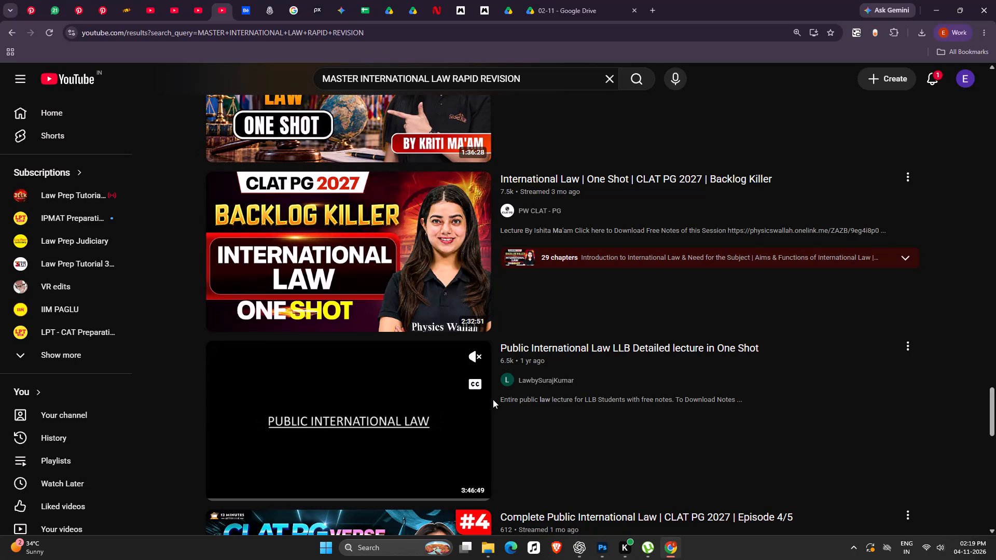
pyautogui.scroll(1, 492, 399)
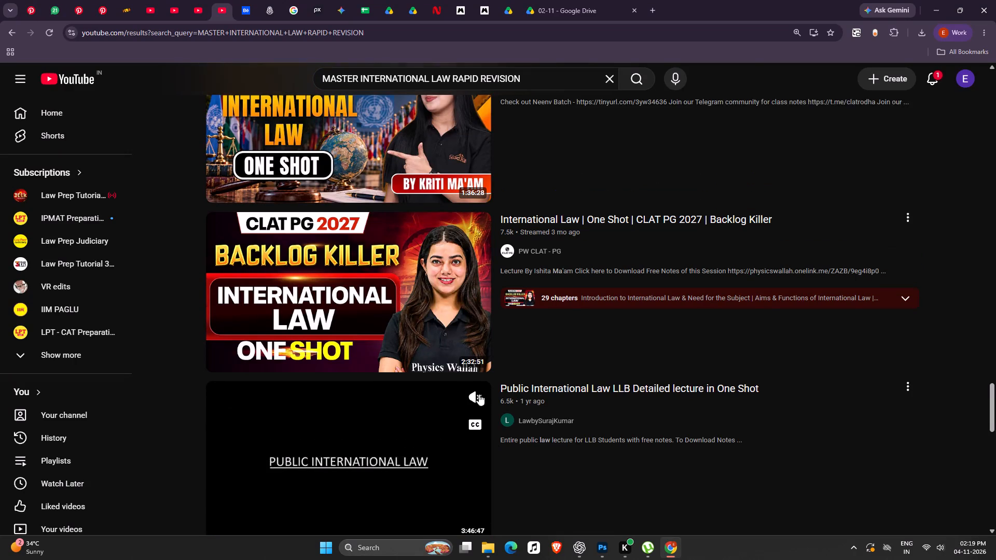
pyautogui.scroll(-5, 459, 368)
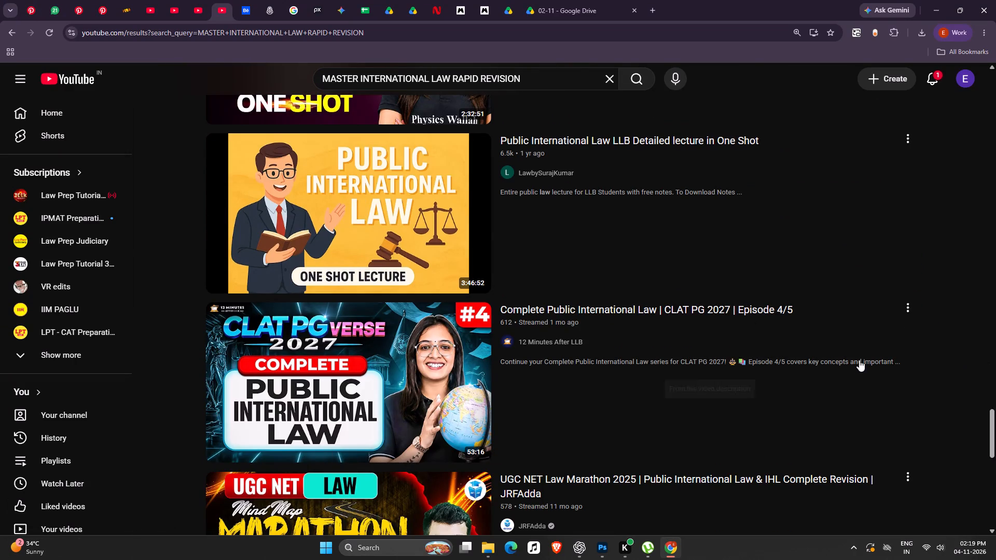
pyautogui.scroll(-7, 992, 345)
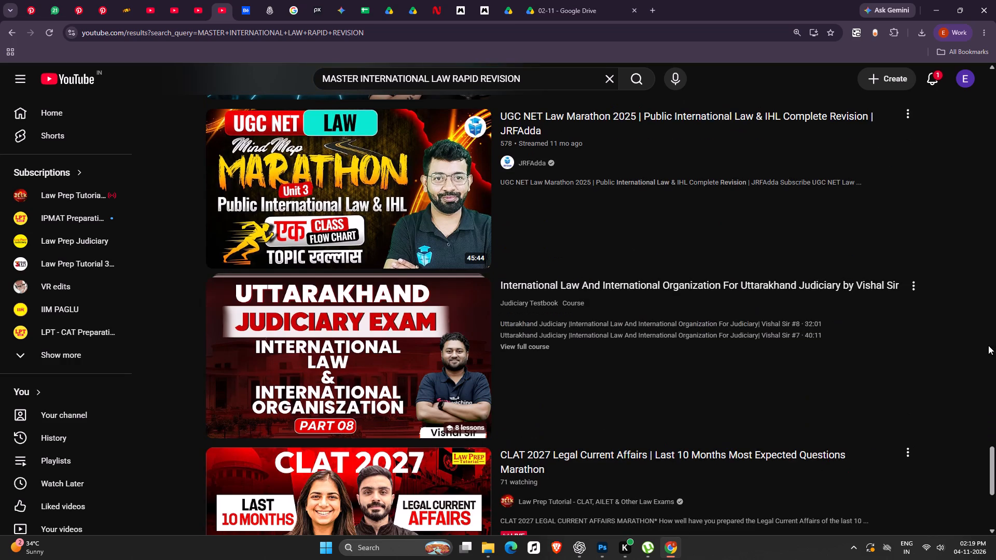
pyautogui.scroll(-5, 985, 345)
pyautogui.scroll(4, 979, 345)
pyautogui.scroll(-5, 977, 346)
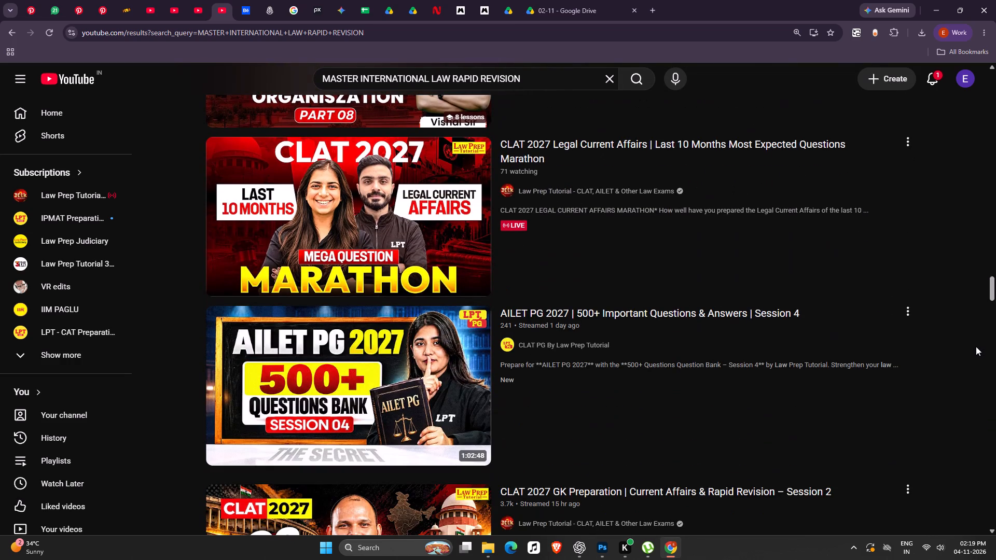
pyautogui.scroll(-12, 976, 346)
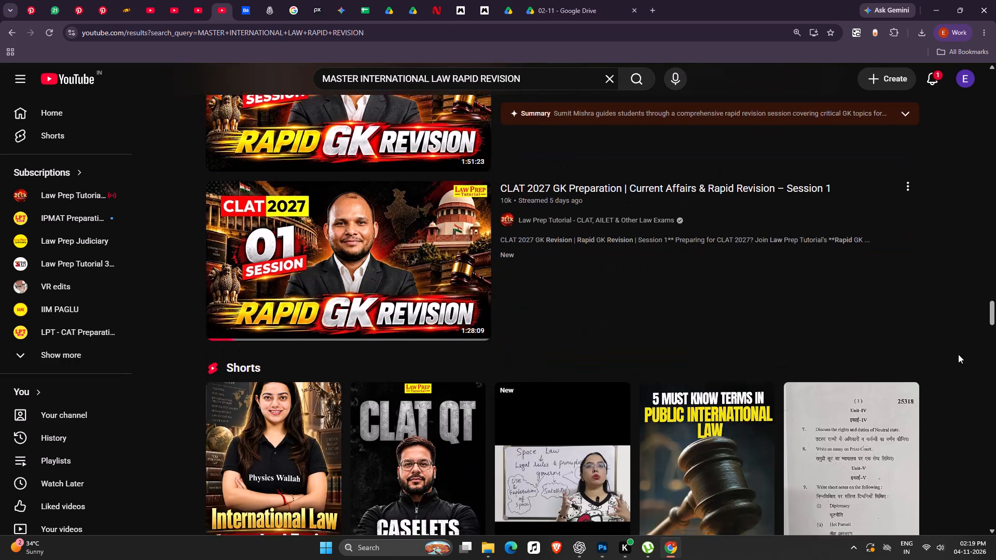
pyautogui.scroll(-15, 958, 354)
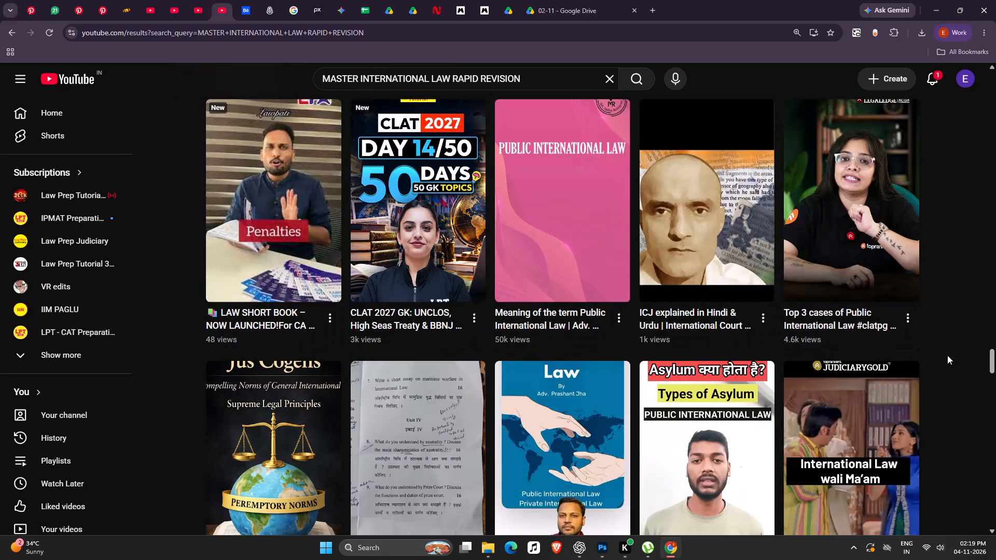
pyautogui.scroll(-7, 939, 356)
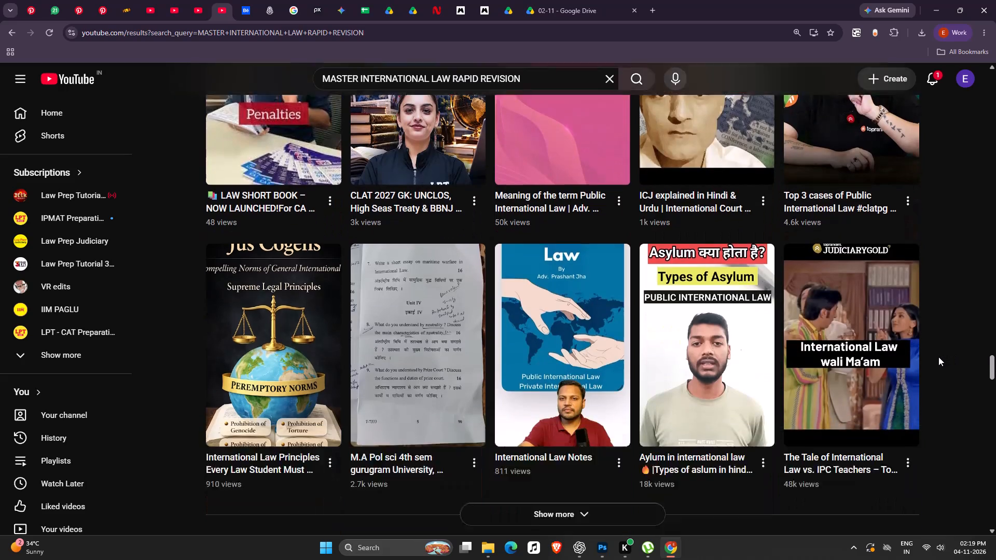
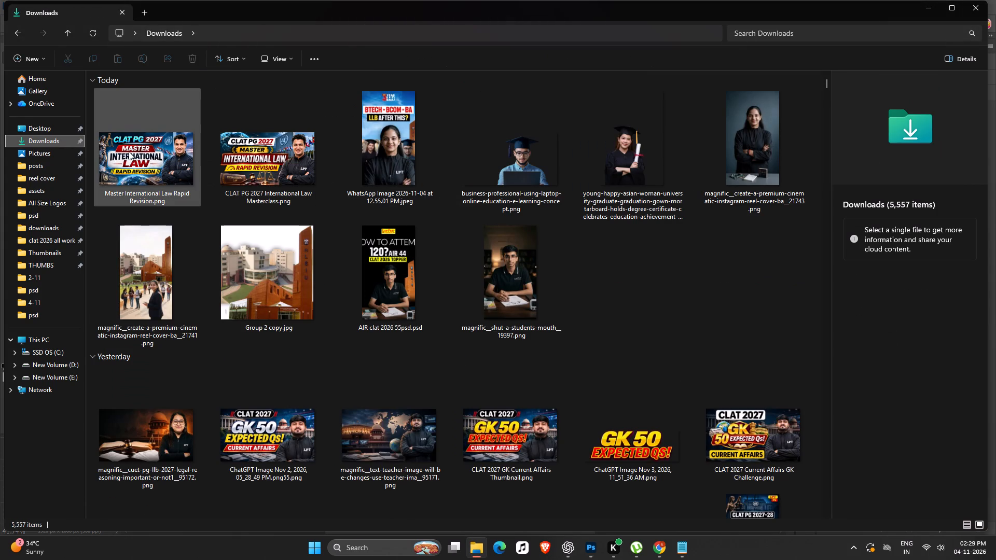
pyautogui.moveTo(132, 146); pyautogui.dragTo(587, 555)
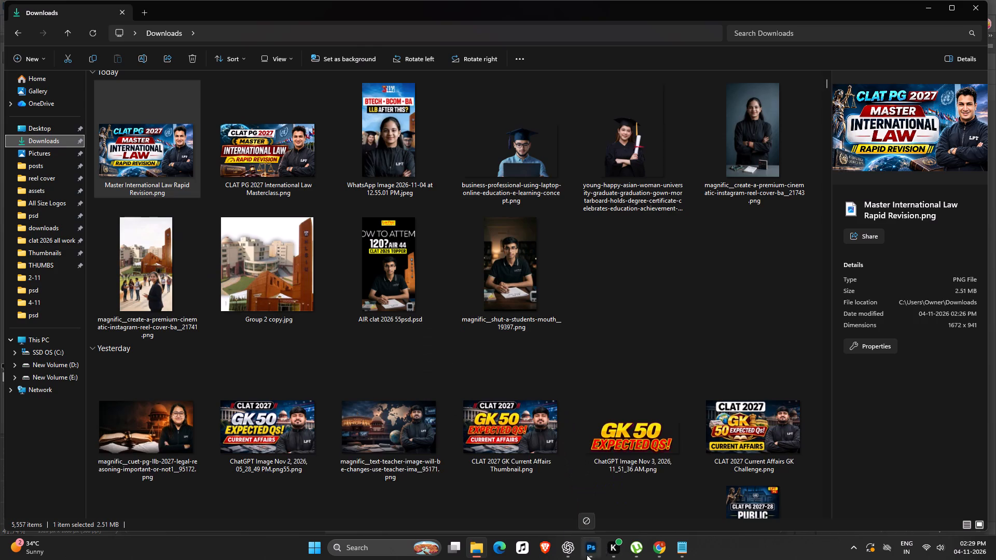
pyautogui.moveTo(587, 555); pyautogui.dragTo(450, 373)
pyautogui.press('Return')
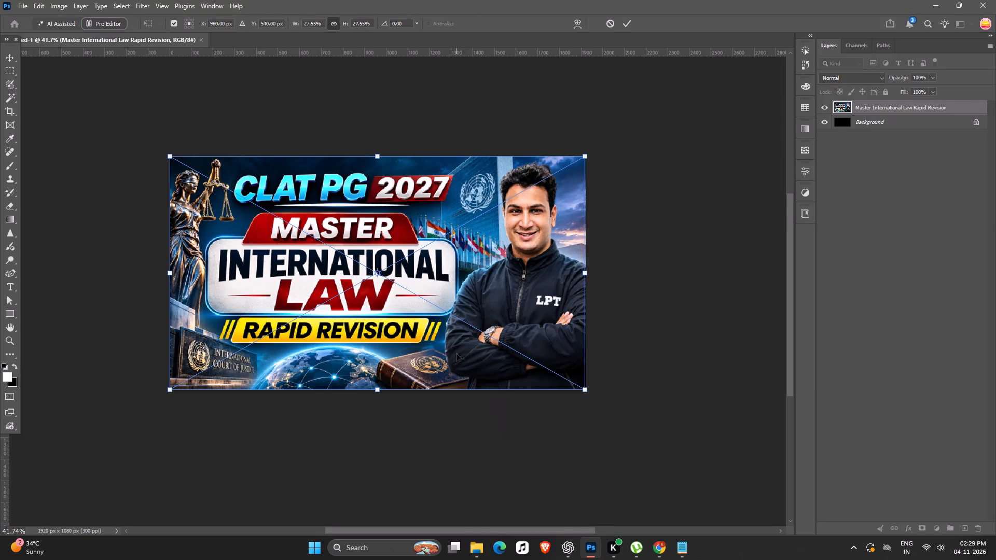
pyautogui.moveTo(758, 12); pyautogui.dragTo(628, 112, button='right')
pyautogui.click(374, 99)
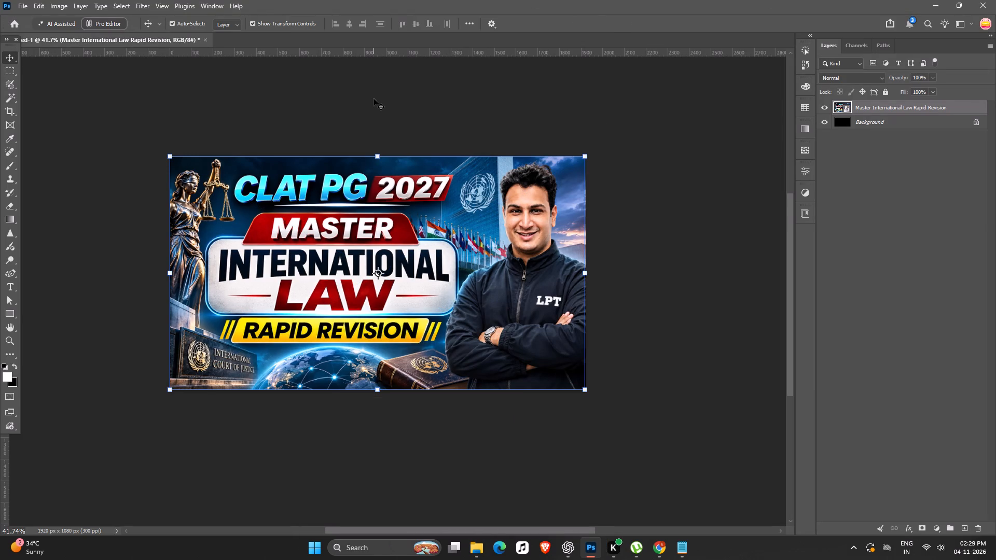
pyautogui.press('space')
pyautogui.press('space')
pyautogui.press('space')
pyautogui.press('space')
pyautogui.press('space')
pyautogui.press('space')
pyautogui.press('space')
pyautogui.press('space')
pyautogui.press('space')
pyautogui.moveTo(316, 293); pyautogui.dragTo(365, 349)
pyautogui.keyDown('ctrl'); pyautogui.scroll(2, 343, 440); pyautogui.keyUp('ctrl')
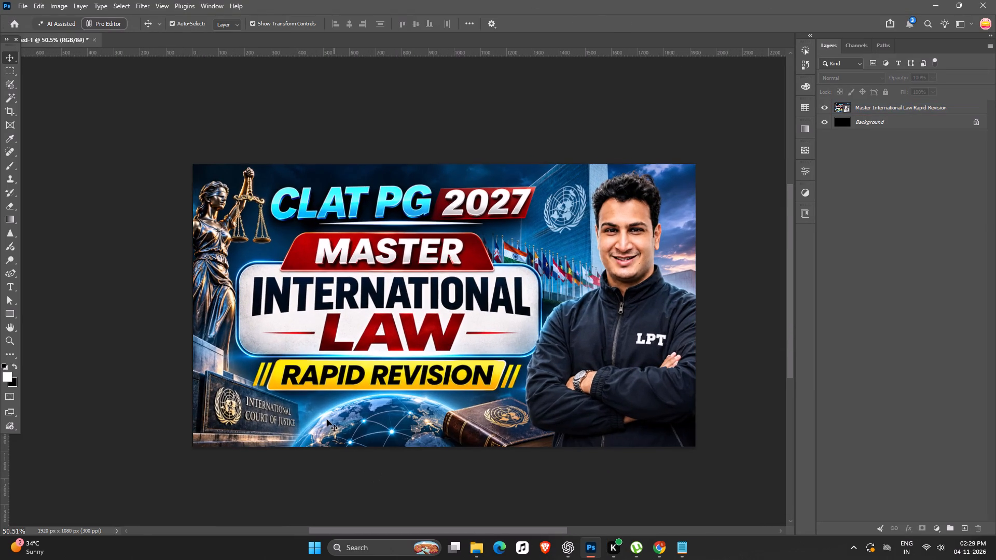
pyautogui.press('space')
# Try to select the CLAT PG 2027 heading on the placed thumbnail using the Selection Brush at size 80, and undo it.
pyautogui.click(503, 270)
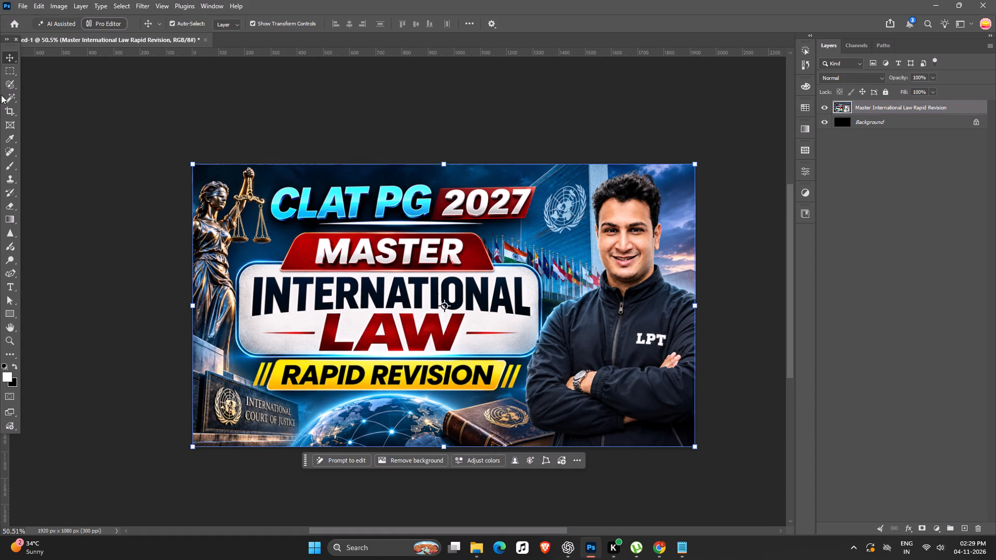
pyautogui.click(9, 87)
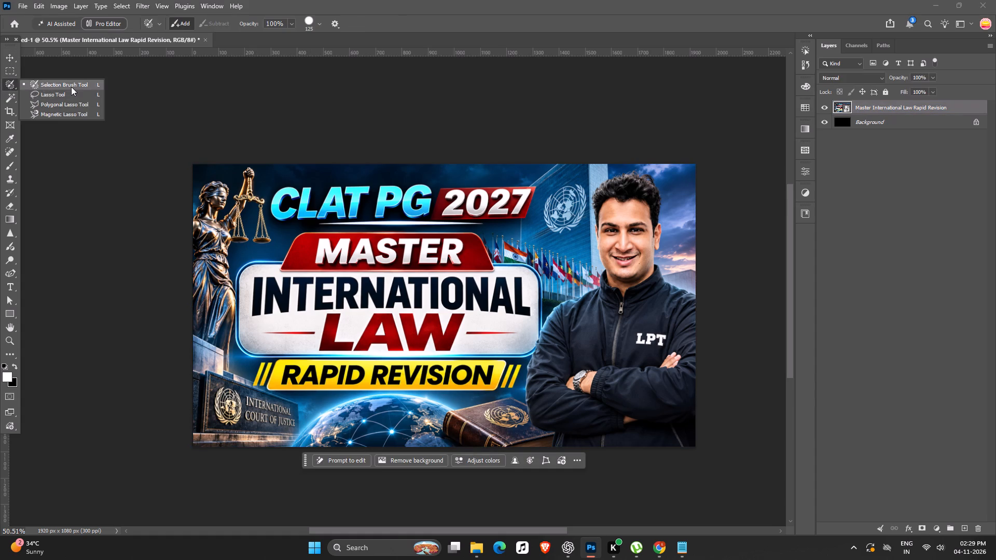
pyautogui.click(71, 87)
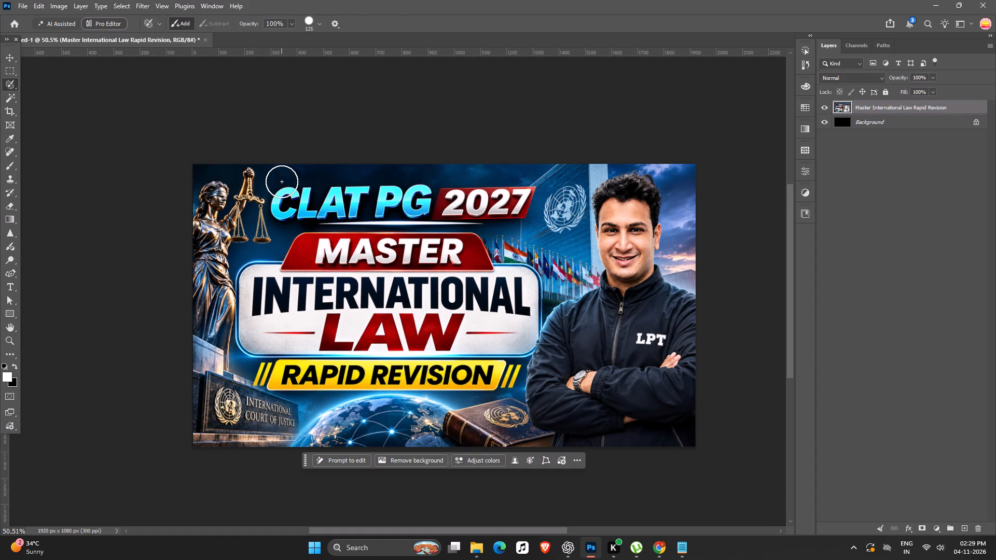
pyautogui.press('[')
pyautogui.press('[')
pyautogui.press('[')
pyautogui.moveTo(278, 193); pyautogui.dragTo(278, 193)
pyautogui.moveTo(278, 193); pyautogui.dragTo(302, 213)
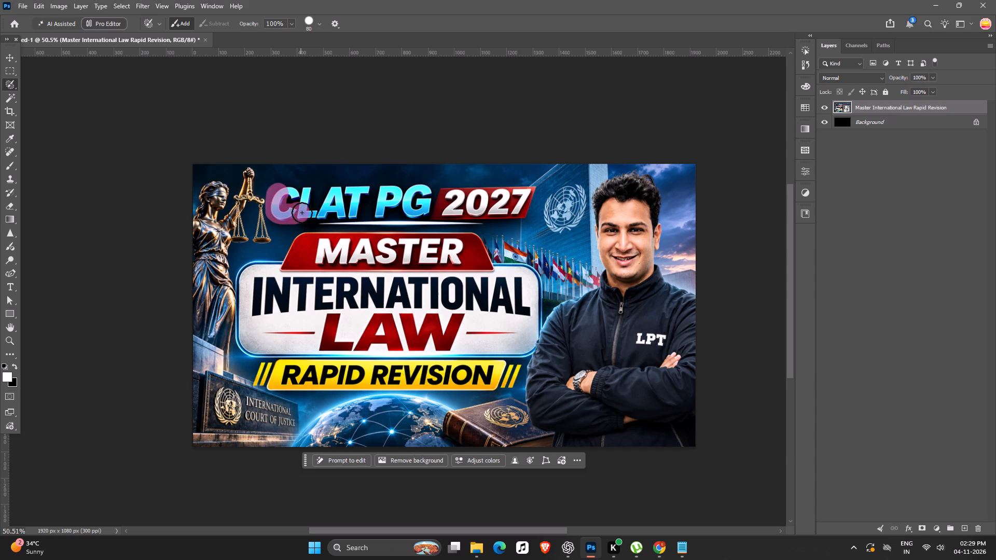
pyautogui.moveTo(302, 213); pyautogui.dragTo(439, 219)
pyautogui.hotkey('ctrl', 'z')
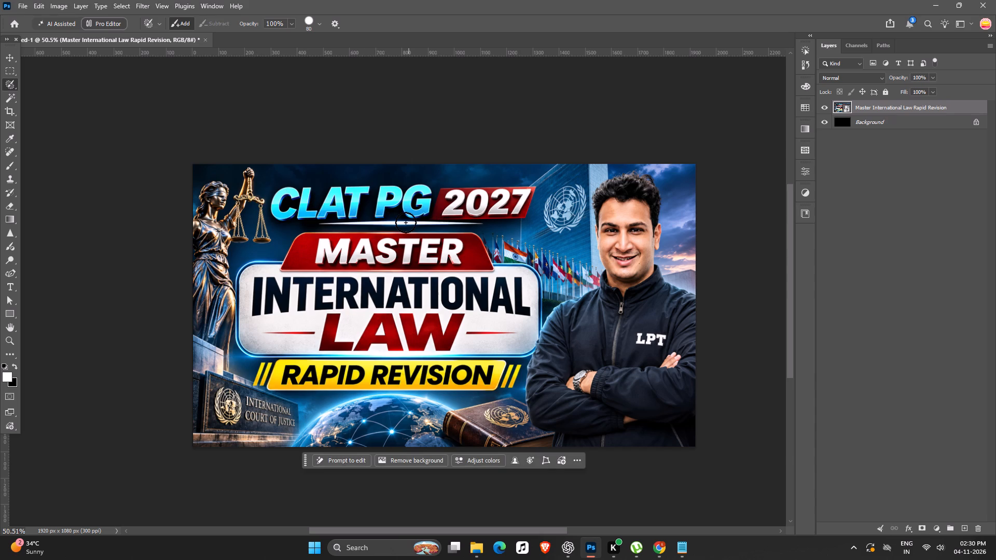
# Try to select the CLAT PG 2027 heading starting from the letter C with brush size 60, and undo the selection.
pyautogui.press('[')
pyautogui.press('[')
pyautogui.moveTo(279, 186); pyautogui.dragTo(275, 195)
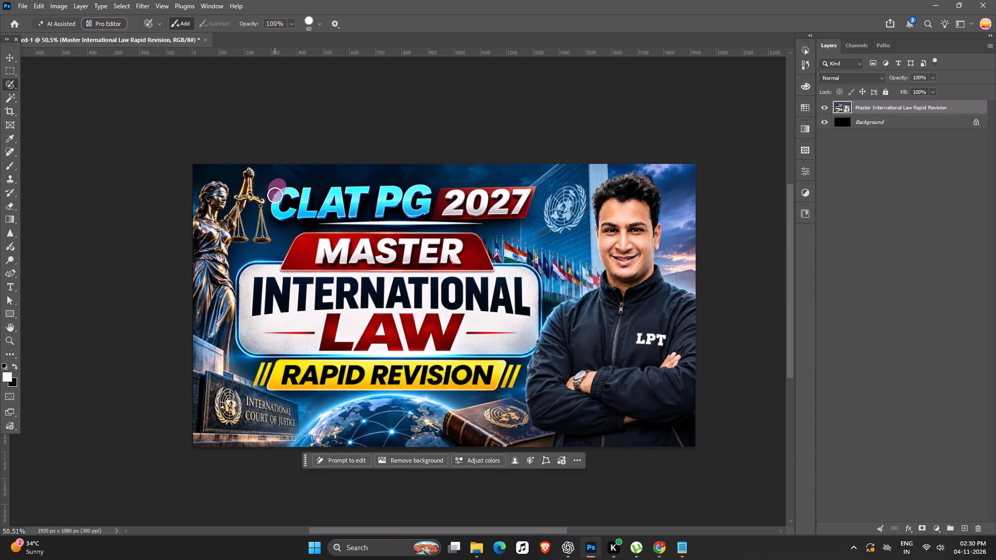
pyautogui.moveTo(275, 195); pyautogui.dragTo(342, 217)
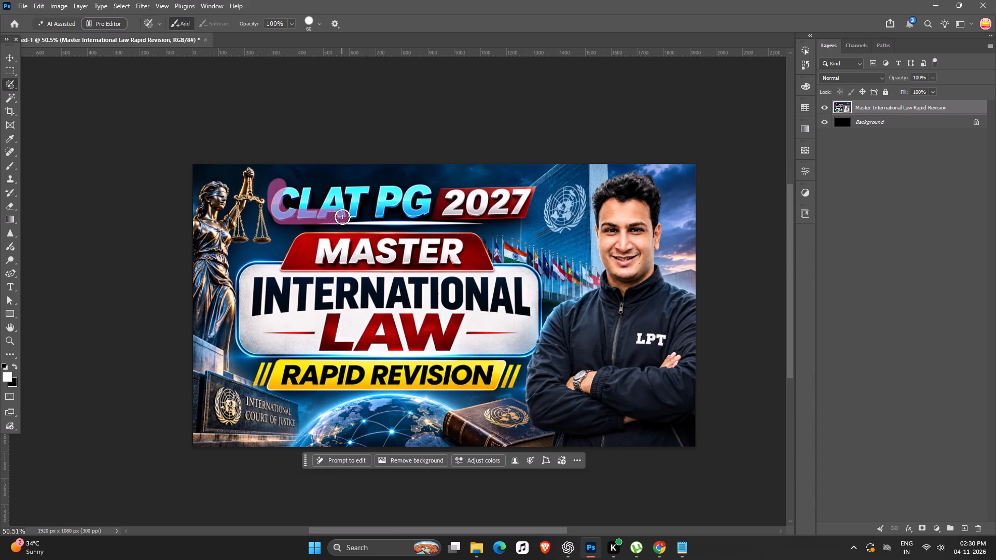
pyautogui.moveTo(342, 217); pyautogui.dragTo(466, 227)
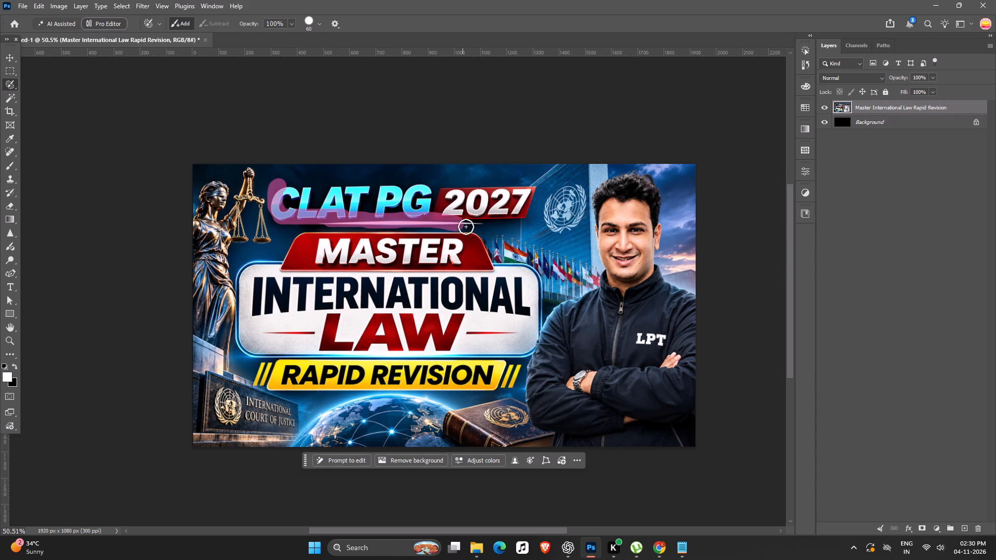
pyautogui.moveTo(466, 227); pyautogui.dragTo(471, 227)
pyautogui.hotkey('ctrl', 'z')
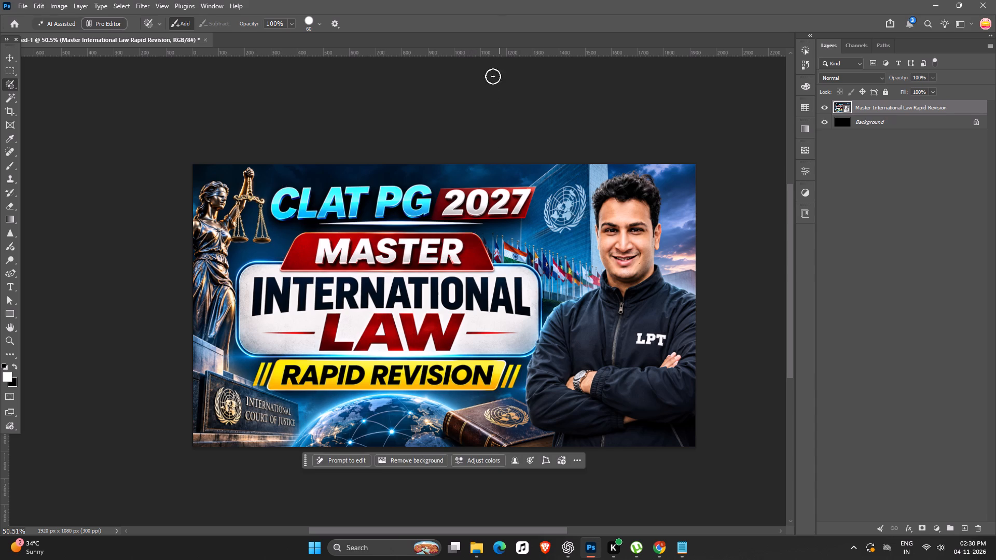
# Paint a Selection Brush selection over the whole CLAT PG 2027 heading, including the 2027 label and the underline.
pyautogui.moveTo(536, 183); pyautogui.dragTo(501, 216)
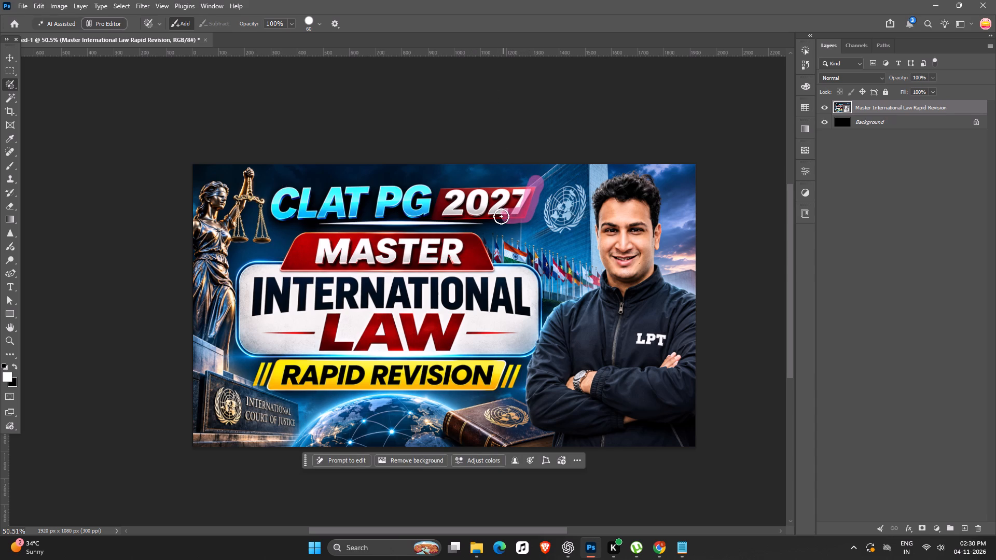
pyautogui.moveTo(501, 216); pyautogui.dragTo(418, 220)
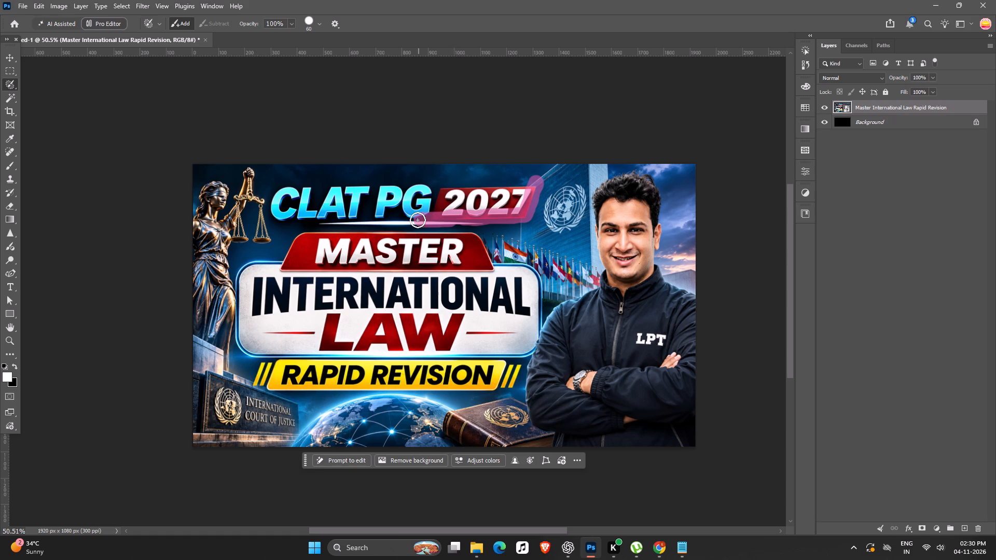
pyautogui.moveTo(418, 220); pyautogui.dragTo(278, 218)
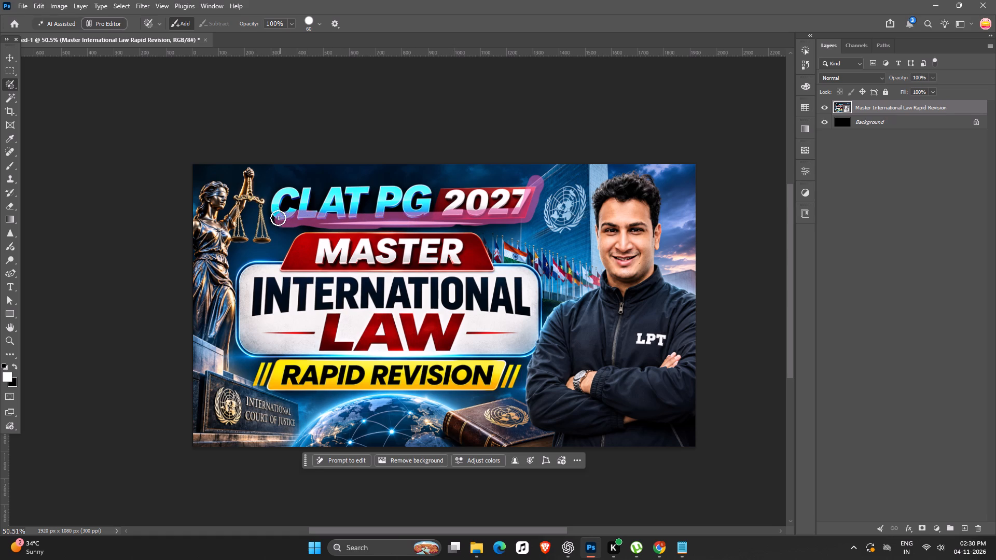
pyautogui.moveTo(278, 218); pyautogui.dragTo(357, 192)
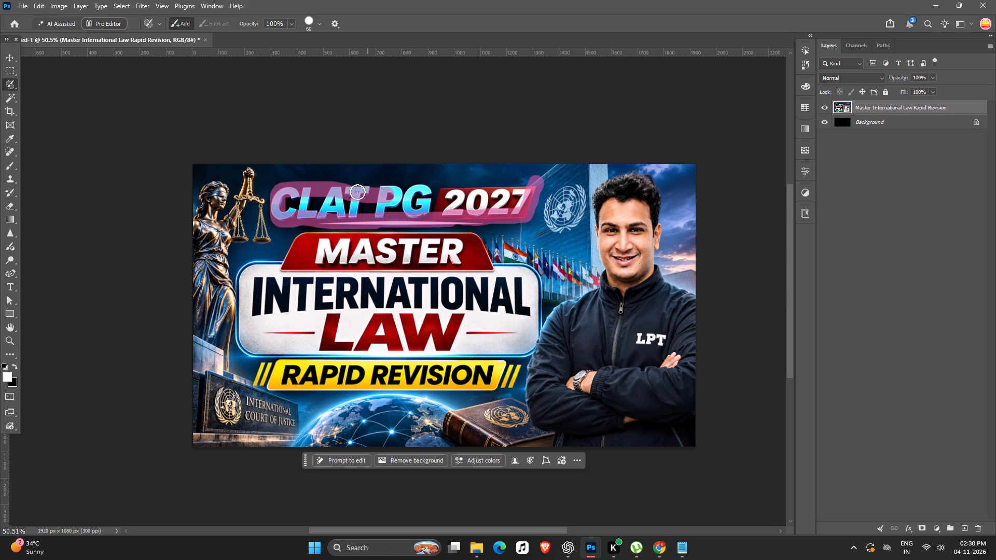
pyautogui.moveTo(357, 192); pyautogui.dragTo(525, 186)
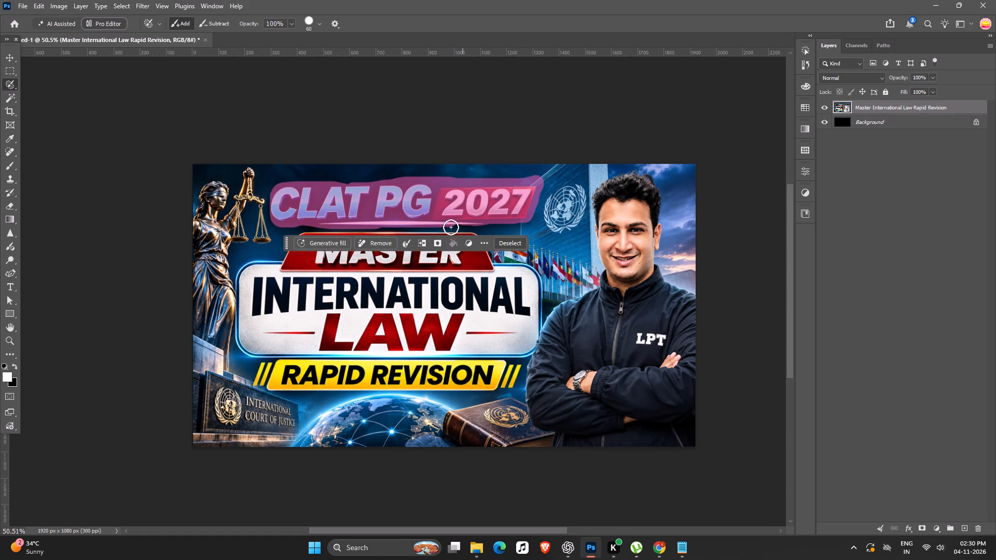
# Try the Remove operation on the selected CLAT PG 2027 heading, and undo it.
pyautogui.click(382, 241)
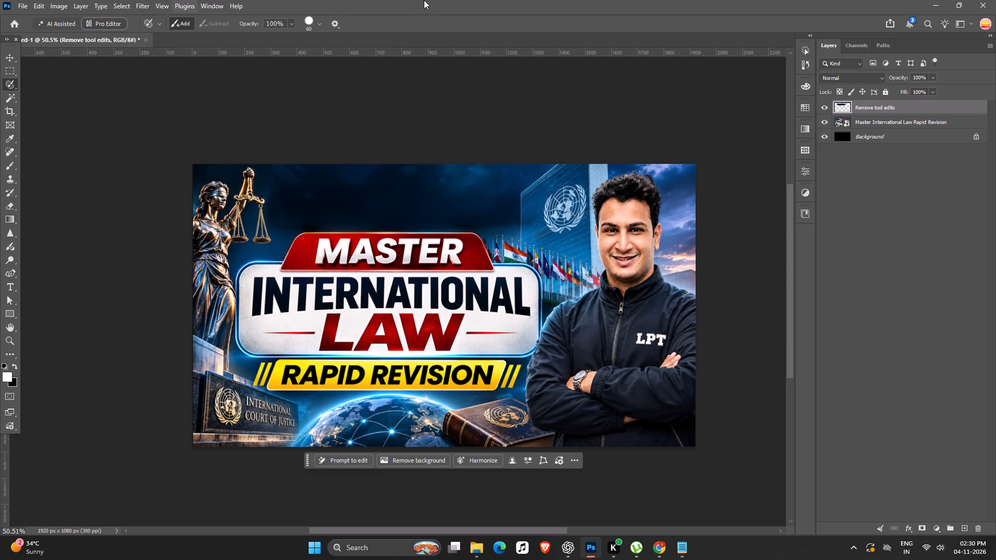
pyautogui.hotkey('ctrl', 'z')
# Run Generative Fill on the selected CLAT PG 2027 heading with the prompt "remove this text".
pyautogui.click(322, 235)
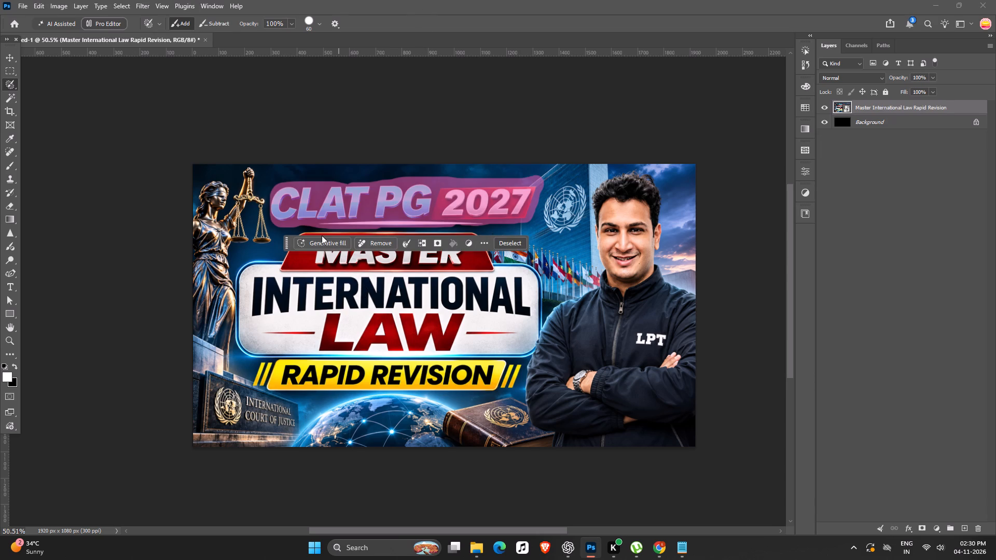
pyautogui.click(324, 245)
pyautogui.write('re')
pyautogui.write('move this text')
pyautogui.press('Return')
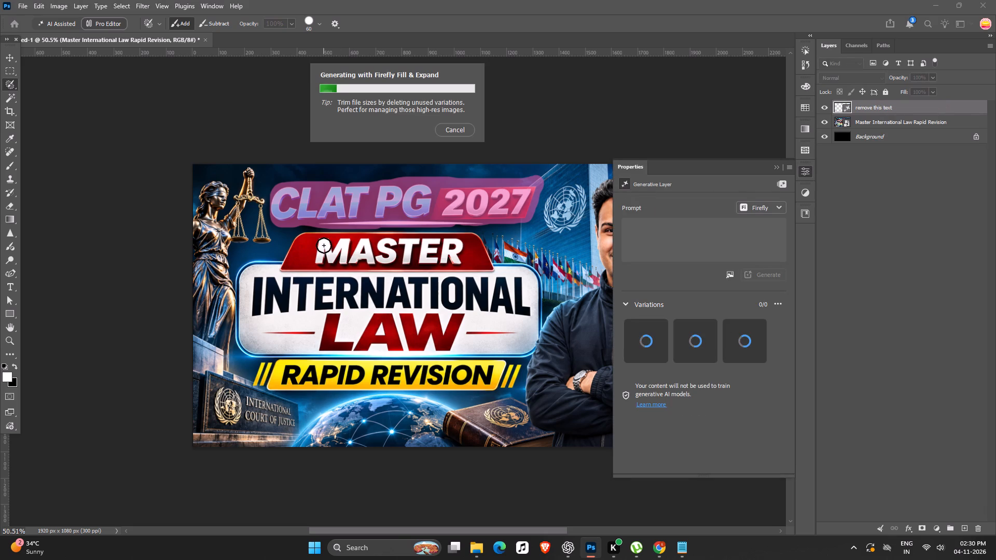
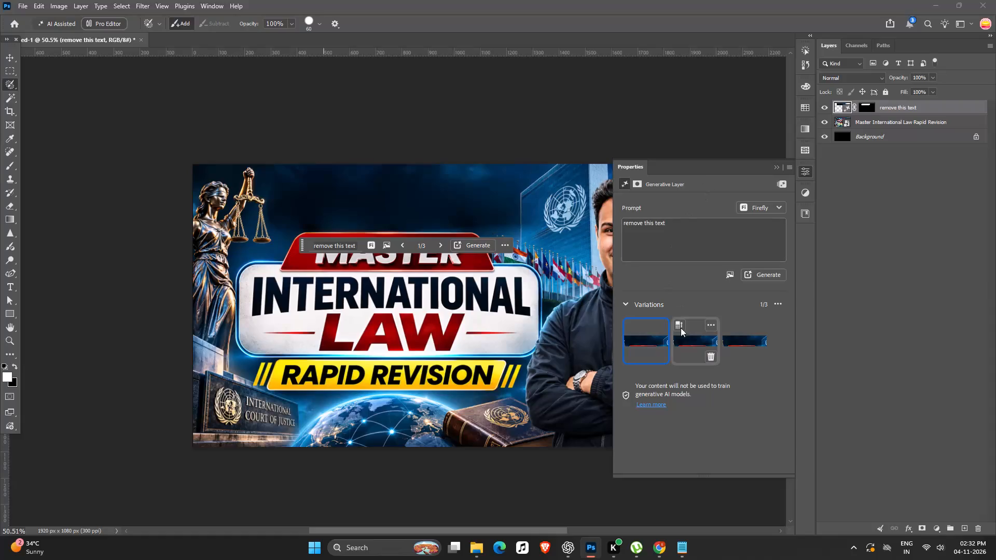
# Compare the three generated variations of the heading removal and choose the second one.
pyautogui.click(683, 338)
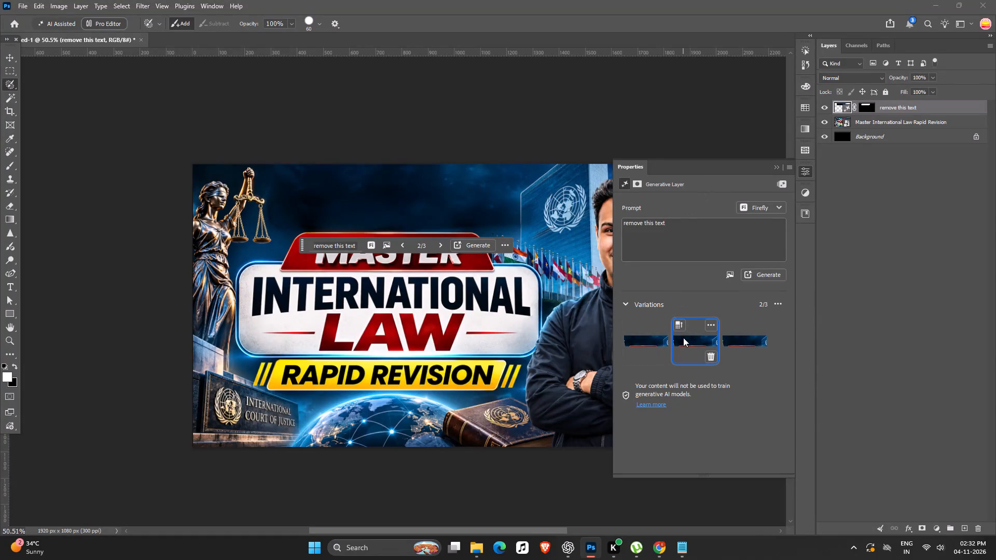
pyautogui.click(738, 344)
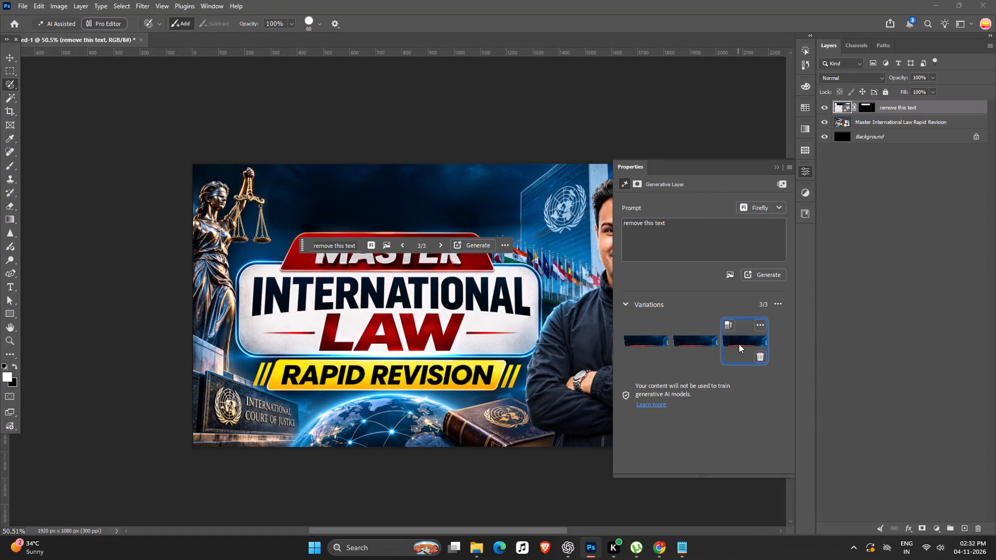
pyautogui.click(652, 335)
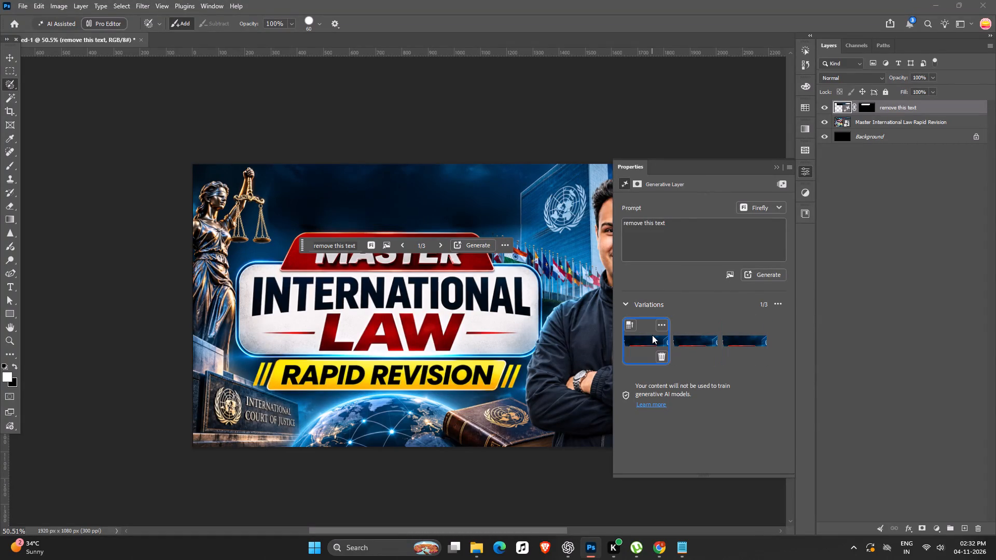
pyautogui.click(690, 340)
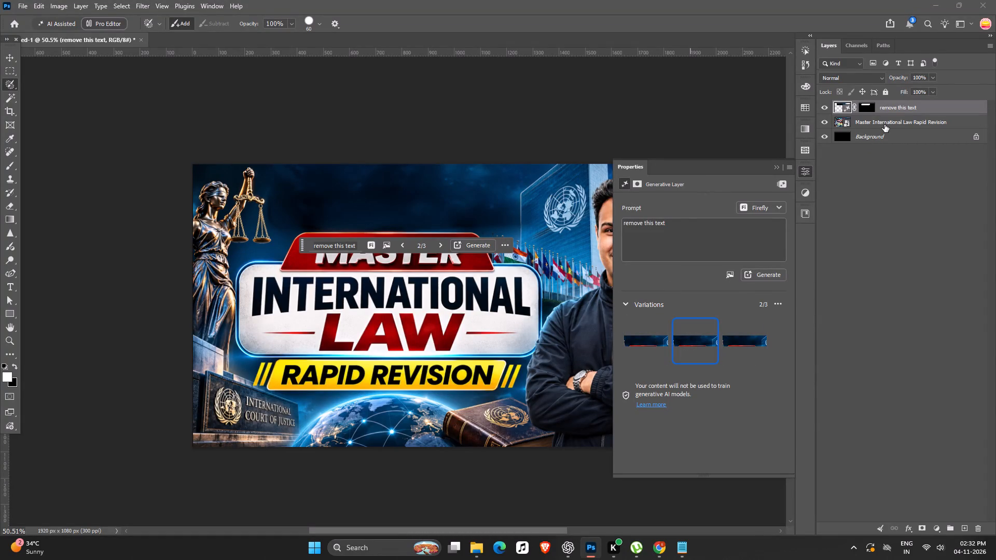
# Combine the "remove this text" generative layer and the Master International Law Rapid Revision layer into one smart object.
pyautogui.keyDown('shift'); pyautogui.click(887, 123); pyautogui.keyUp('shift')
pyautogui.keyDown('shift'); pyautogui.rightClick(887, 123); pyautogui.keyUp('shift')
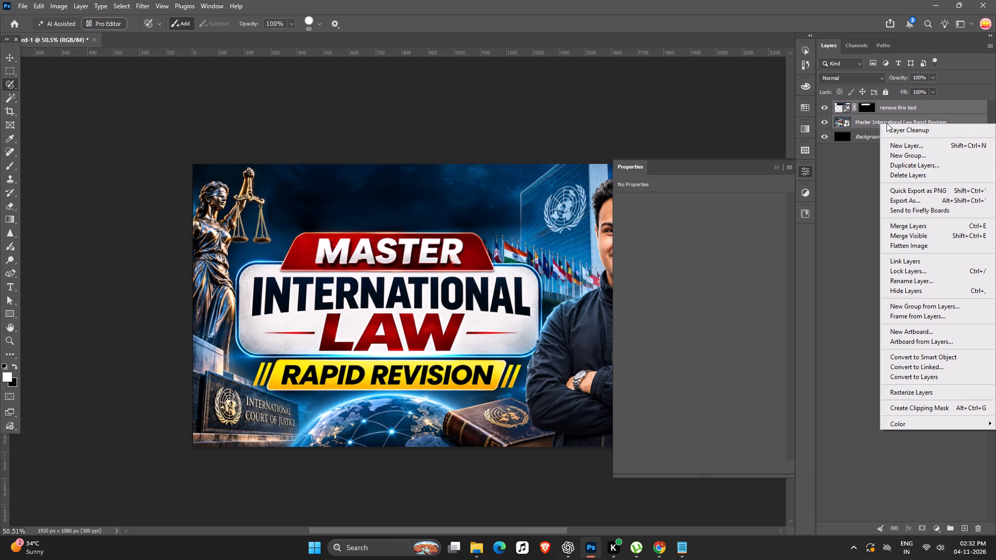
pyautogui.click(917, 356)
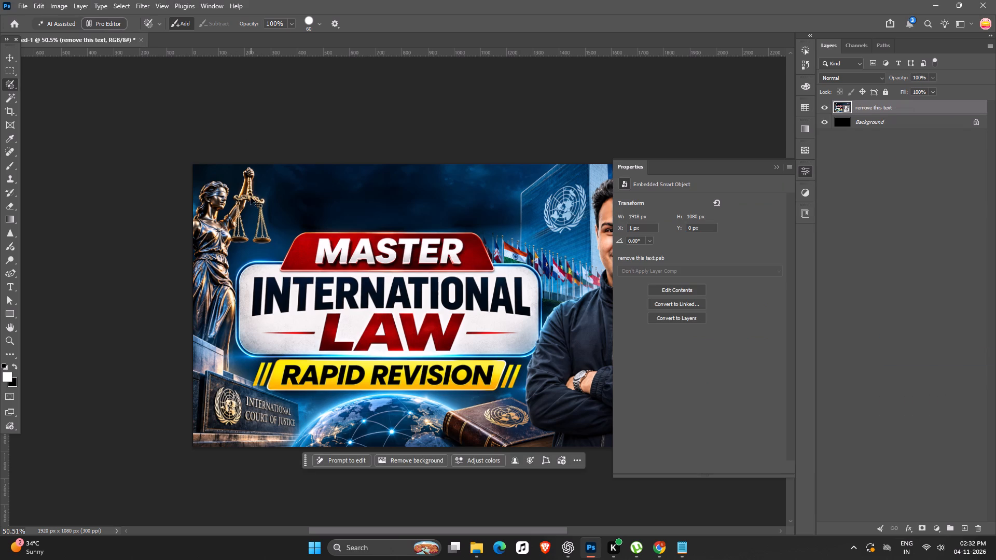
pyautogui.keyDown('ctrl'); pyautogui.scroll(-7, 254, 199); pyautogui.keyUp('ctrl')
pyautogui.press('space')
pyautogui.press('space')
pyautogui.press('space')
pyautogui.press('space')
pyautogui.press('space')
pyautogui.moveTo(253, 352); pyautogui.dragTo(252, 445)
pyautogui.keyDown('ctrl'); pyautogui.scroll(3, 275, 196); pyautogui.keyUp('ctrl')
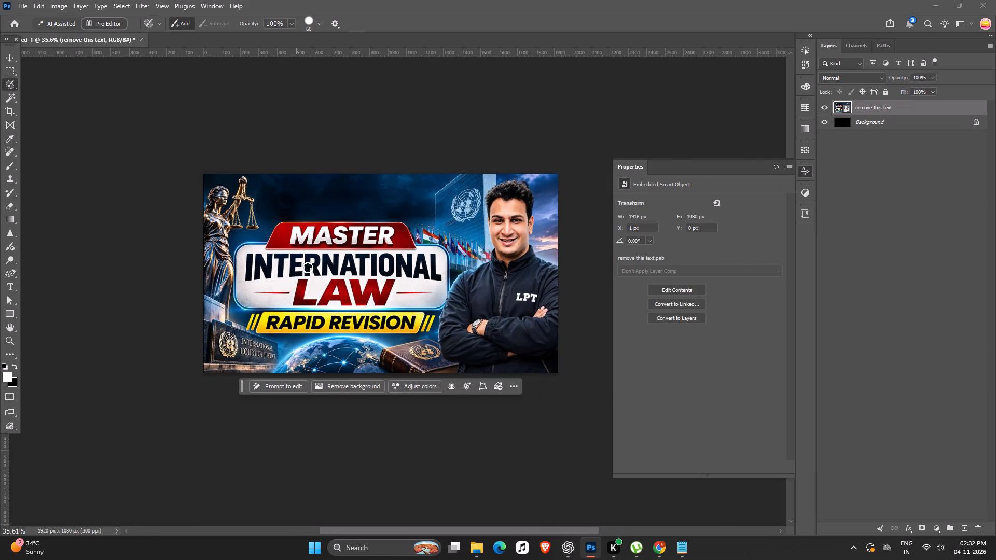
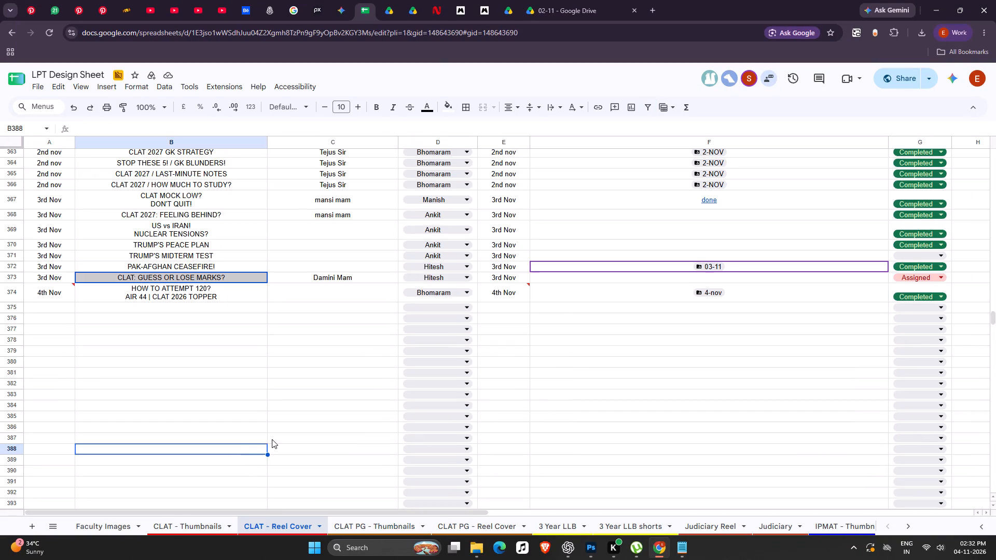
# Open the 4-nov Drive folder linked in the "HOW TO ATTEMPT 120?" row of the design sheet and dismiss its notification prompts.
pyautogui.click(329, 299)
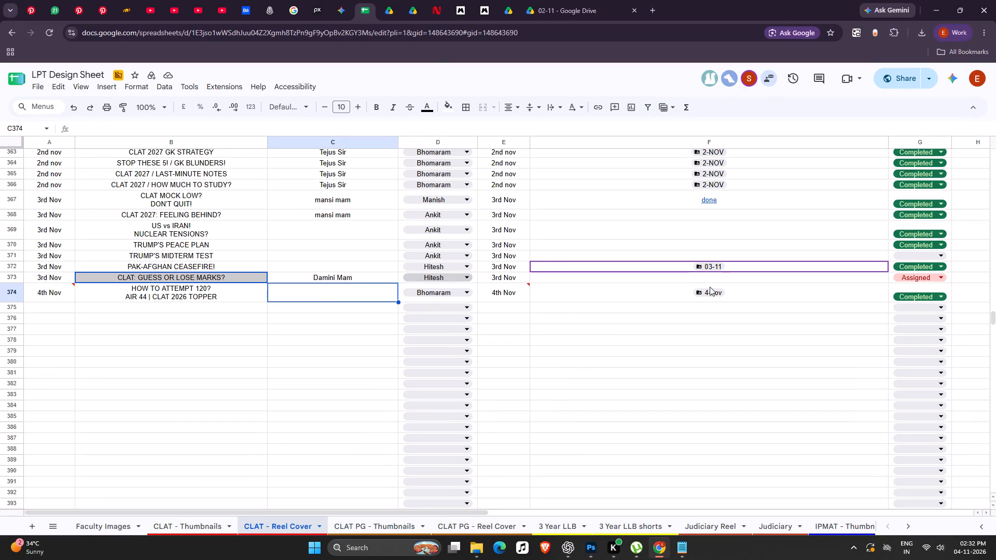
pyautogui.click(706, 292)
pyautogui.click(635, 317)
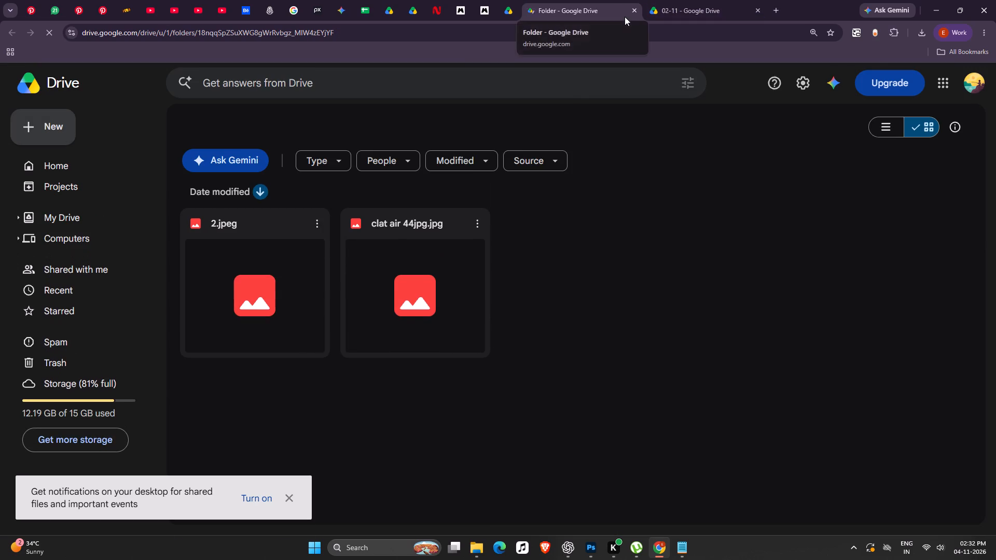
pyautogui.click(254, 500)
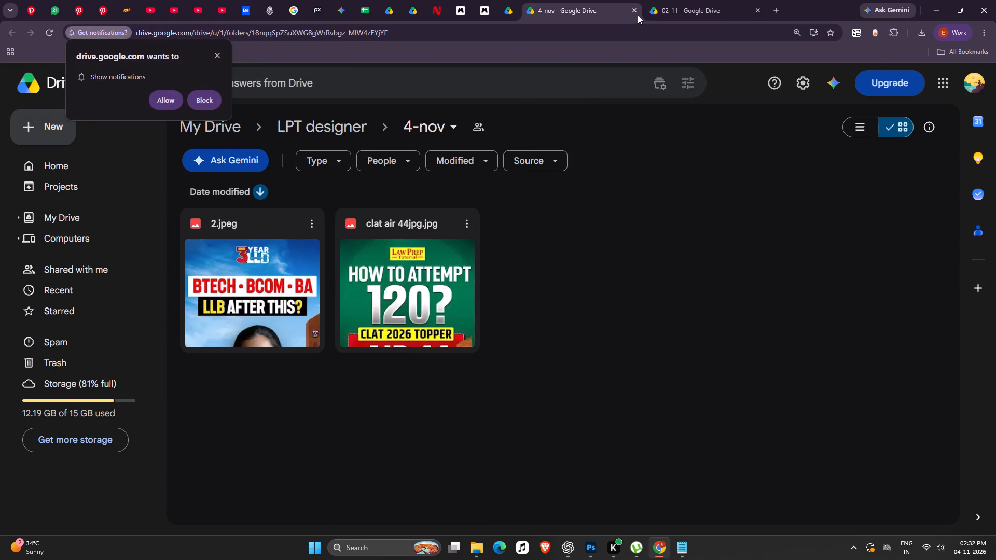
pyautogui.click(219, 55)
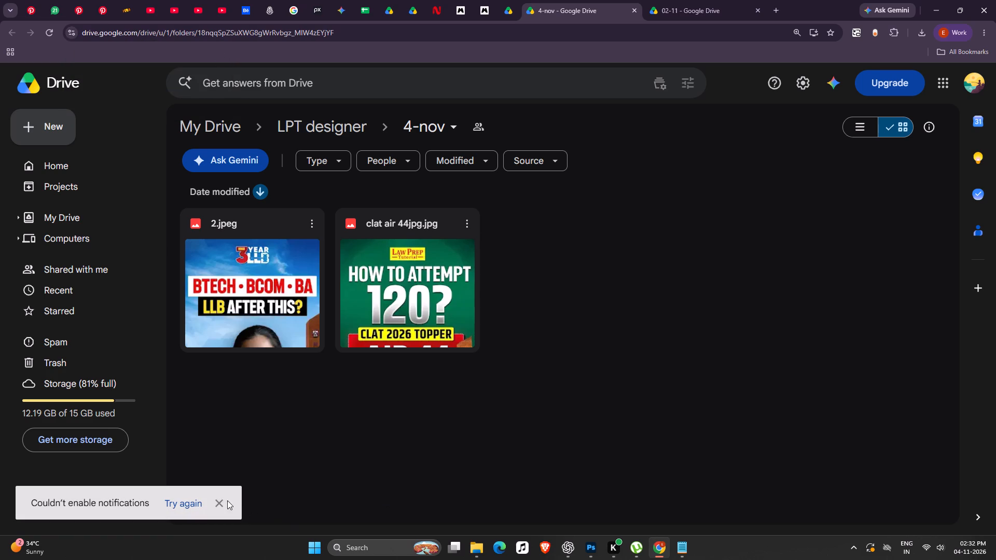
pyautogui.click(218, 500)
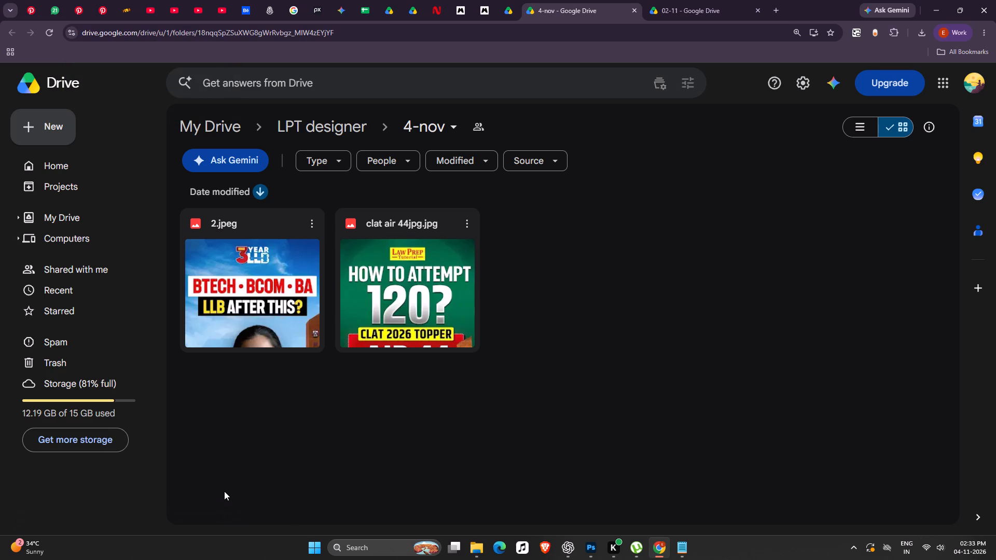
# Close the browser tab showing the 02-11 Drive folder.
pyautogui.click(684, 11)
pyautogui.click(754, 11)
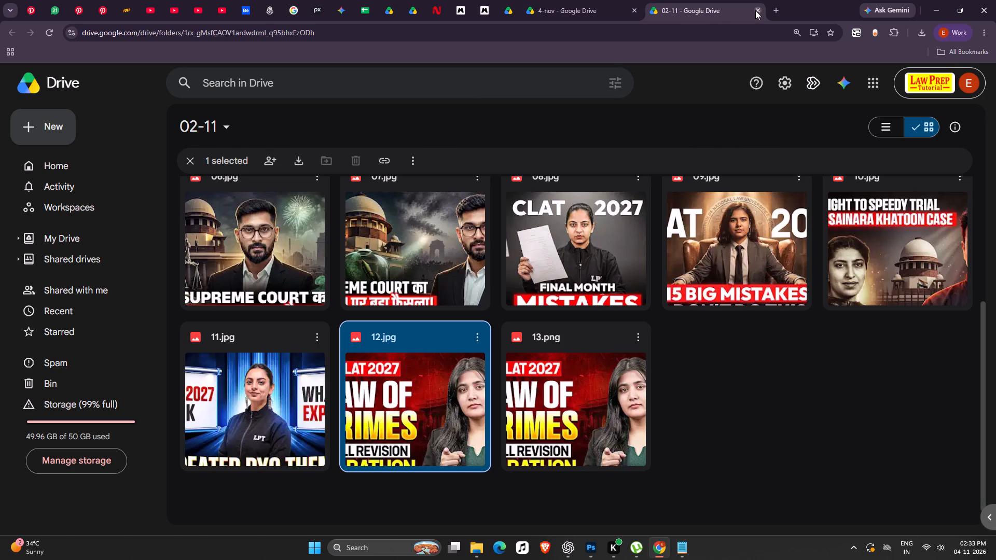
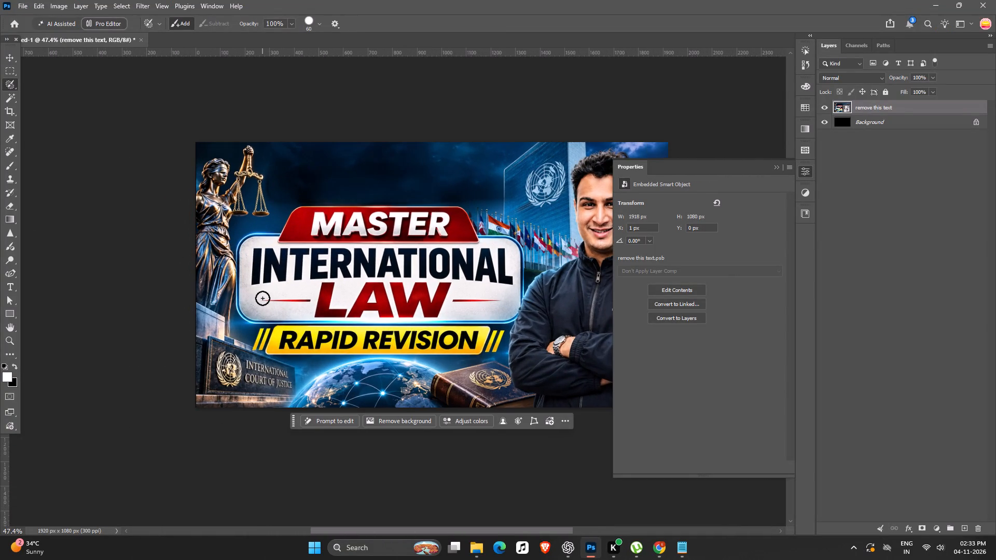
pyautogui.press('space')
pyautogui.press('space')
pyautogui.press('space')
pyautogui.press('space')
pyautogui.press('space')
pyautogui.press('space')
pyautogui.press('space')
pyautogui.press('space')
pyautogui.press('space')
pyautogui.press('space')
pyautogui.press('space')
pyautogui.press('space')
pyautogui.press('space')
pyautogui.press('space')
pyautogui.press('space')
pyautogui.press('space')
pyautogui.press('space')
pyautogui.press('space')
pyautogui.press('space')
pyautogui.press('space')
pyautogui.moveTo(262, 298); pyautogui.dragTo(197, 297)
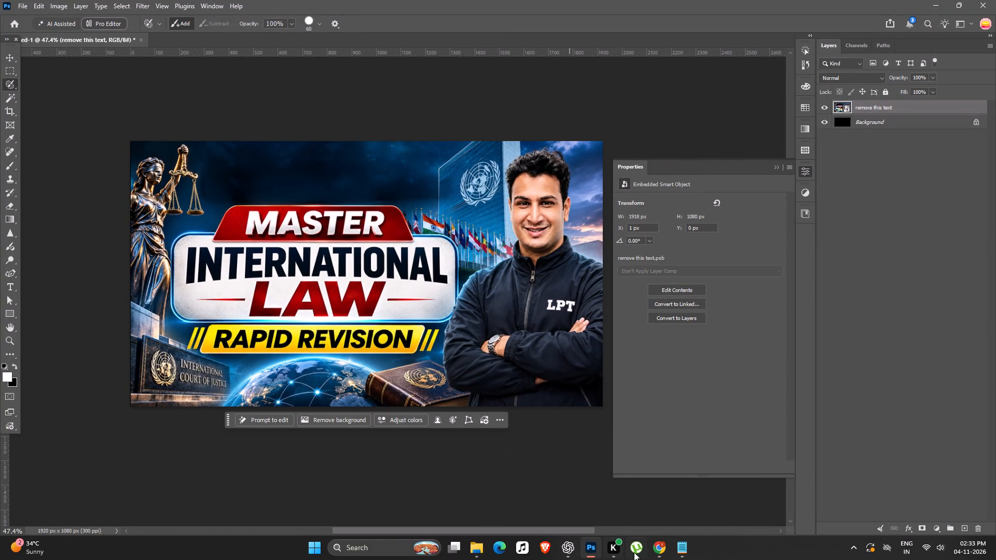
# Switch to the design sheet in Chrome and copy "CLAT PG 2027" from the 4th nov topic in CLAT PG - Thumbnails.
pyautogui.click(654, 544)
pyautogui.click(369, 0)
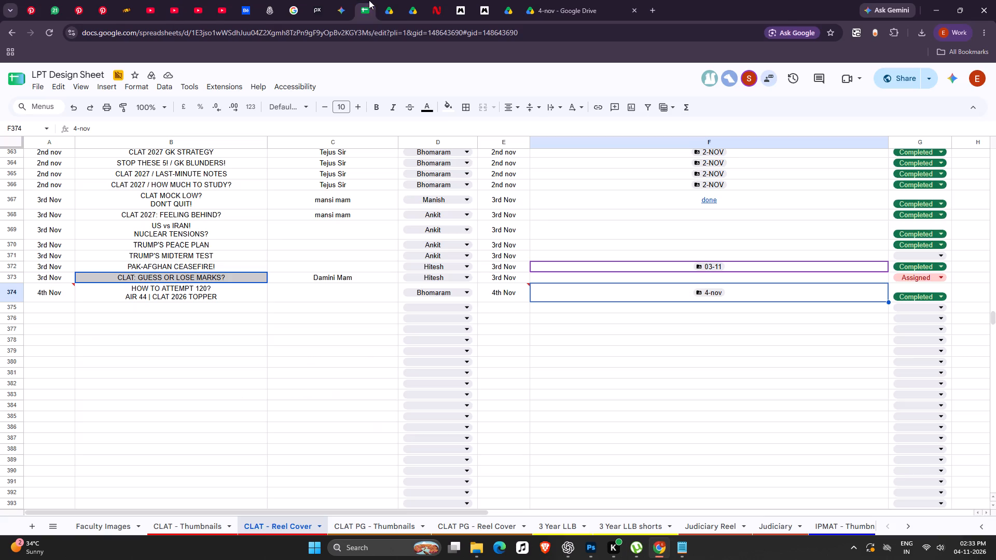
pyautogui.click(462, 524)
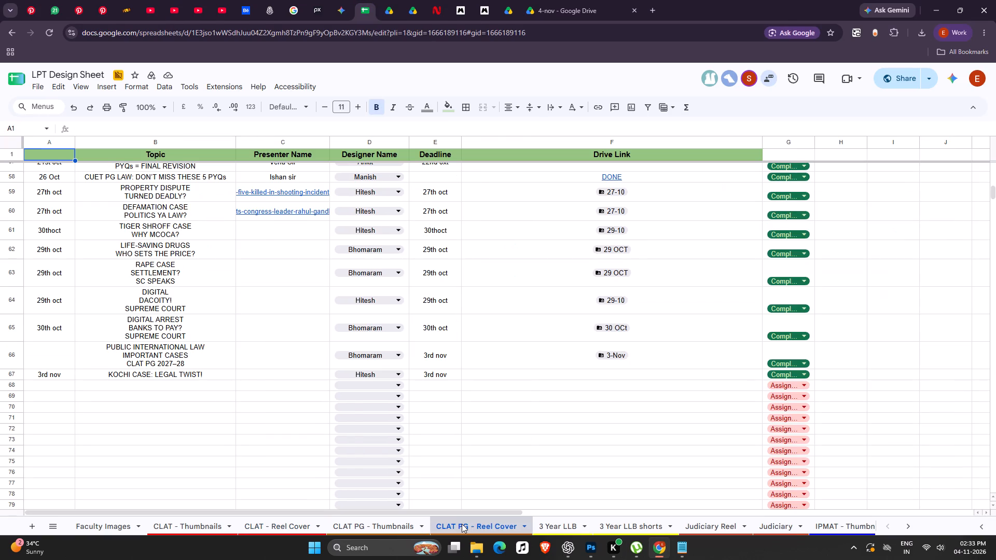
pyautogui.click(557, 521)
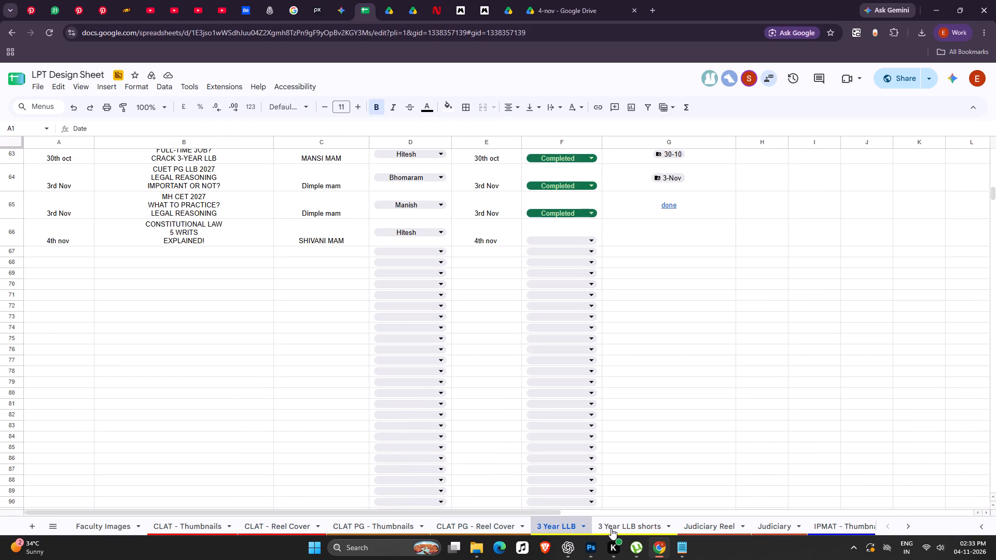
pyautogui.click(611, 528)
pyautogui.click(395, 530)
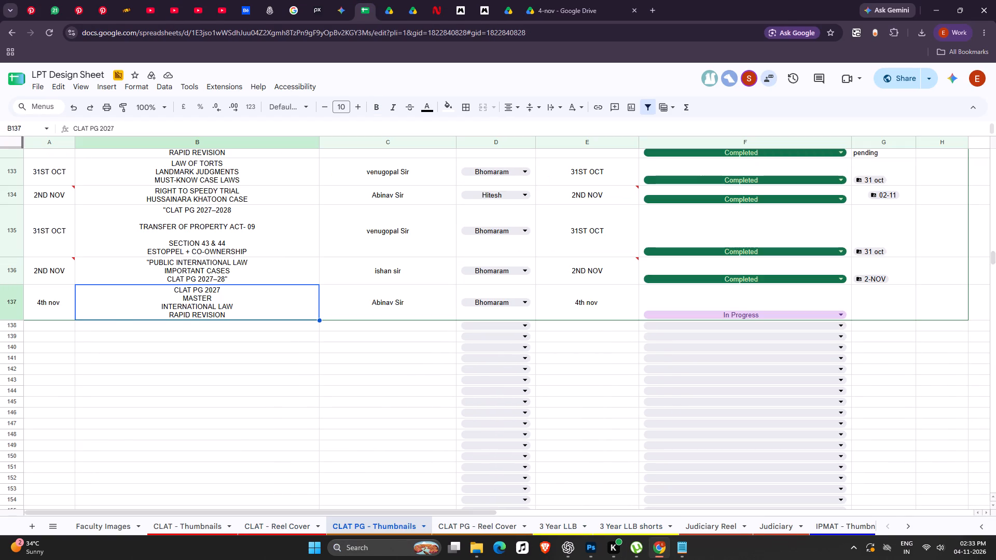
pyautogui.doubleClick(170, 297)
pyautogui.moveTo(171, 289); pyautogui.dragTo(220, 286)
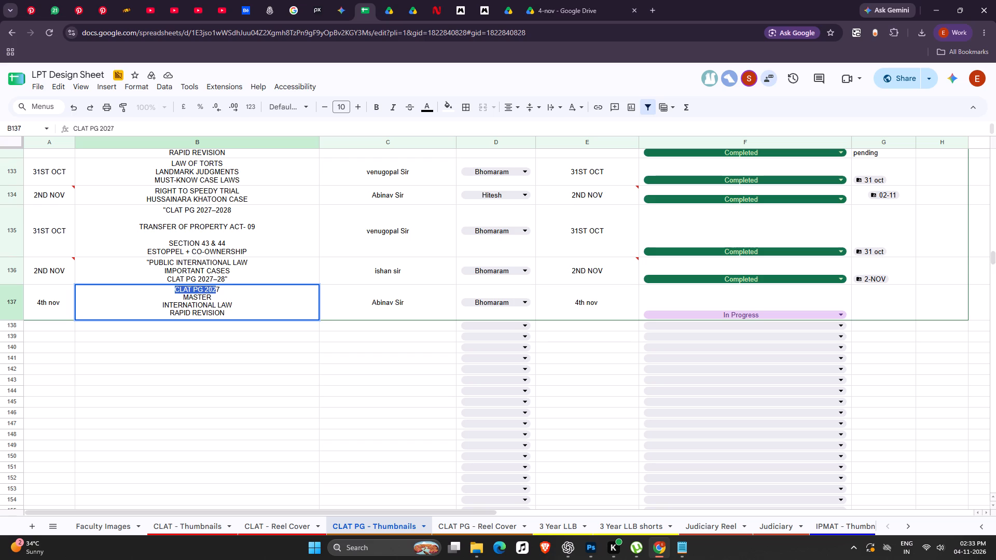
pyautogui.moveTo(220, 286); pyautogui.dragTo(229, 285)
pyautogui.hotkey('ctrl', 'c')
pyautogui.hotkey('ctrl', 'c')
# Return to Photoshop and paste "CLAT PG 2027" as a new text layer above the MASTER banner.
pyautogui.hotkey('alt', 'Tab')
pyautogui.press('space')
pyautogui.press('space')
pyautogui.press('space')
pyautogui.press('space')
pyautogui.press('space')
pyautogui.moveTo(360, 257); pyautogui.dragTo(349, 342)
pyautogui.press('t')
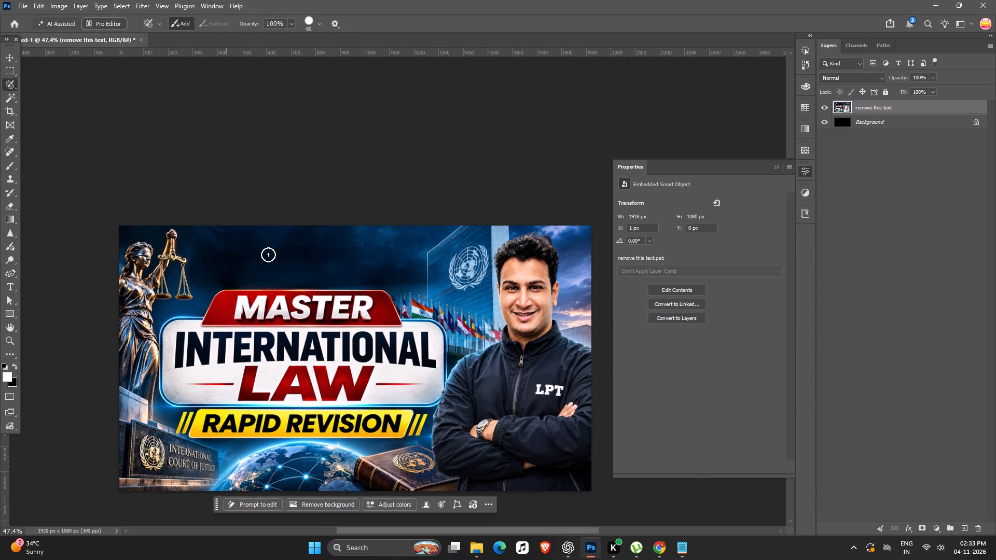
pyautogui.click(9, 55)
pyautogui.click(285, 281)
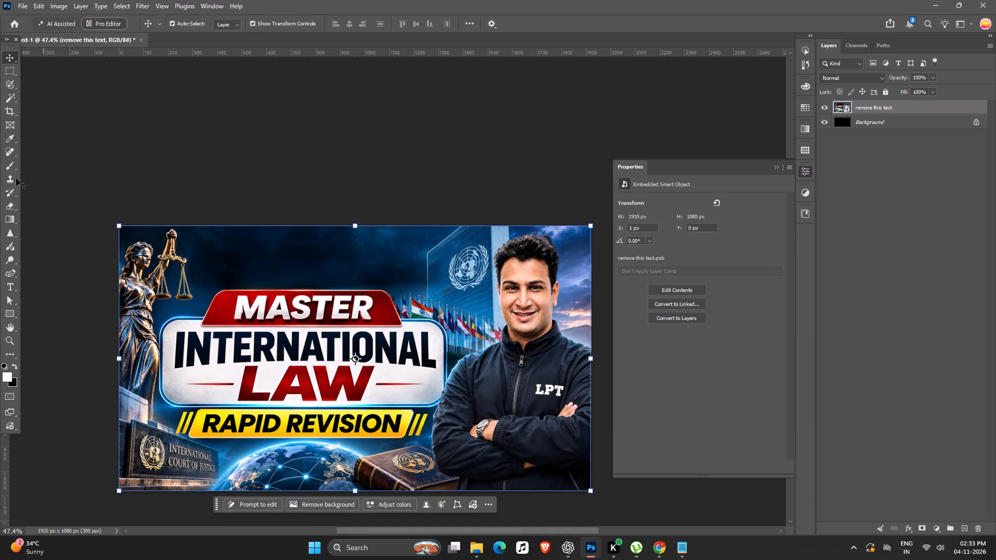
pyautogui.click(7, 283)
pyautogui.click(273, 257)
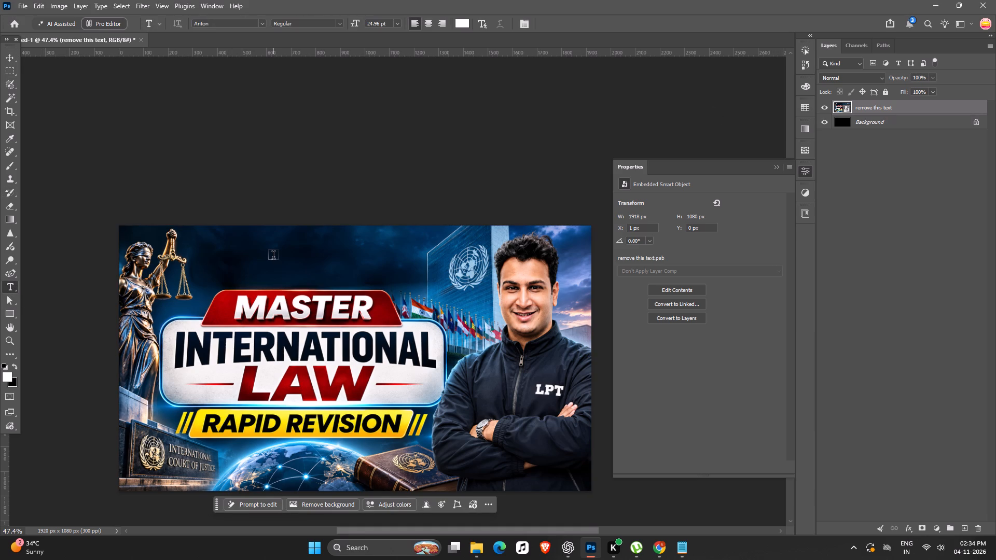
pyautogui.hotkey('ctrl', 'BackSpace')
pyautogui.hotkey('ctrl', 'BackSpace')
pyautogui.hotkey('ctrl', 'v')
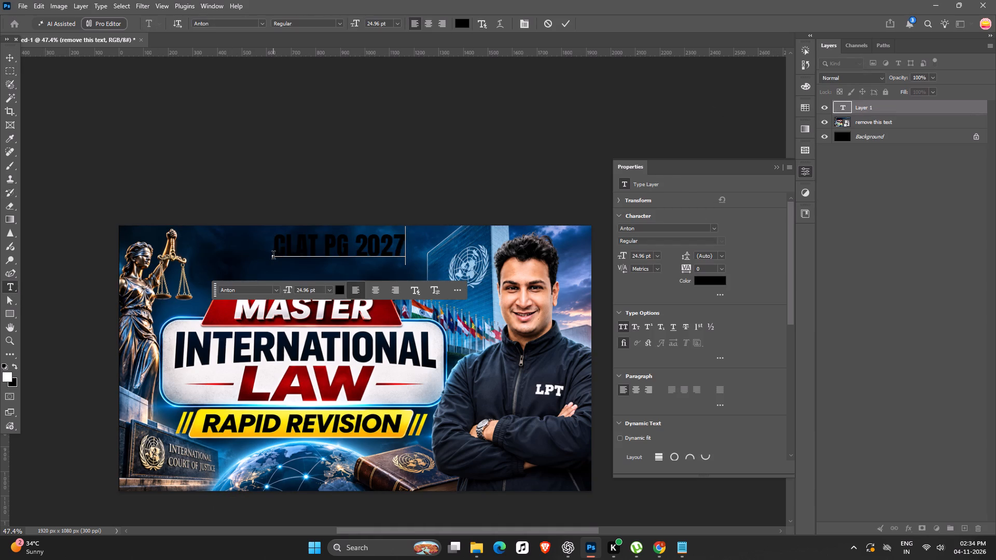
pyautogui.press('Return')
# Set the CLAT PG 2027 text colour to white (#ffffff).
pyautogui.click(717, 277)
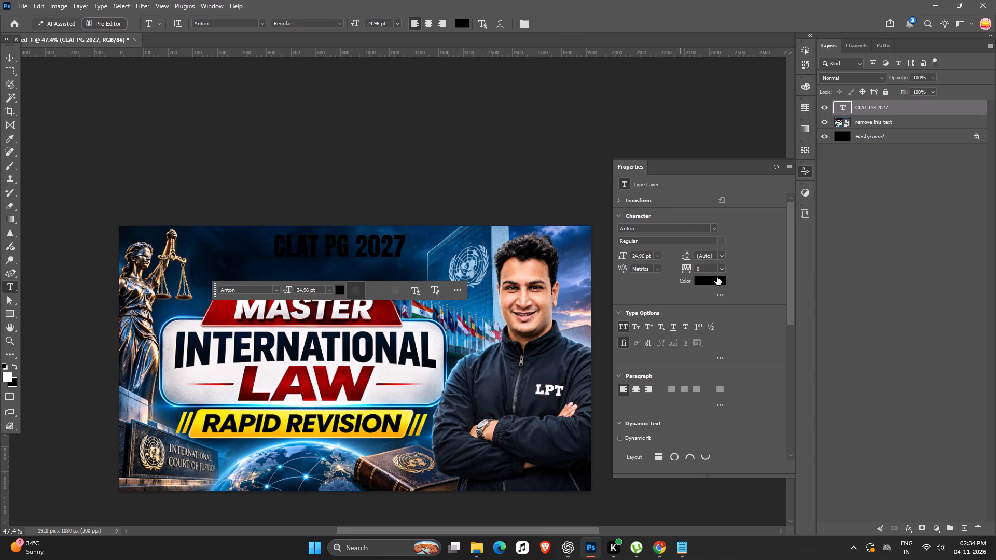
pyautogui.moveTo(659, 357); pyautogui.dragTo(601, 263)
pyautogui.click(846, 320)
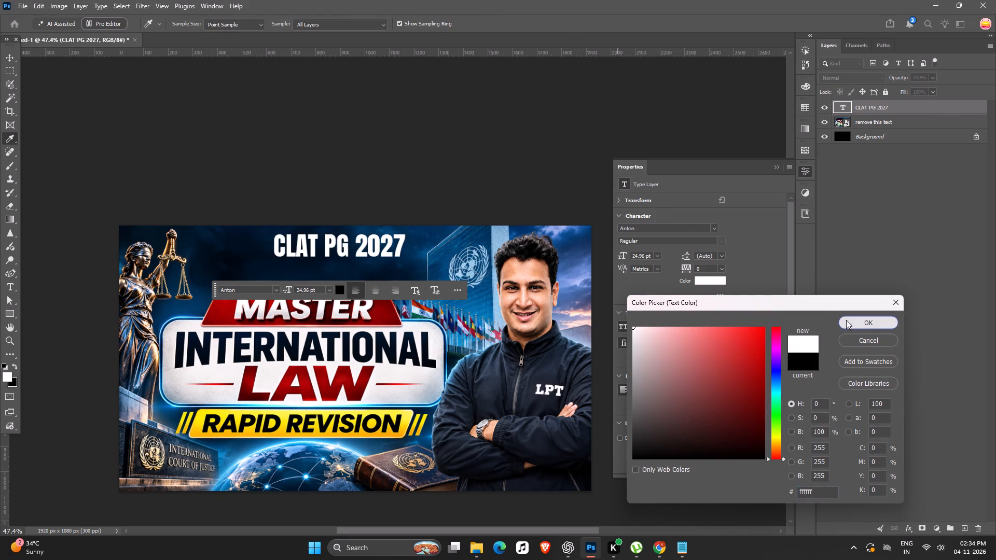
# Enlarge the CLAT PG 2027 text proportionally to about 38 pt and centre it just above the MASTER banner.
pyautogui.click(7, 59)
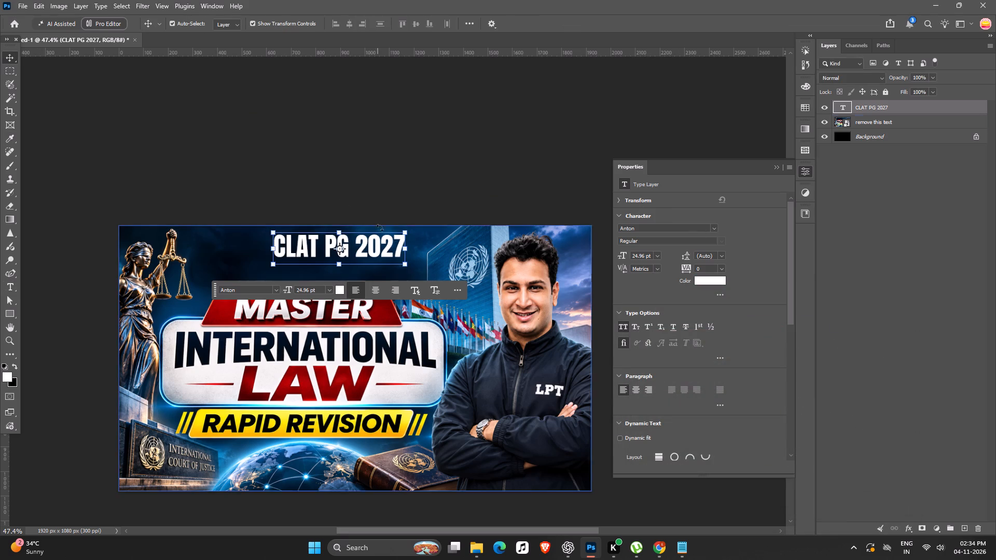
pyautogui.keyDown('alt'); pyautogui.moveTo(410, 234); pyautogui.dragTo(453, 230); pyautogui.keyUp('alt')
pyautogui.moveTo(423, 242); pyautogui.dragTo(399, 257)
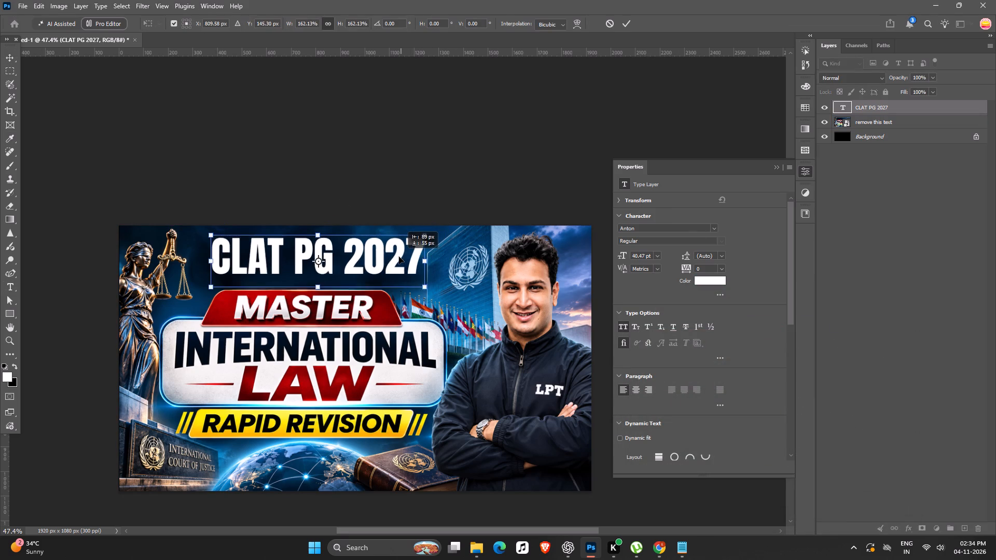
pyautogui.moveTo(399, 257); pyautogui.dragTo(389, 262)
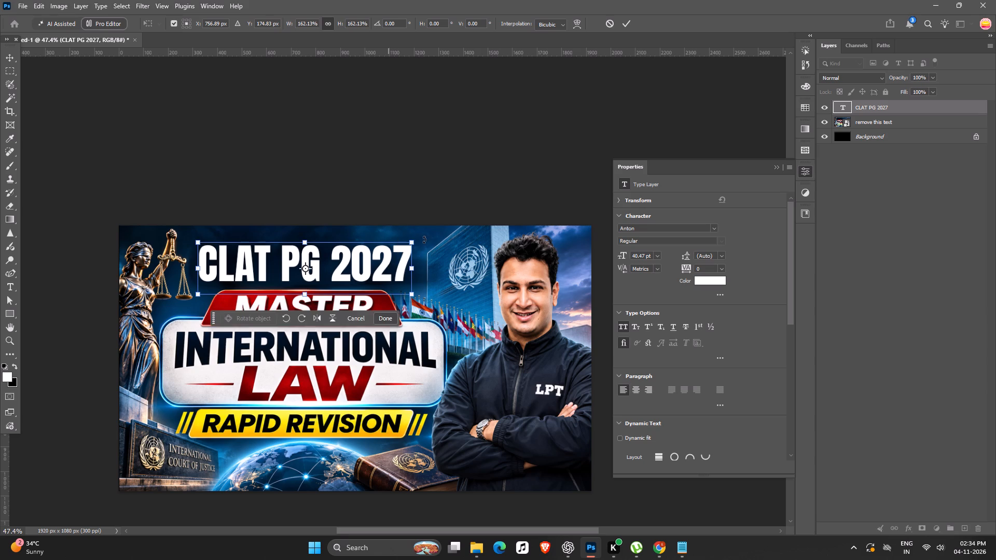
pyautogui.keyDown('alt'); pyautogui.moveTo(416, 239); pyautogui.dragTo(411, 240); pyautogui.keyUp('alt')
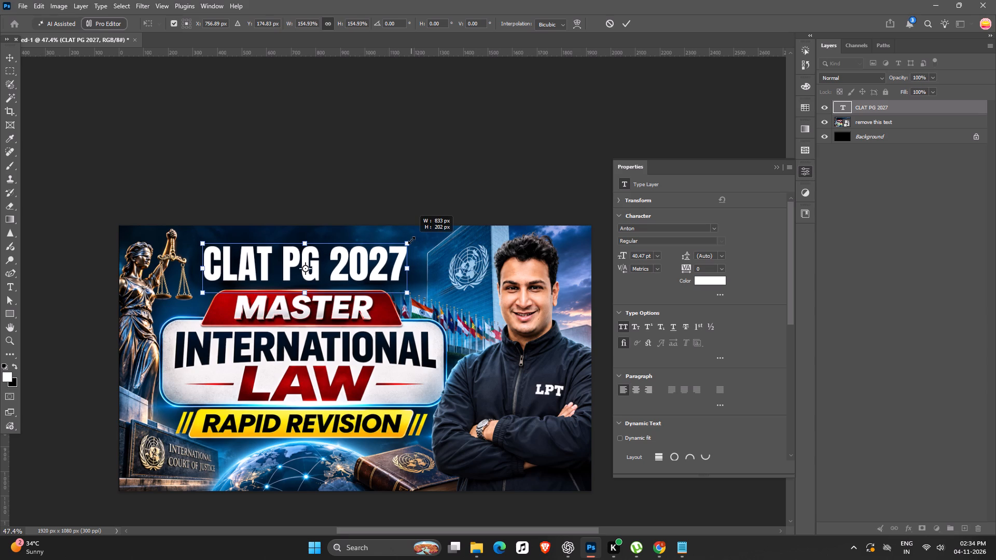
pyautogui.keyDown('alt'); pyautogui.moveTo(411, 240); pyautogui.dragTo(411, 241); pyautogui.keyUp('alt')
pyautogui.press('Return')
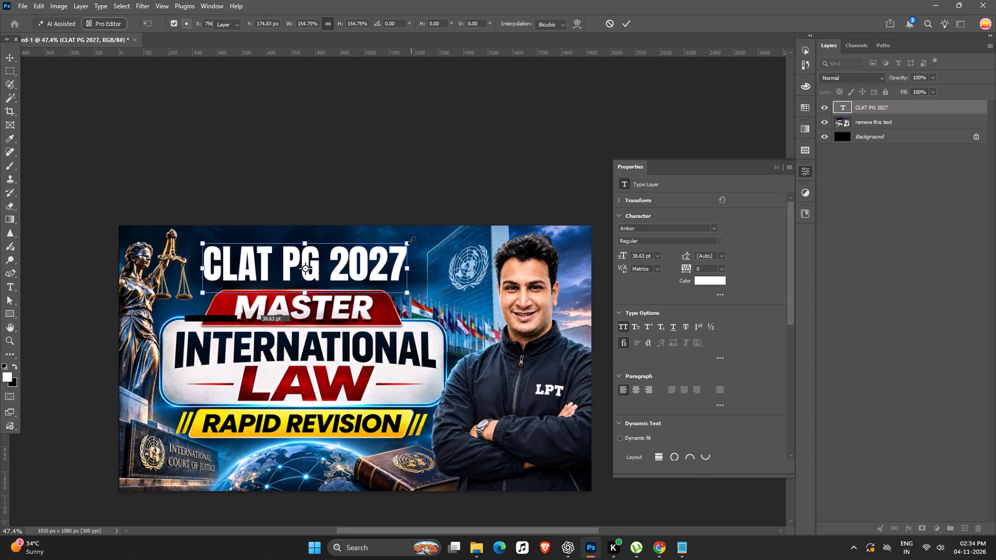
pyautogui.keyDown('alt'); pyautogui.click(403, 240); pyautogui.keyUp('alt')
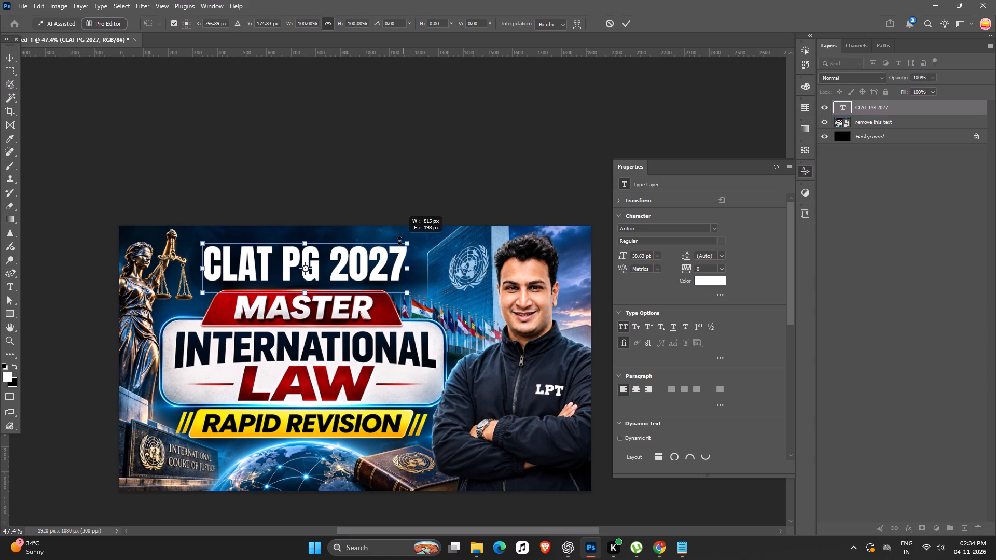
pyautogui.click(352, 273)
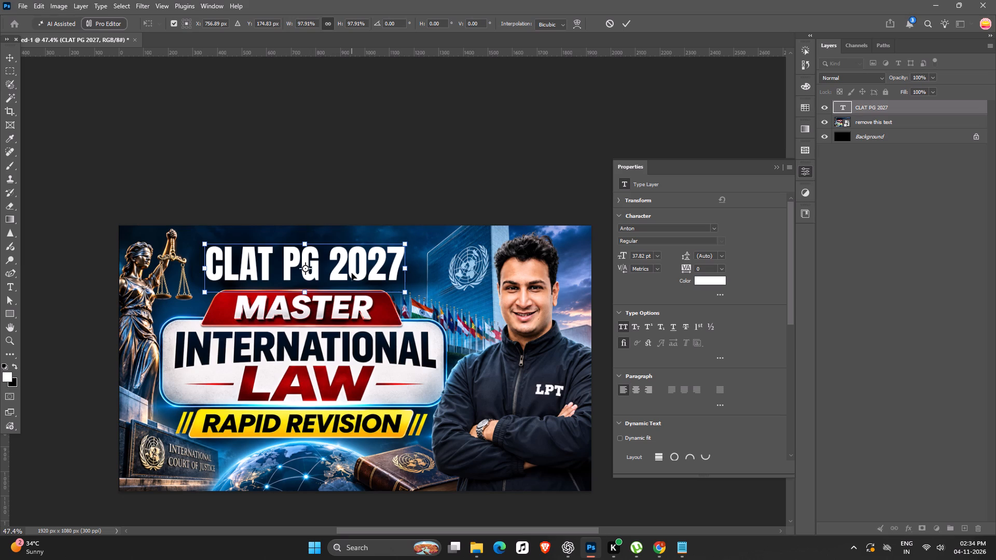
pyautogui.press('Return')
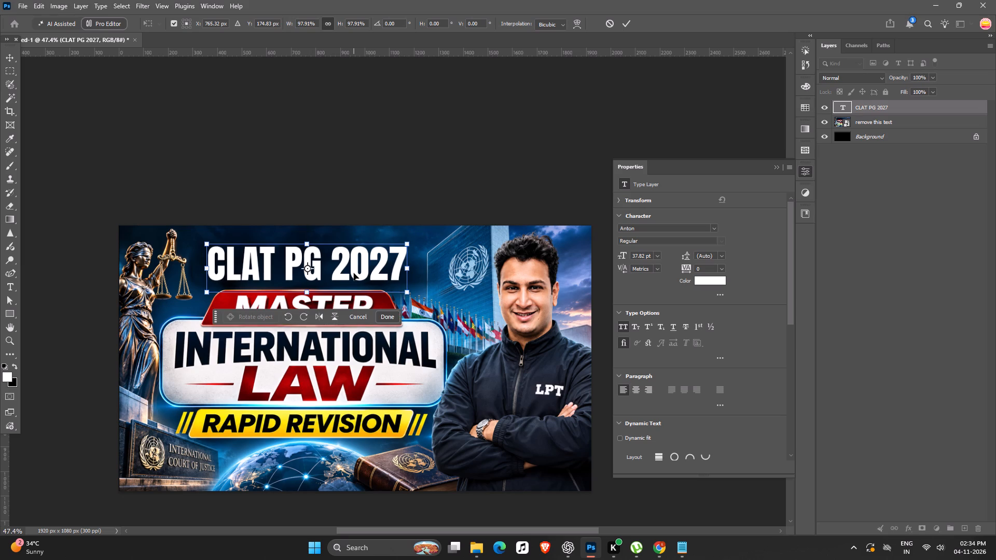
# Examine the overall thumbnail composition with the CLAT PG 2027 heading, both as a whole and closer up.
pyautogui.click(375, 170)
pyautogui.keyDown('ctrl'); pyautogui.scroll(-9, 380, 187); pyautogui.keyUp('ctrl')
pyautogui.press('space')
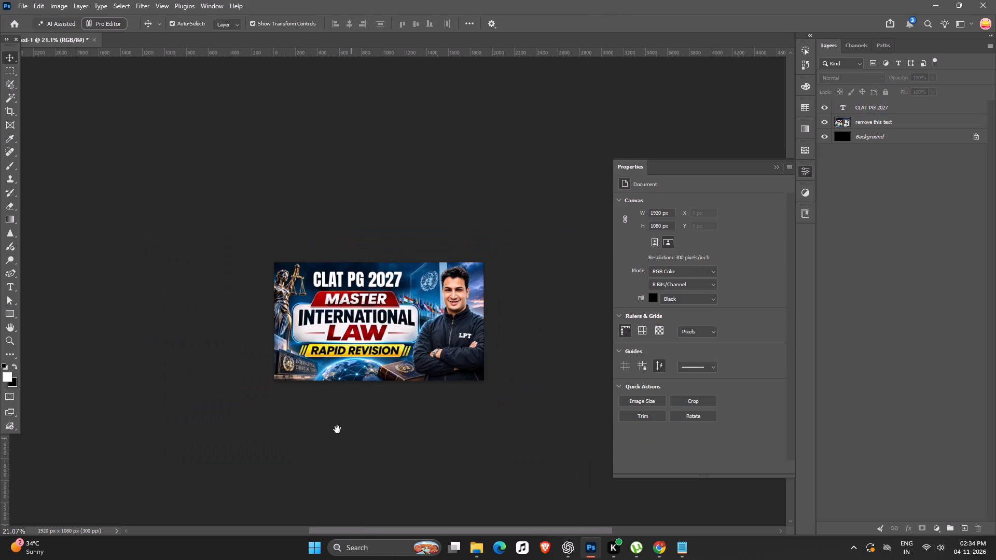
pyautogui.moveTo(337, 429); pyautogui.dragTo(328, 426)
pyautogui.keyDown('ctrl'); pyautogui.scroll(8, 347, 297); pyautogui.keyUp('ctrl')
pyautogui.press('space')
pyautogui.press('space')
pyautogui.press('space')
pyautogui.press('space')
pyautogui.press('space')
pyautogui.press('space')
pyautogui.press('space')
pyautogui.press('space')
pyautogui.press('space')
pyautogui.press('space')
pyautogui.press('space')
pyautogui.press('space')
pyautogui.press('space')
pyautogui.press('space')
pyautogui.press('space')
pyautogui.press('space')
pyautogui.press('space')
pyautogui.press('space')
pyautogui.press('space')
pyautogui.press('space')
pyautogui.moveTo(341, 295); pyautogui.dragTo(290, 277)
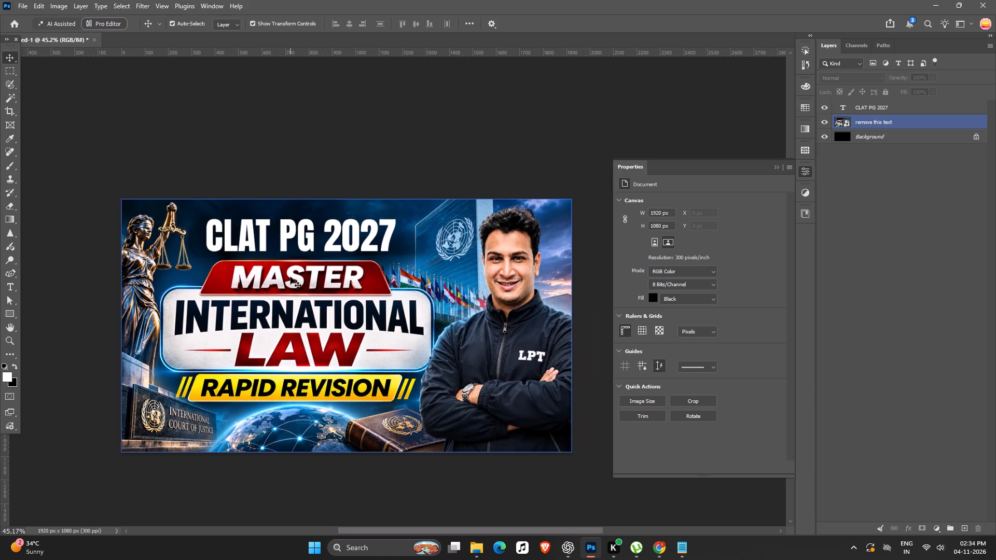
# Scale the CLAT PG 2027 heading up to about 41 pt and nudge it into place above the MASTER banner.
pyautogui.click(270, 231)
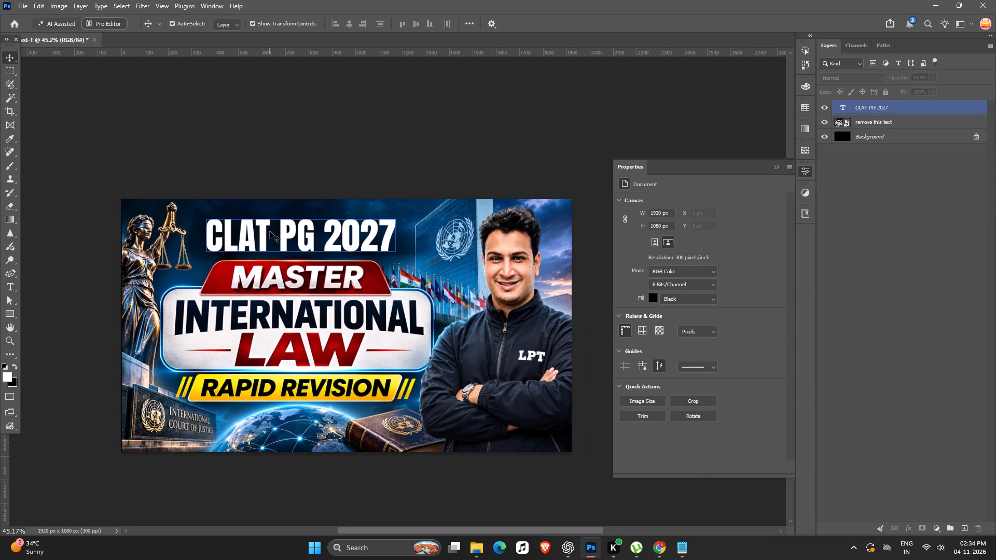
pyautogui.keyDown('alt'); pyautogui.moveTo(397, 217); pyautogui.dragTo(405, 215); pyautogui.keyUp('alt')
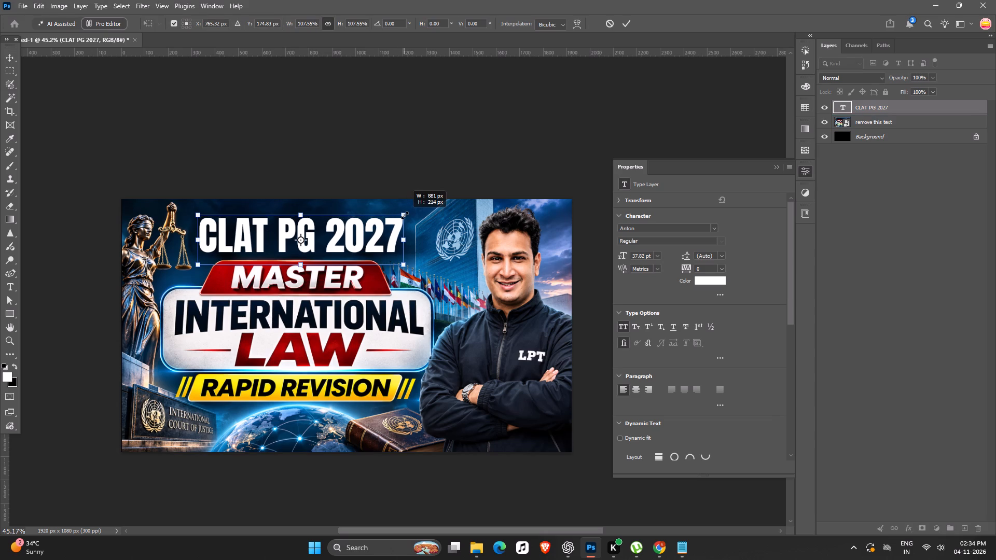
pyautogui.keyDown('alt'); pyautogui.moveTo(405, 215); pyautogui.dragTo(405, 215); pyautogui.keyUp('alt')
pyautogui.click(355, 230)
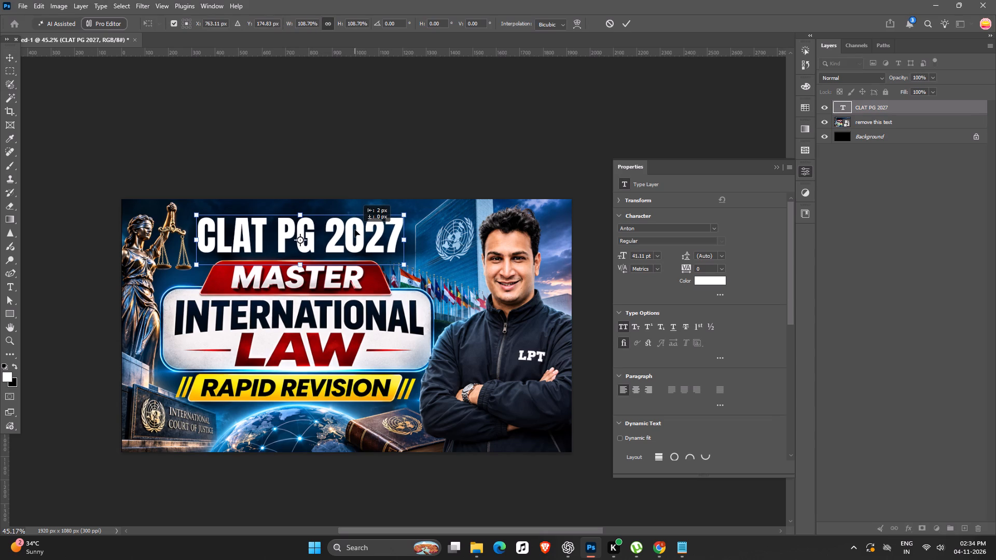
pyautogui.press('Return')
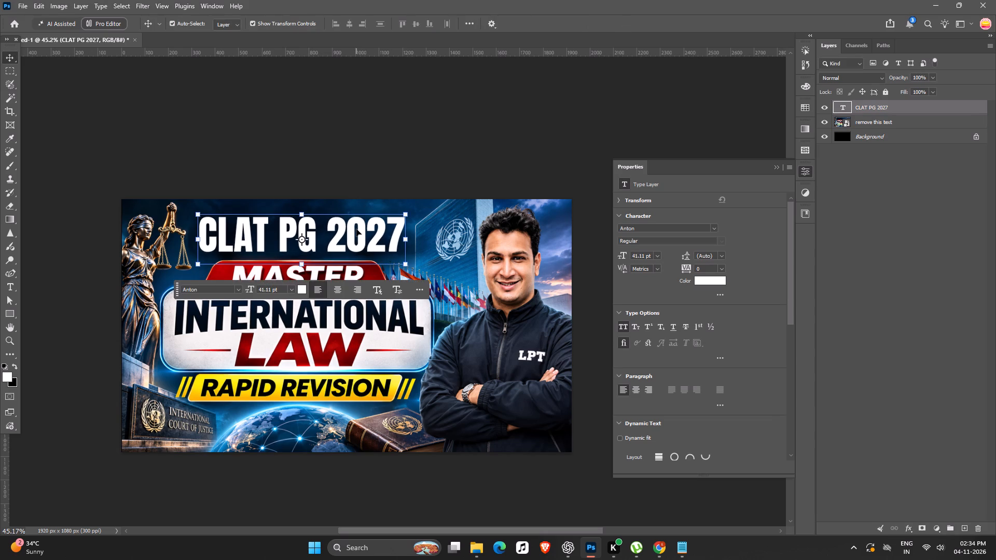
pyautogui.click(395, 111)
# Change the CLAT PG 2027 heading's font to F37 Sonic ExtraBold.
pyautogui.click(377, 237)
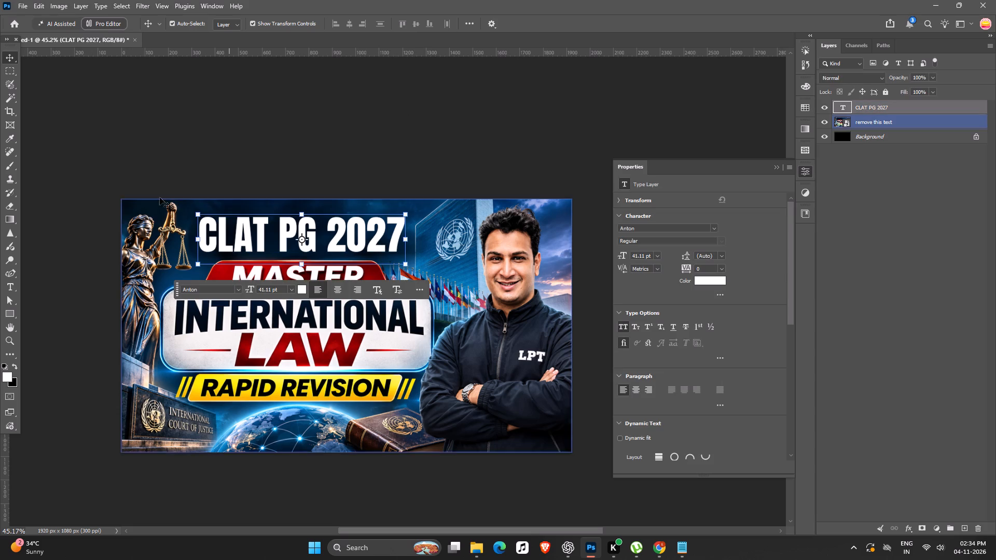
pyautogui.click(717, 228)
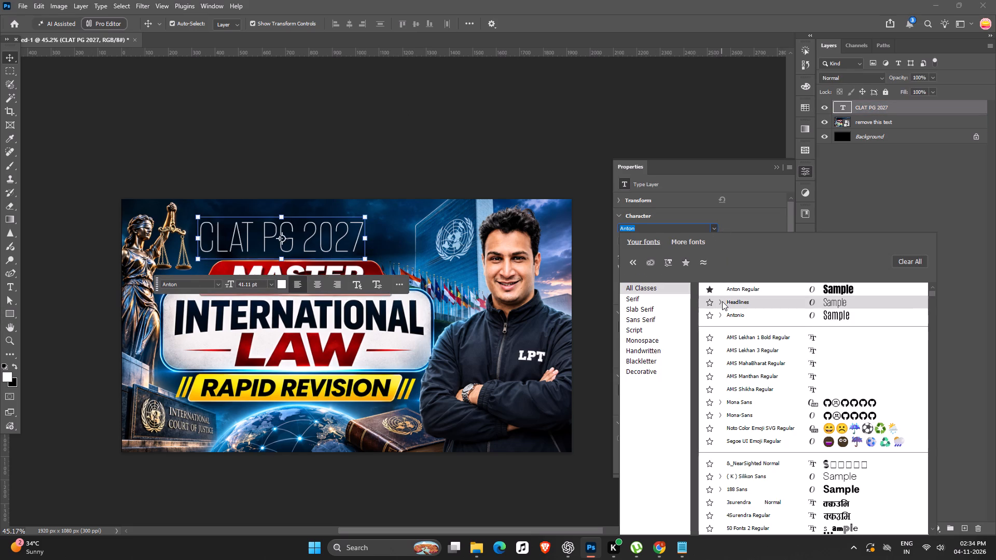
pyautogui.scroll(10, 755, 310)
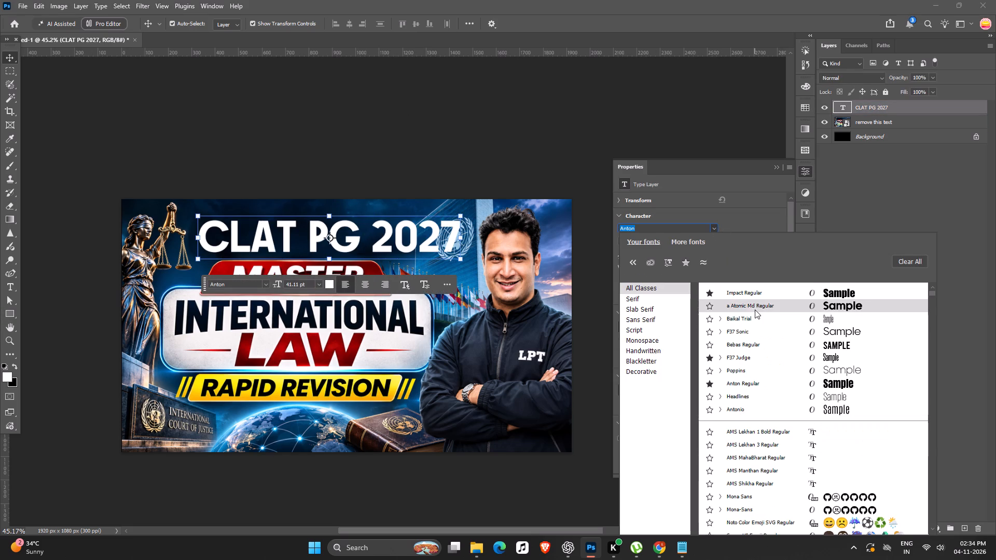
pyautogui.scroll(4, 755, 310)
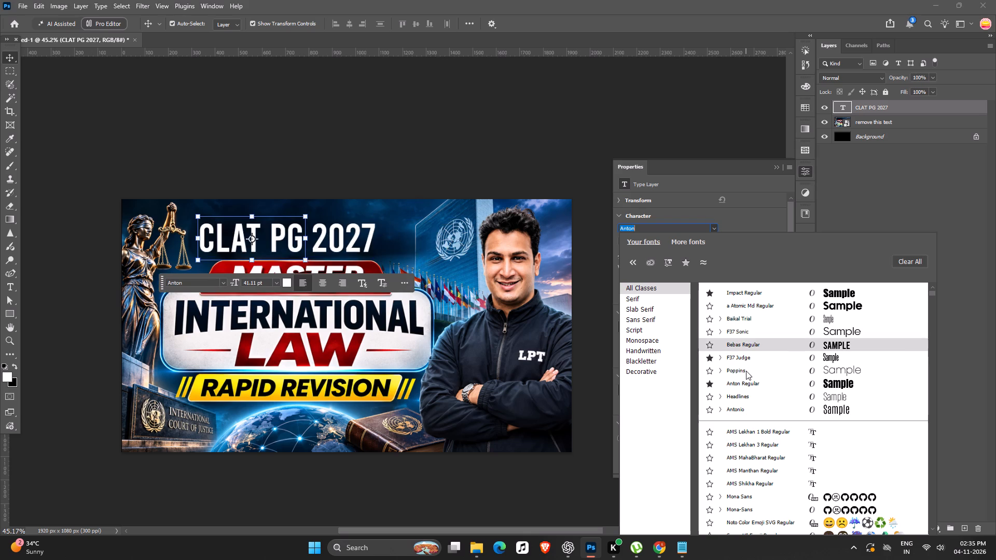
pyautogui.click(721, 332)
pyautogui.click(839, 445)
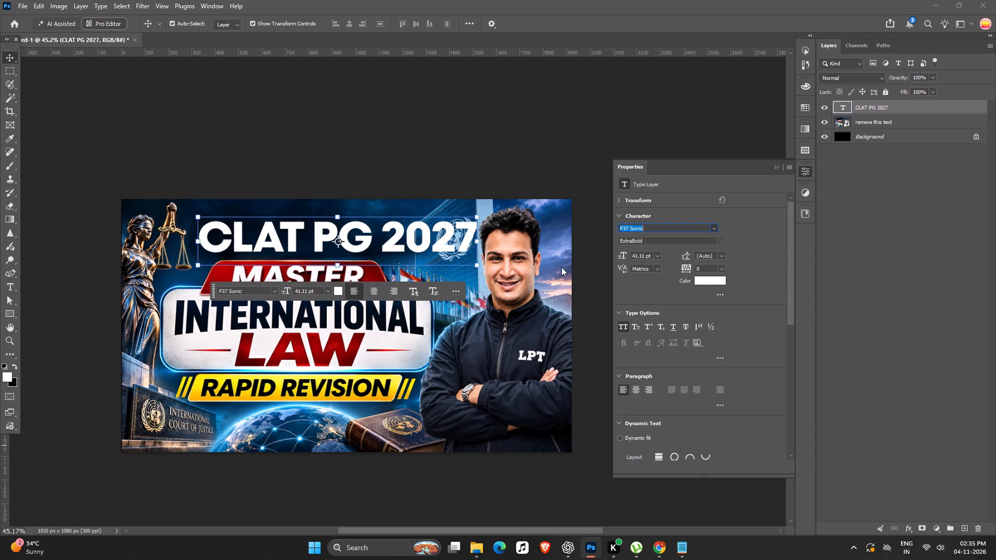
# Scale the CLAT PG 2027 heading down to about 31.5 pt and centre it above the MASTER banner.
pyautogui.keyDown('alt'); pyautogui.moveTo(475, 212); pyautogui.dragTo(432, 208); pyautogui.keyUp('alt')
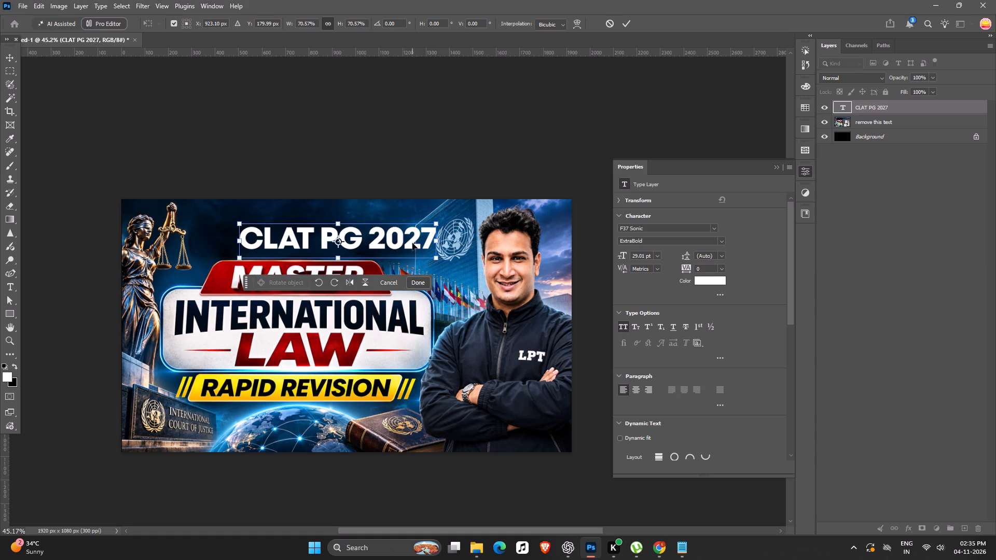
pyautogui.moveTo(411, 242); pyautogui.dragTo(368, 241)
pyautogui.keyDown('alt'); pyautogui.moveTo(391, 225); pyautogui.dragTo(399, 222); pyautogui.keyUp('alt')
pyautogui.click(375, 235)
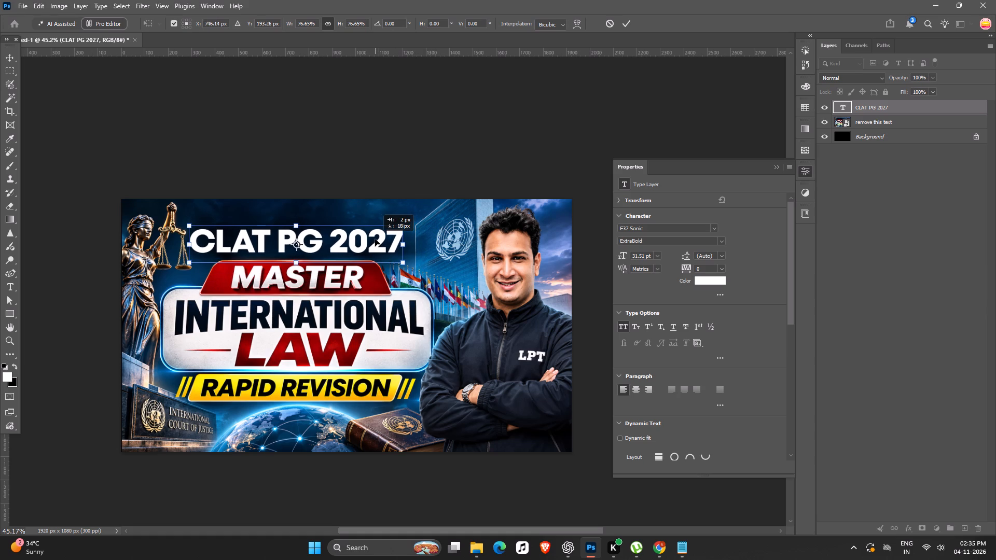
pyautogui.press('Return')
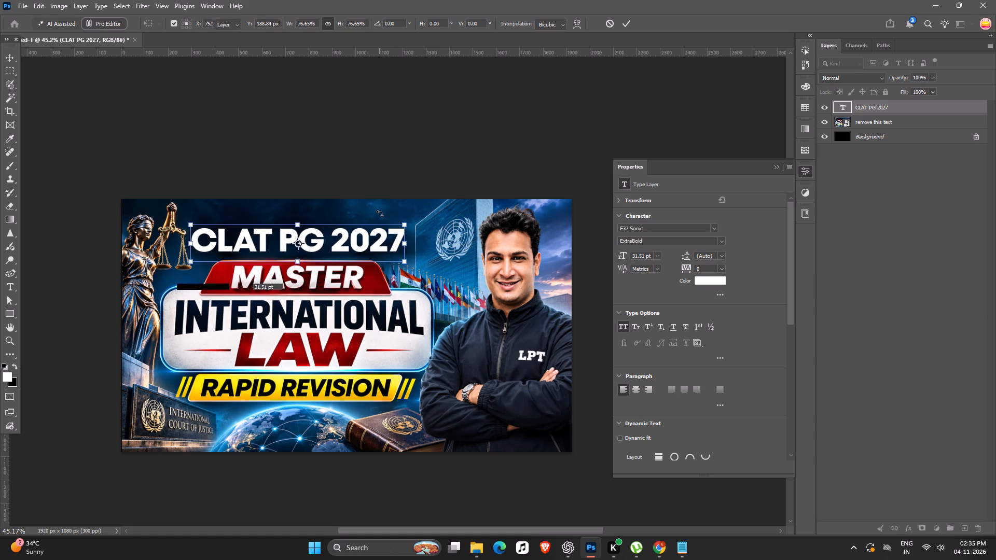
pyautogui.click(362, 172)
# Examine the whole thumbnail composition with the smaller F37 Sonic heading, zoomed out and closer up.
pyautogui.keyDown('ctrl'); pyautogui.scroll(-10, 358, 193); pyautogui.keyUp('ctrl')
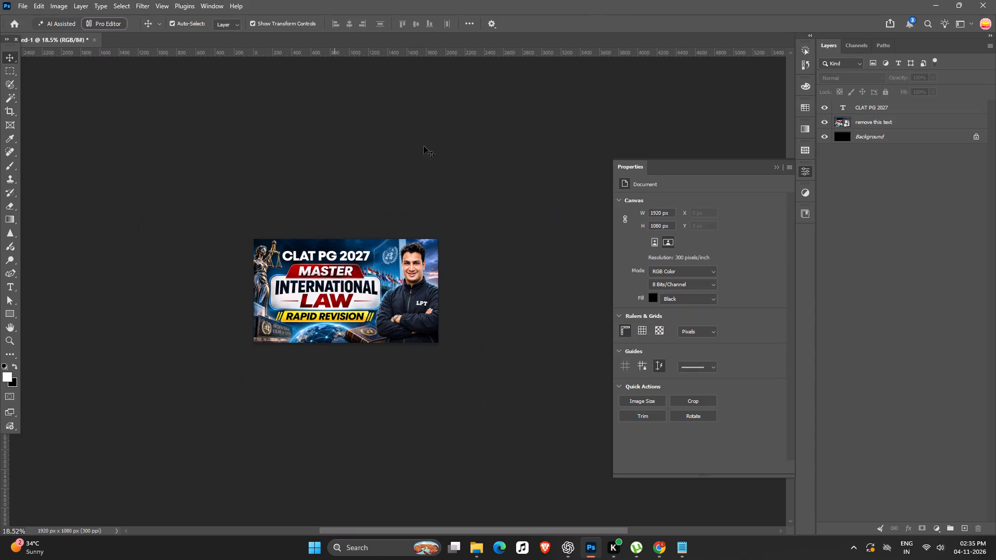
pyautogui.keyDown('ctrl'); pyautogui.scroll(7, 300, 330); pyautogui.keyUp('ctrl')
pyautogui.press('space')
pyautogui.press('space')
pyautogui.press('space')
pyautogui.press('space')
pyautogui.press('space')
pyautogui.press('space')
pyautogui.press('space')
pyautogui.press('space')
pyautogui.moveTo(300, 348); pyautogui.dragTo(294, 398)
pyautogui.keyDown('ctrl'); pyautogui.scroll(2, 332, 398); pyautogui.keyUp('ctrl')
pyautogui.press('space')
pyautogui.press('space')
pyautogui.press('space')
pyautogui.press('space')
pyautogui.press('space')
pyautogui.moveTo(331, 399); pyautogui.dragTo(302, 432)
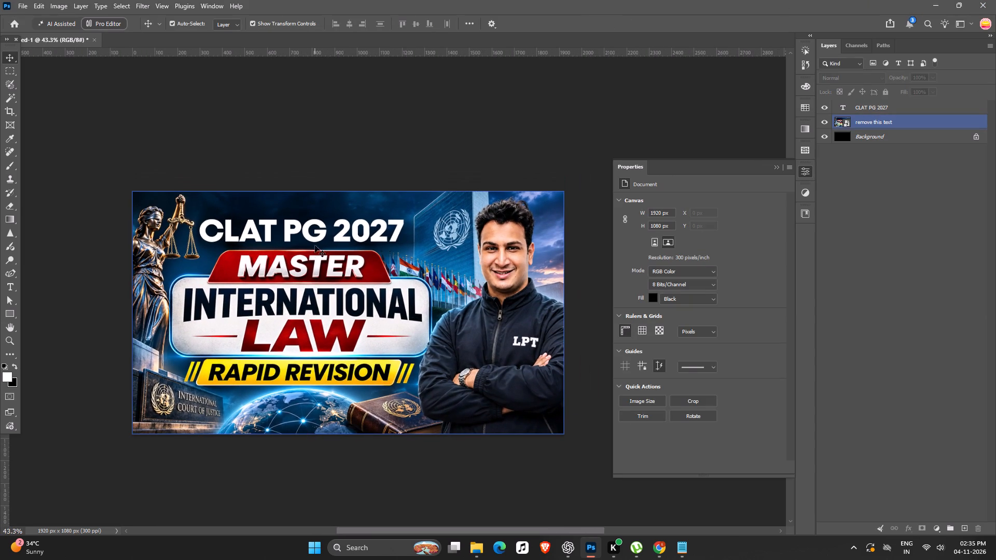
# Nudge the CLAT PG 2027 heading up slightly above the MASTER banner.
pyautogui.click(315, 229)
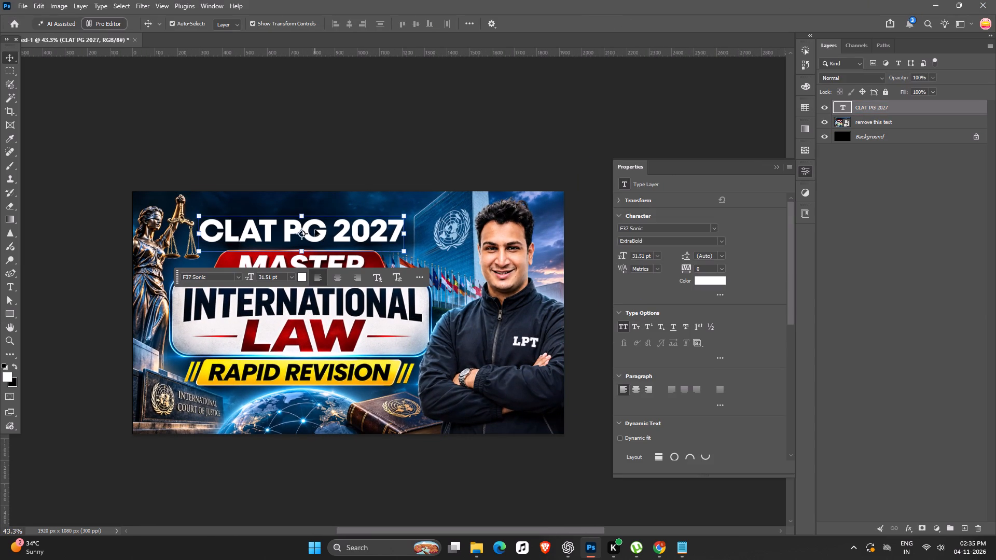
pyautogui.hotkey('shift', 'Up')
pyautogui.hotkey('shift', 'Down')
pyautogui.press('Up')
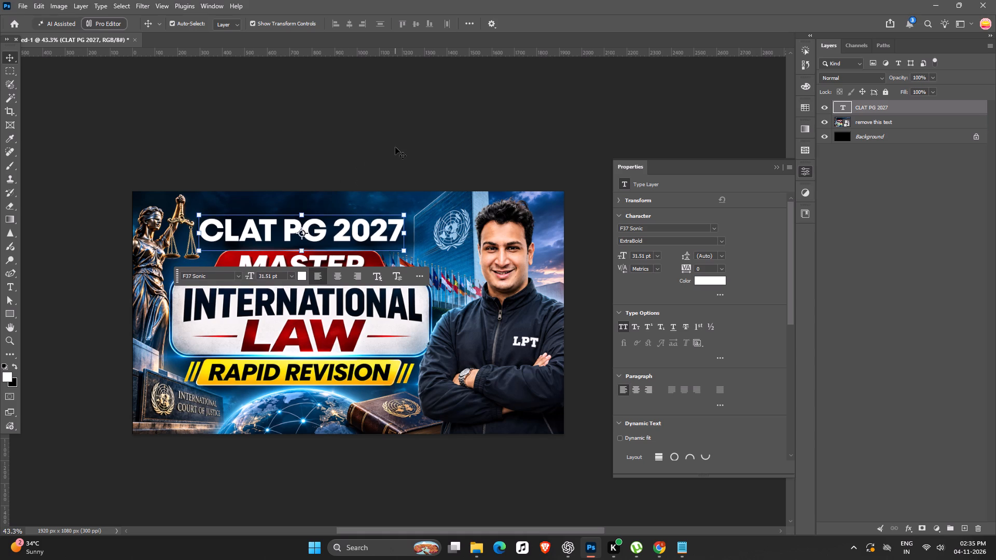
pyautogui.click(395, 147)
# Add a drop shadow to the CLAT PG 2027 heading, reset to default settings, with 16 px distance and 100% spread.
pyautogui.click(345, 221)
pyautogui.doubleClick(949, 109)
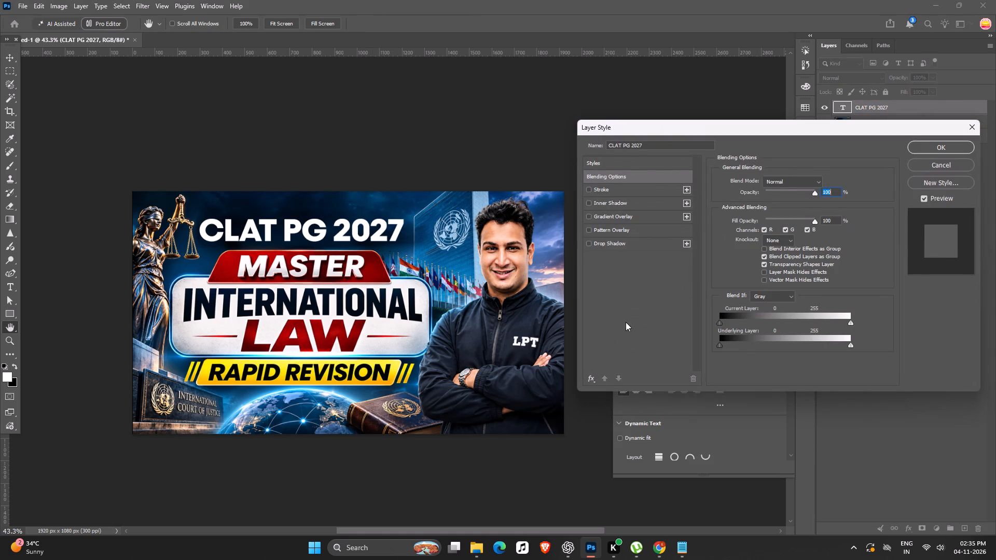
pyautogui.click(610, 240)
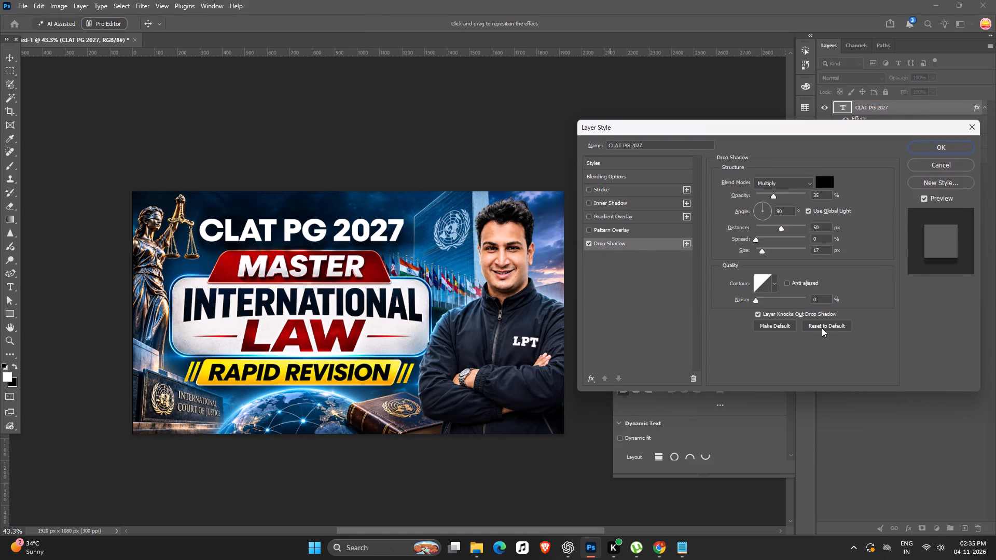
pyautogui.keyDown('alt'); pyautogui.click(820, 323); pyautogui.keyUp('alt')
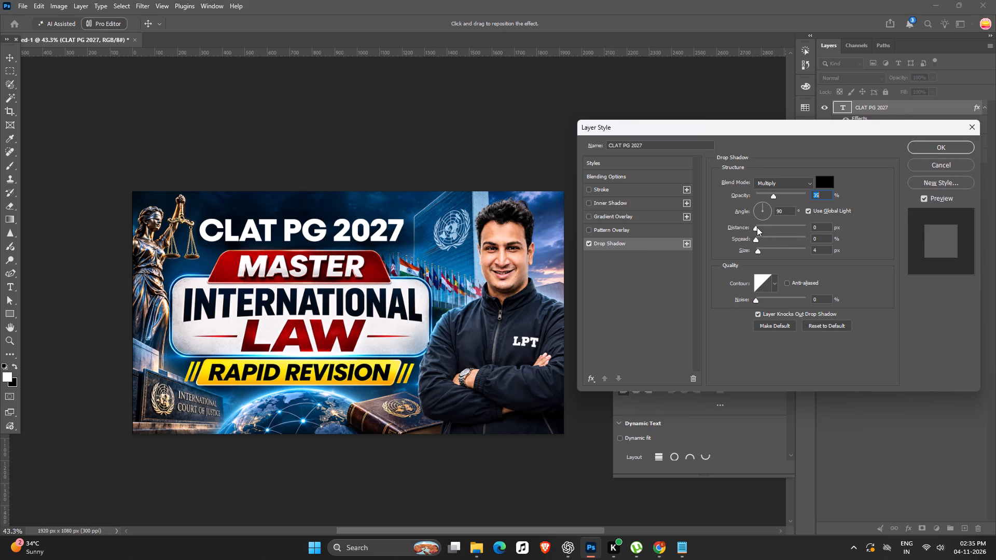
pyautogui.moveTo(757, 227); pyautogui.dragTo(765, 221)
pyautogui.moveTo(757, 239); pyautogui.dragTo(798, 225)
pyautogui.moveTo(798, 225); pyautogui.dragTo(817, 220)
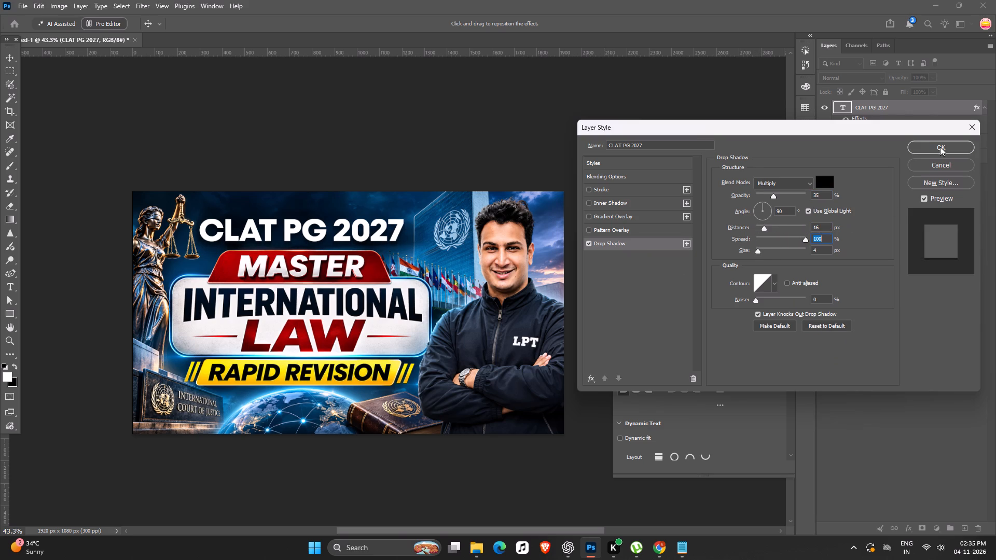
pyautogui.click(940, 144)
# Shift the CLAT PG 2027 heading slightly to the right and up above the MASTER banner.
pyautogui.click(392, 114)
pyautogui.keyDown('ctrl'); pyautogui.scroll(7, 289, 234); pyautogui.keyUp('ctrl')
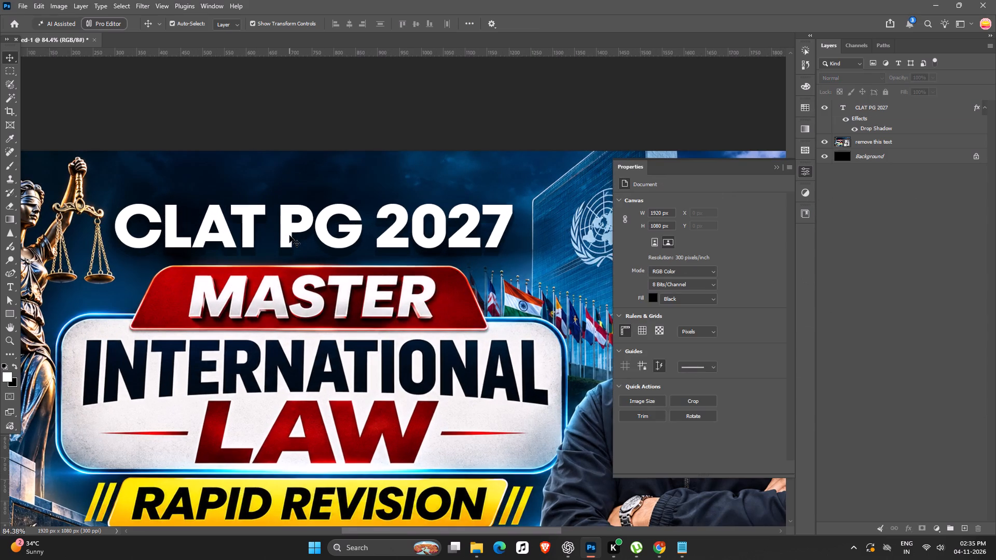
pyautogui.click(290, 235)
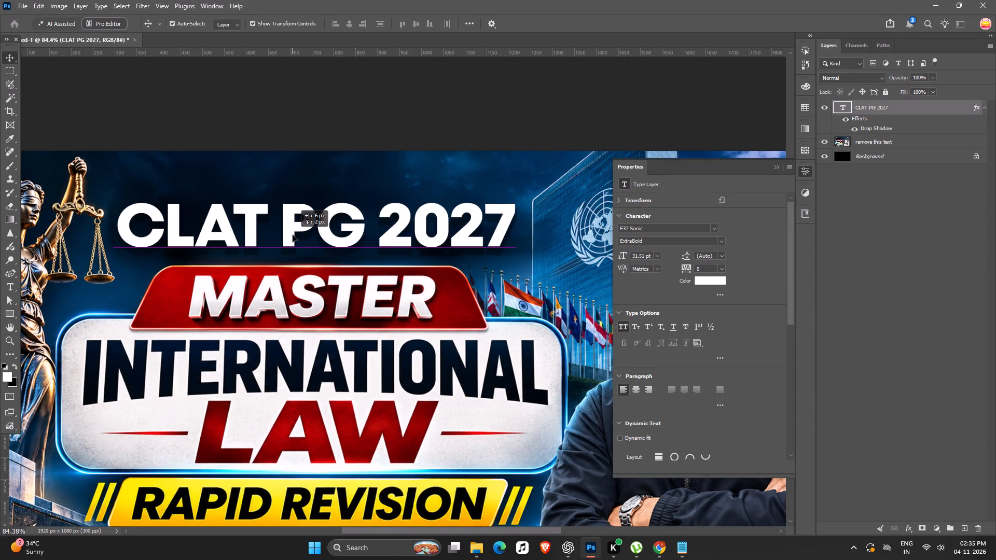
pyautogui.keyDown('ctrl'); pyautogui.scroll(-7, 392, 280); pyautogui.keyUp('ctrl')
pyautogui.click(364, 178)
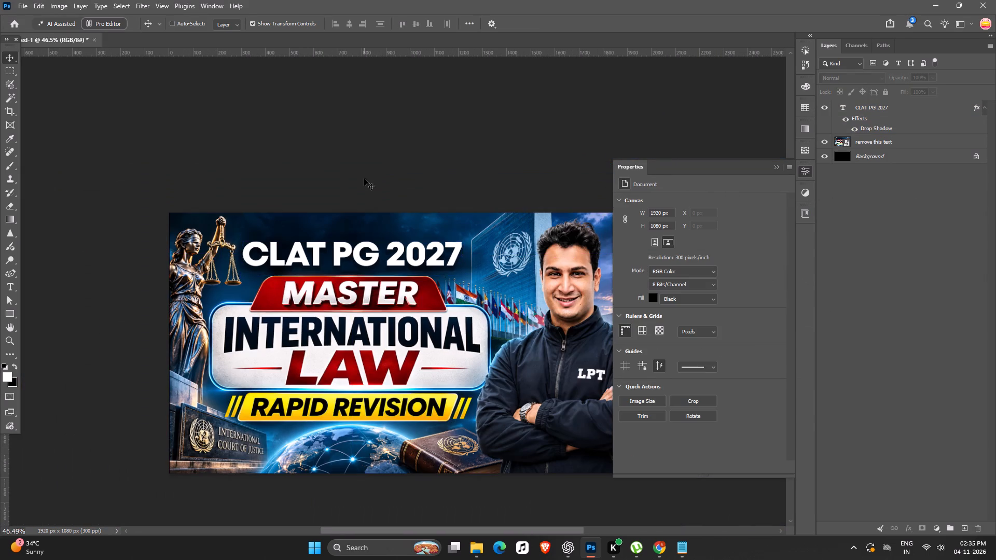
# Examine the thumbnail composition with the shadowed CLAT PG 2027 heading, both as a whole and closer up.
pyautogui.keyDown('ctrl'); pyautogui.scroll(-8, 364, 178); pyautogui.keyUp('ctrl')
pyautogui.press('space')
pyautogui.press('space')
pyautogui.press('space')
pyautogui.press('space')
pyautogui.press('space')
pyautogui.moveTo(392, 456); pyautogui.dragTo(328, 440)
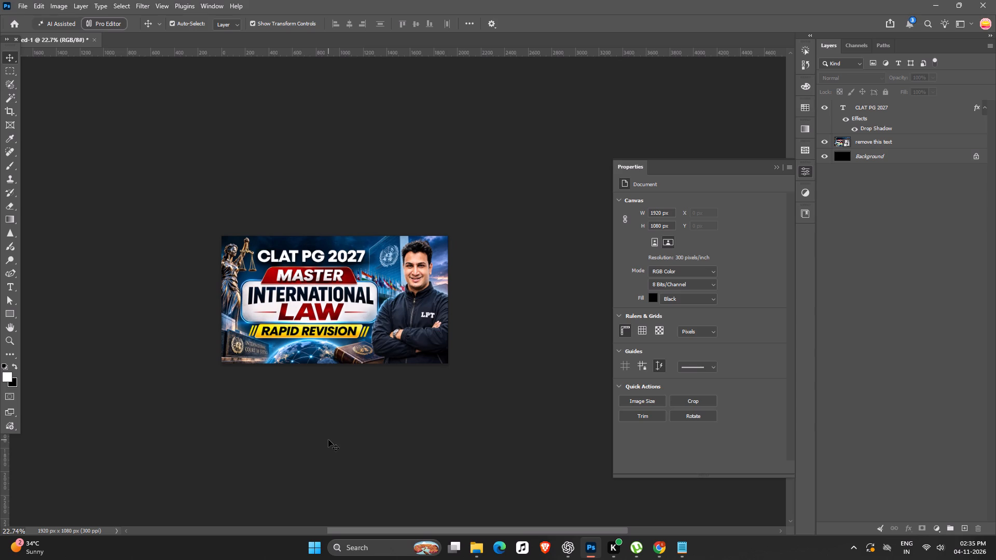
pyautogui.keyDown('ctrl'); pyautogui.scroll(6, 392, 315); pyautogui.keyUp('ctrl')
pyautogui.press('space')
pyautogui.press('space')
pyautogui.press('space')
pyautogui.press('space')
pyautogui.press('space')
pyautogui.press('space')
pyautogui.press('space')
pyautogui.press('space')
pyautogui.press('space')
pyautogui.press('space')
pyautogui.press('space')
pyautogui.press('space')
pyautogui.press('space')
pyautogui.press('space')
pyautogui.press('space')
pyautogui.press('space')
pyautogui.press('space')
pyautogui.press('space')
pyautogui.press('space')
pyautogui.moveTo(281, 424); pyautogui.dragTo(287, 436)
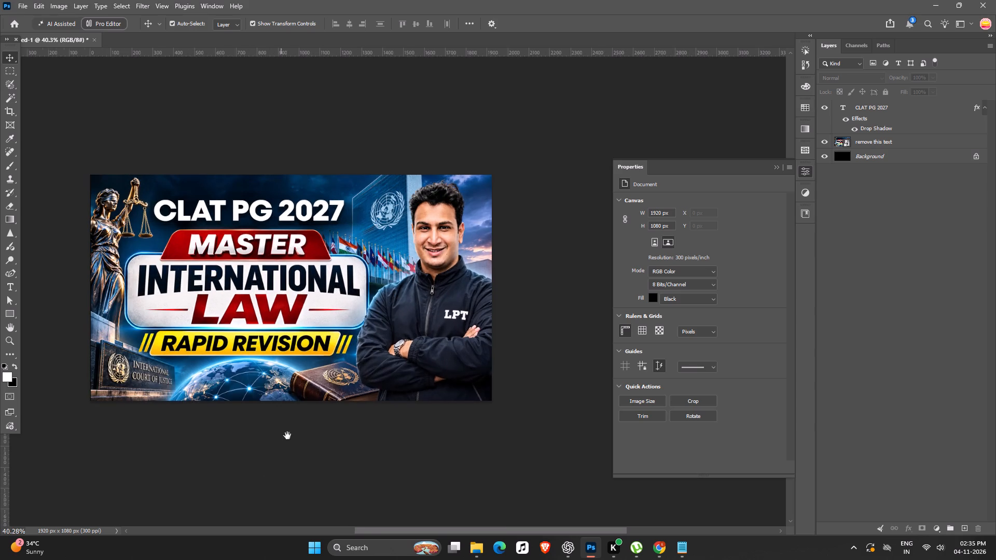
pyautogui.moveTo(287, 436); pyautogui.dragTo(352, 488)
pyautogui.keyDown('ctrl'); pyautogui.scroll(3, 353, 273); pyautogui.keyUp('ctrl')
pyautogui.press('space')
pyautogui.press('space')
pyautogui.press('space')
pyautogui.press('space')
pyautogui.moveTo(352, 309); pyautogui.dragTo(353, 286)
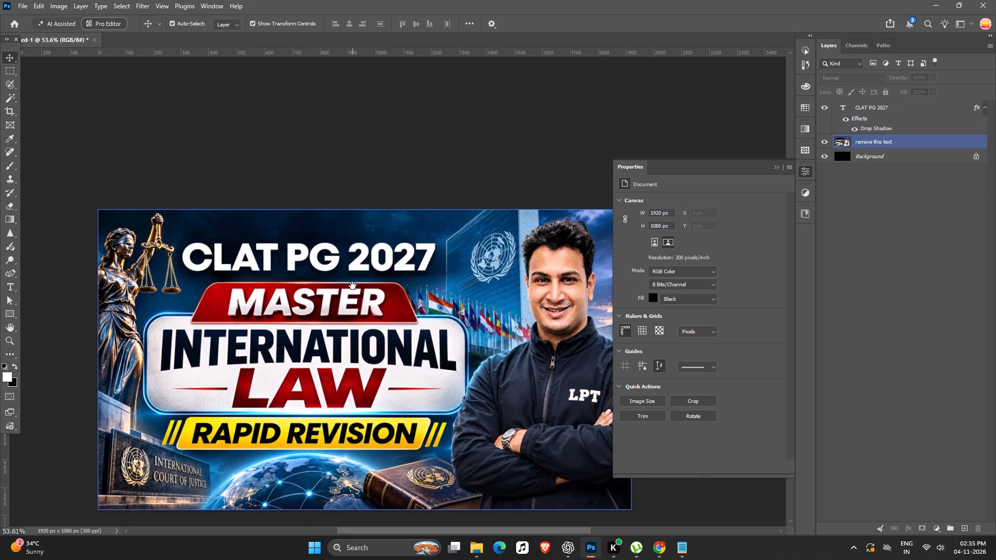
pyautogui.moveTo(353, 286); pyautogui.dragTo(353, 284)
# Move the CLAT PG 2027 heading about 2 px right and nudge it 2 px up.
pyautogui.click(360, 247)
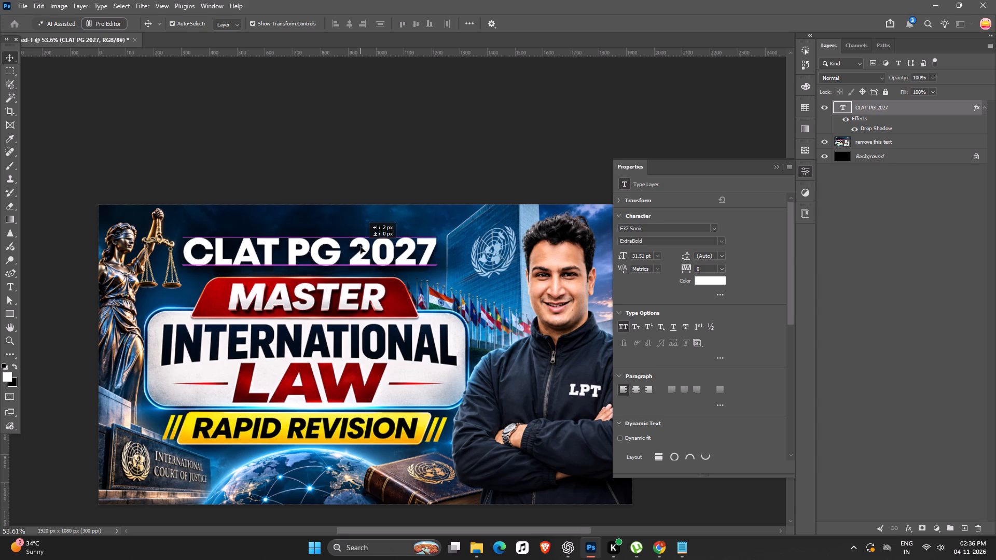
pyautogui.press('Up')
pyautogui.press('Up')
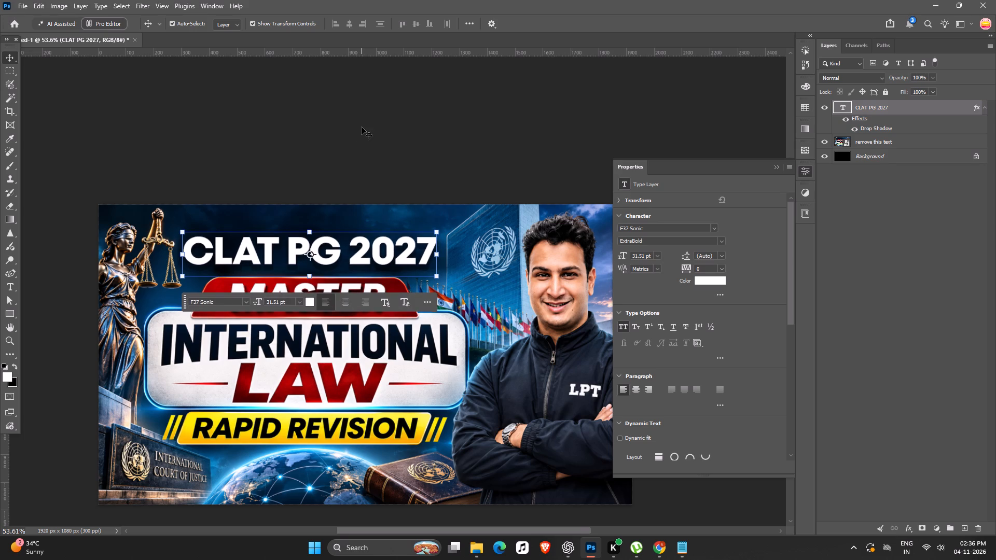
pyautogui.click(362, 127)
# Examine the overall thumbnail to judge the heading's font and placement at reduced size.
pyautogui.keyDown('ctrl'); pyautogui.scroll(-9, 427, 305); pyautogui.keyUp('ctrl')
pyautogui.press('space')
pyautogui.press('space')
pyautogui.press('space')
pyautogui.press('space')
pyautogui.press('space')
pyautogui.press('space')
pyautogui.press('space')
pyautogui.moveTo(367, 438); pyautogui.dragTo(339, 413)
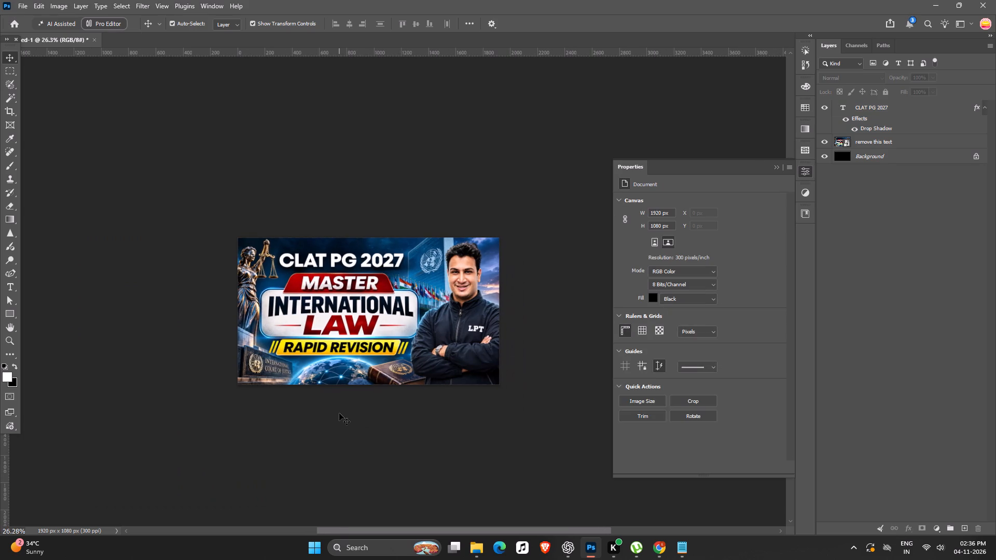
pyautogui.keyDown('ctrl'); pyautogui.scroll(4, 339, 413); pyautogui.keyUp('ctrl')
# Change the CLAT PG 2027 heading's font to Impact Regular.
pyautogui.click(371, 233)
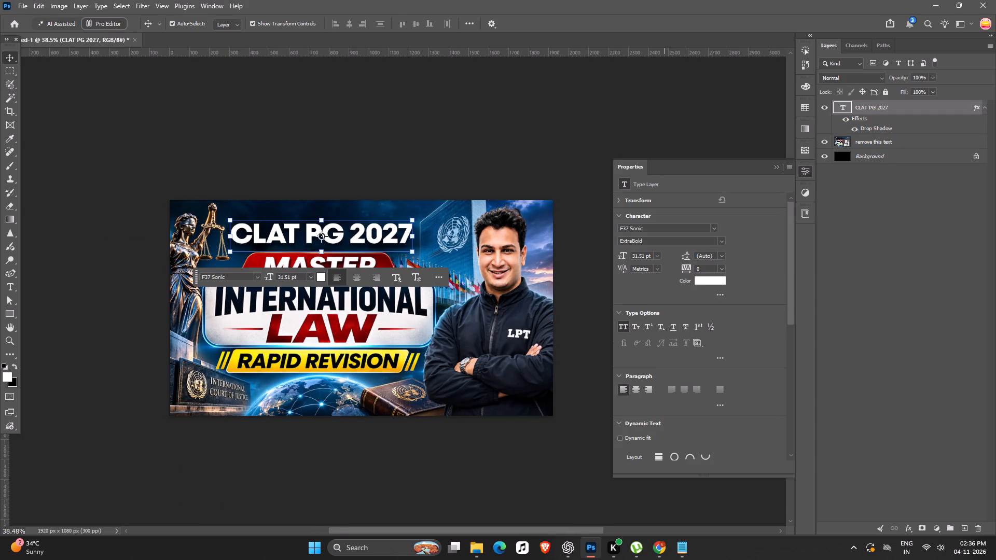
pyautogui.click(716, 228)
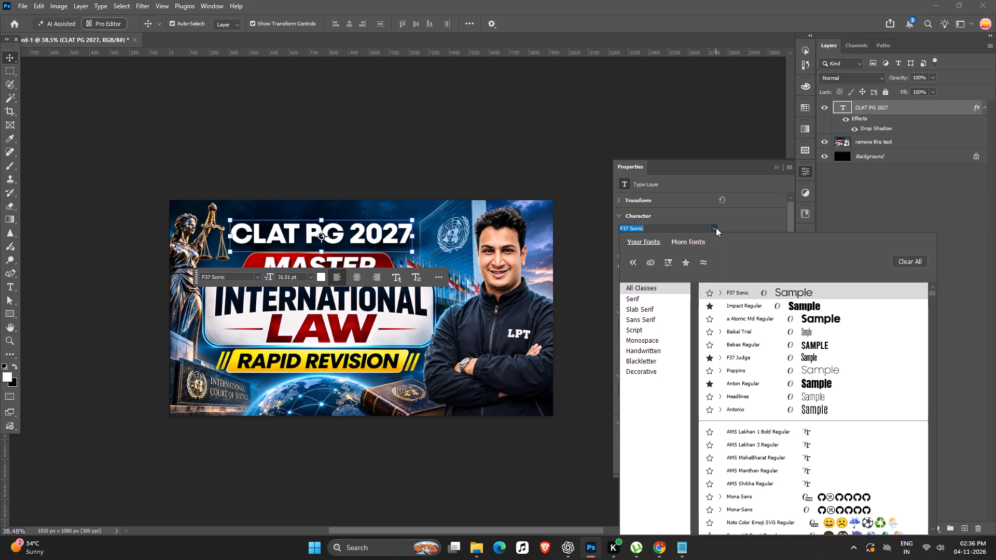
pyautogui.click(777, 306)
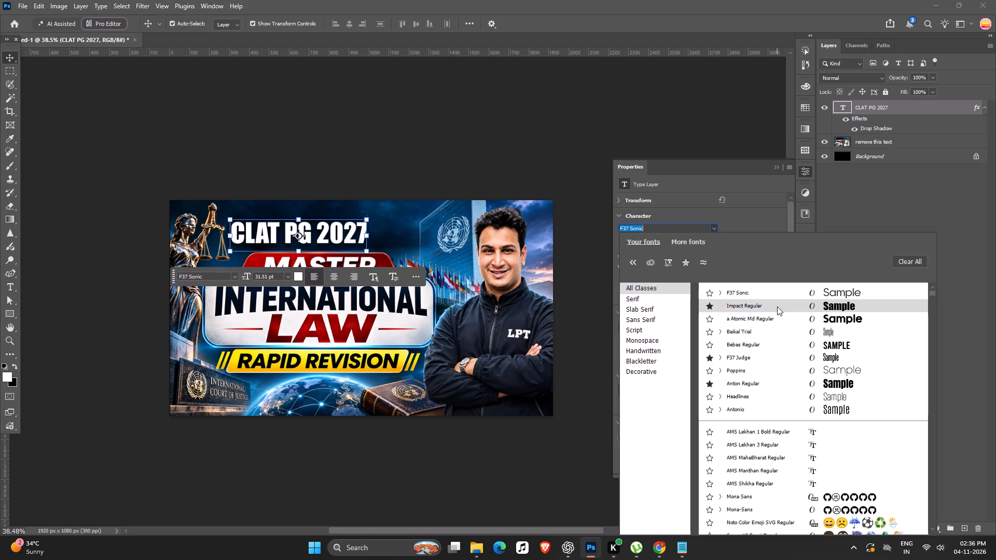
# Enlarge the CLAT PG 2027 heading to about 37.5 pt and centre it above the MASTER banner.
pyautogui.moveTo(339, 231); pyautogui.dragTo(360, 230)
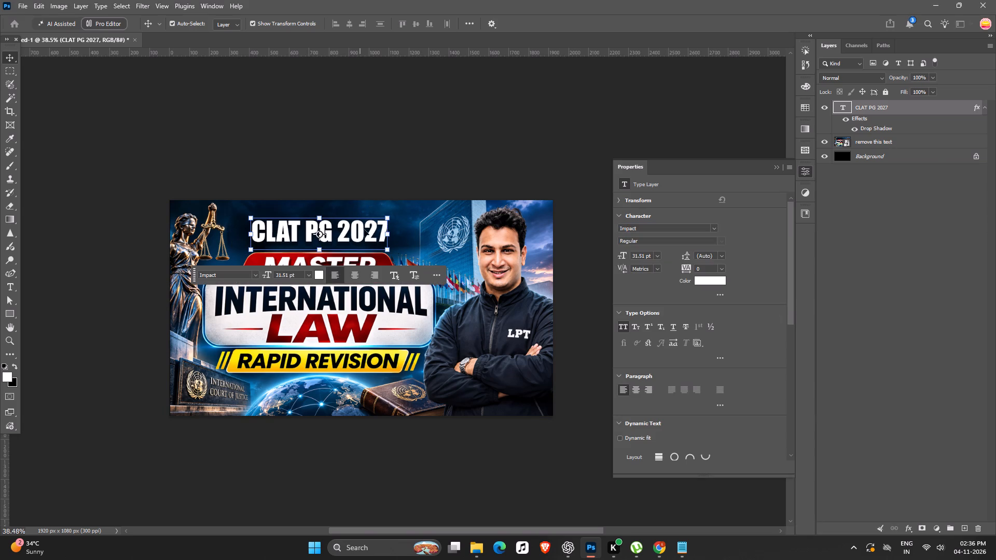
pyautogui.keyDown('alt'); pyautogui.moveTo(390, 214); pyautogui.dragTo(408, 209); pyautogui.keyUp('alt')
pyautogui.click(382, 228)
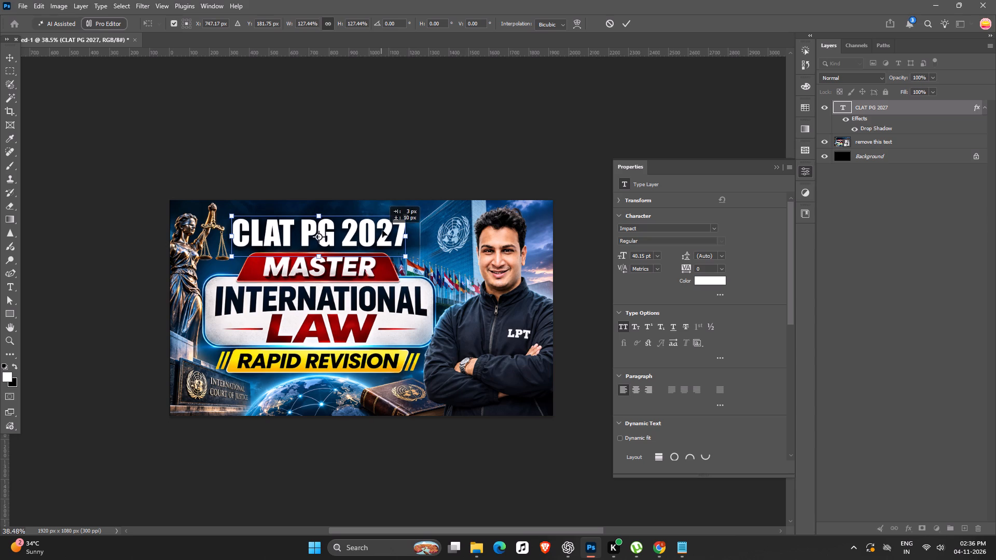
pyautogui.keyDown('alt'); pyautogui.moveTo(406, 216); pyautogui.dragTo(400, 217); pyautogui.keyUp('alt')
pyautogui.press('Return')
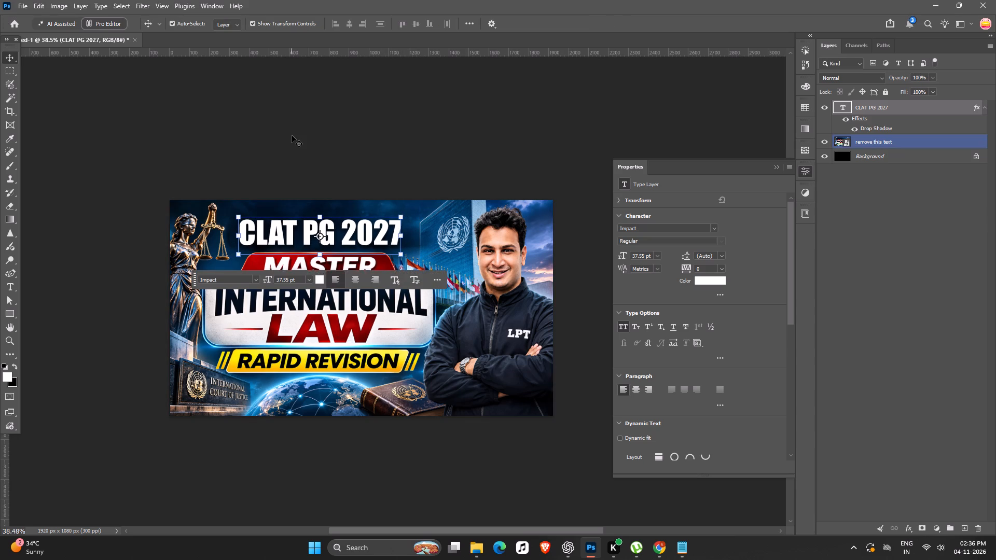
pyautogui.click(292, 135)
# Examine the thumbnail composition with the Impact heading, zoomed out and closer up.
pyautogui.keyDown('ctrl'); pyautogui.scroll(-8, 387, 291); pyautogui.keyUp('ctrl')
pyautogui.press('space')
pyautogui.press('space')
pyautogui.press('space')
pyautogui.press('space')
pyautogui.press('space')
pyautogui.press('space')
pyautogui.press('space')
pyautogui.press('space')
pyautogui.press('space')
pyautogui.press('space')
pyautogui.press('space')
pyautogui.press('space')
pyautogui.press('space')
pyautogui.press('space')
pyautogui.press('space')
pyautogui.press('space')
pyautogui.press('space')
pyautogui.press('space')
pyautogui.moveTo(287, 422); pyautogui.dragTo(359, 450)
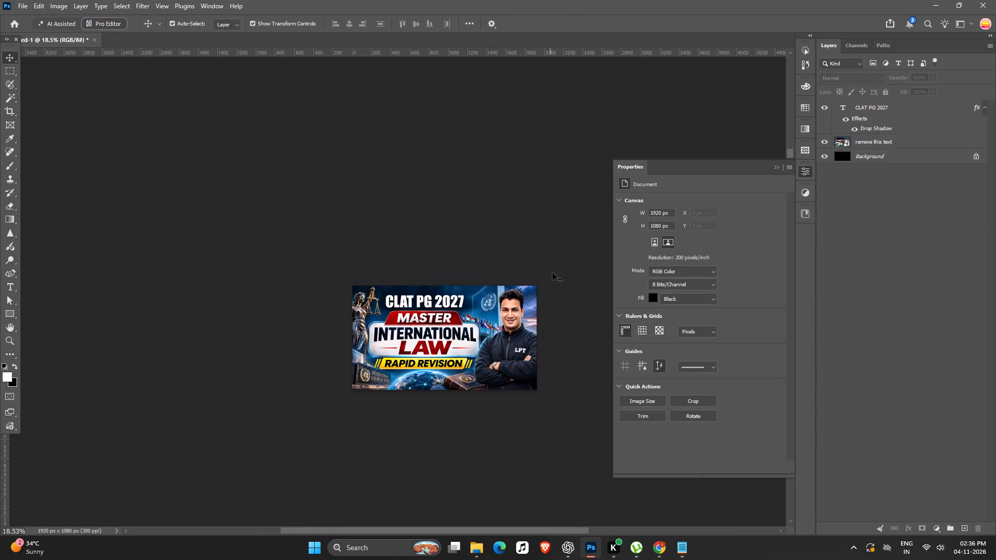
pyautogui.keyDown('ctrl'); pyautogui.scroll(8, 476, 321); pyautogui.keyUp('ctrl')
pyautogui.press('space')
pyautogui.press('space')
pyautogui.press('space')
pyautogui.press('space')
pyautogui.moveTo(285, 329); pyautogui.dragTo(244, 291)
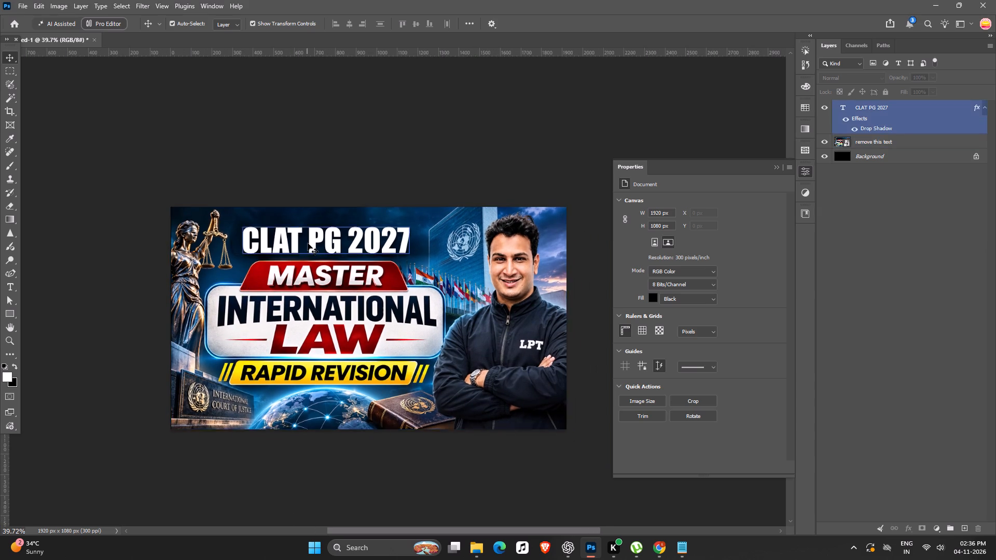
# Nudge the CLAT PG 2027 heading 2 px up from the MASTER banner.
pyautogui.keyDown('ctrl'); pyautogui.scroll(3, 308, 243); pyautogui.keyUp('ctrl')
pyautogui.click(328, 237)
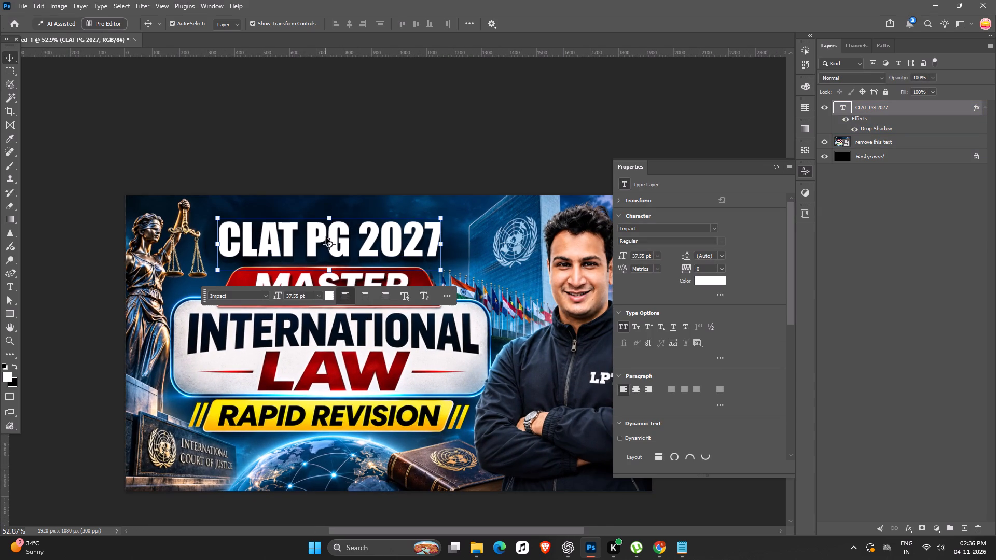
pyautogui.press('Up')
pyautogui.press('Up')
pyautogui.press('Return')
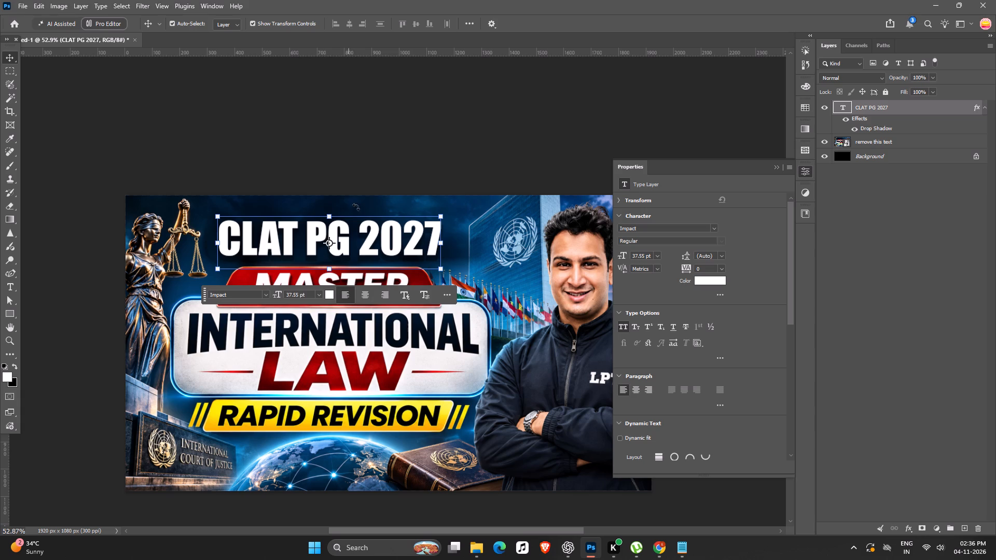
pyautogui.click(367, 129)
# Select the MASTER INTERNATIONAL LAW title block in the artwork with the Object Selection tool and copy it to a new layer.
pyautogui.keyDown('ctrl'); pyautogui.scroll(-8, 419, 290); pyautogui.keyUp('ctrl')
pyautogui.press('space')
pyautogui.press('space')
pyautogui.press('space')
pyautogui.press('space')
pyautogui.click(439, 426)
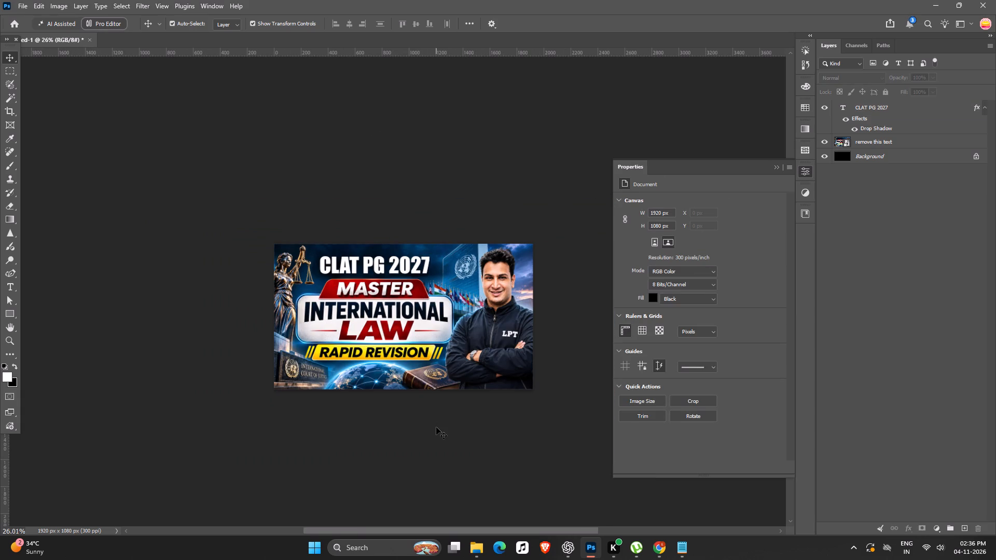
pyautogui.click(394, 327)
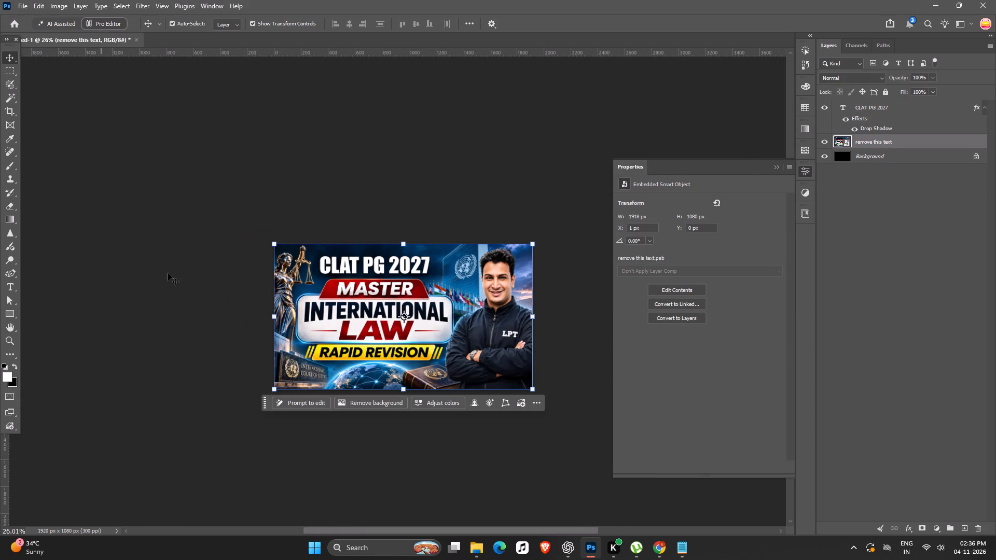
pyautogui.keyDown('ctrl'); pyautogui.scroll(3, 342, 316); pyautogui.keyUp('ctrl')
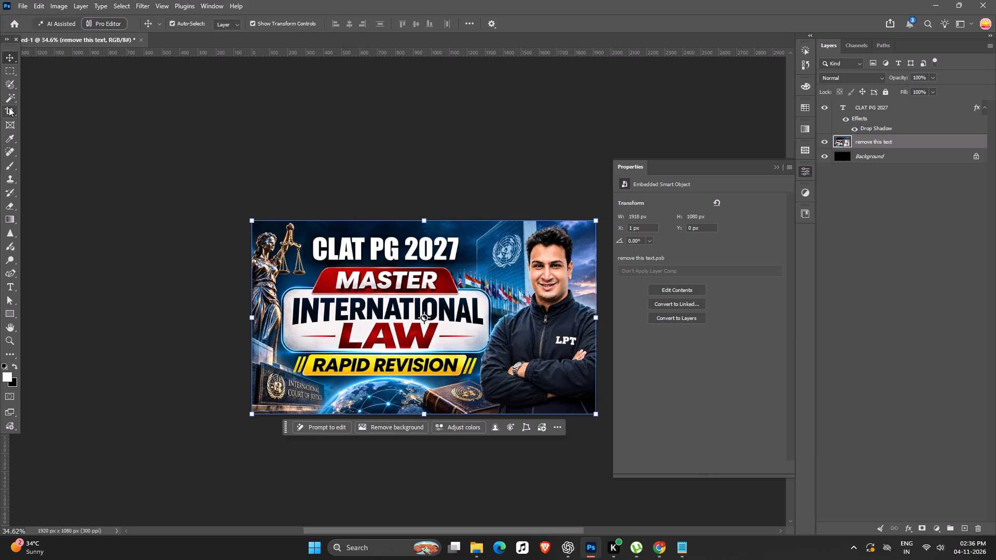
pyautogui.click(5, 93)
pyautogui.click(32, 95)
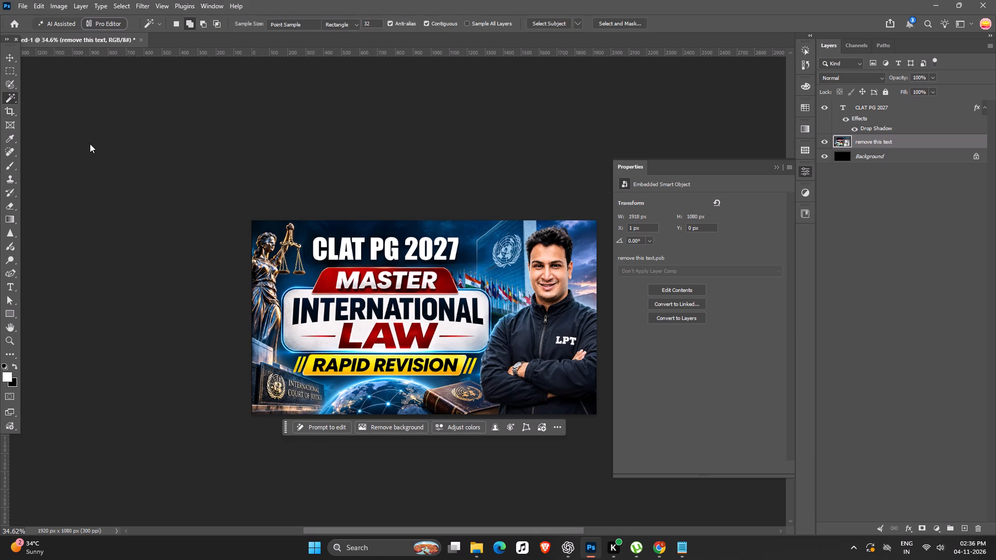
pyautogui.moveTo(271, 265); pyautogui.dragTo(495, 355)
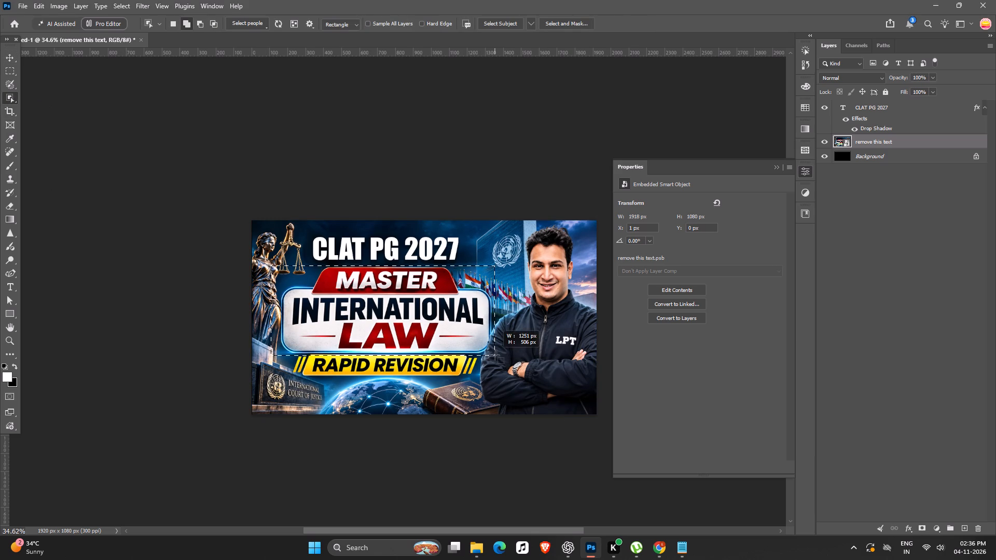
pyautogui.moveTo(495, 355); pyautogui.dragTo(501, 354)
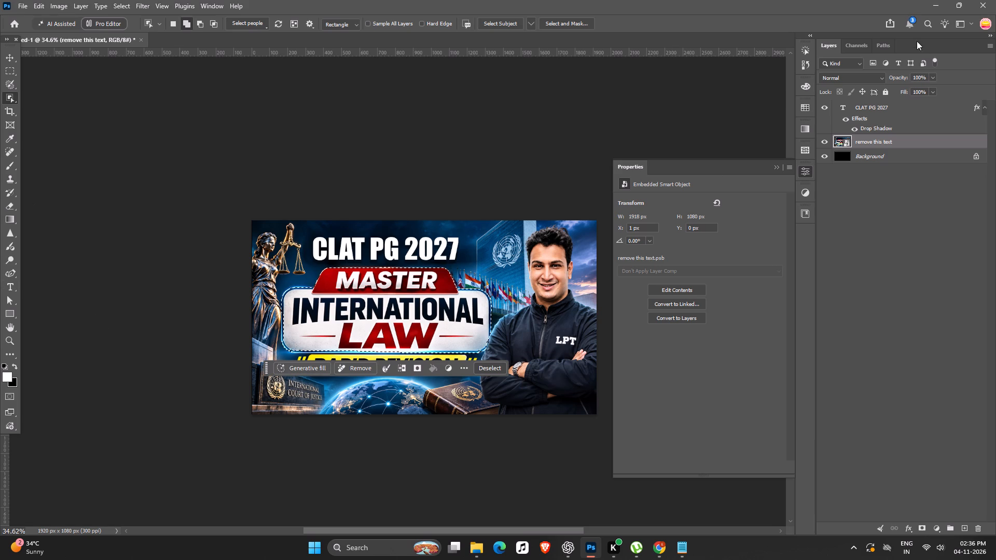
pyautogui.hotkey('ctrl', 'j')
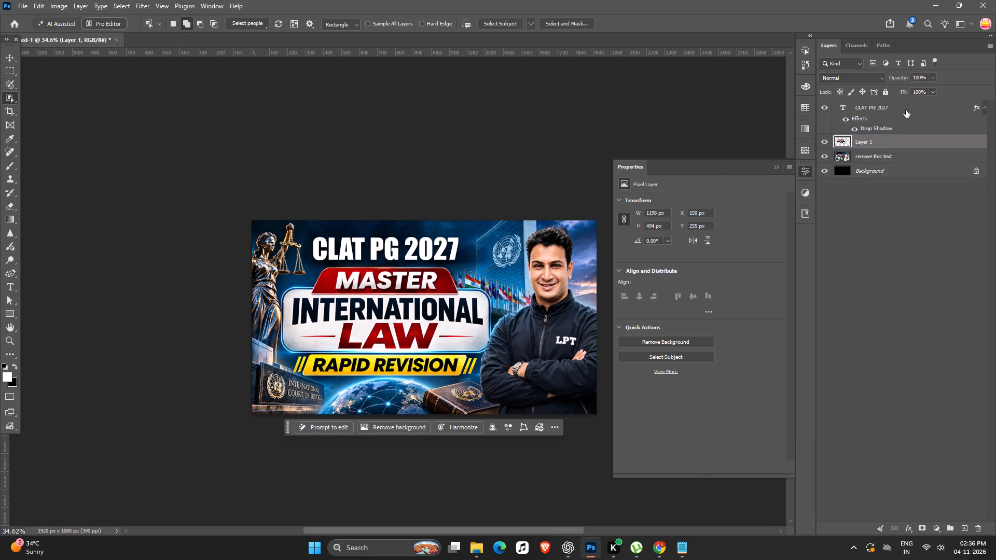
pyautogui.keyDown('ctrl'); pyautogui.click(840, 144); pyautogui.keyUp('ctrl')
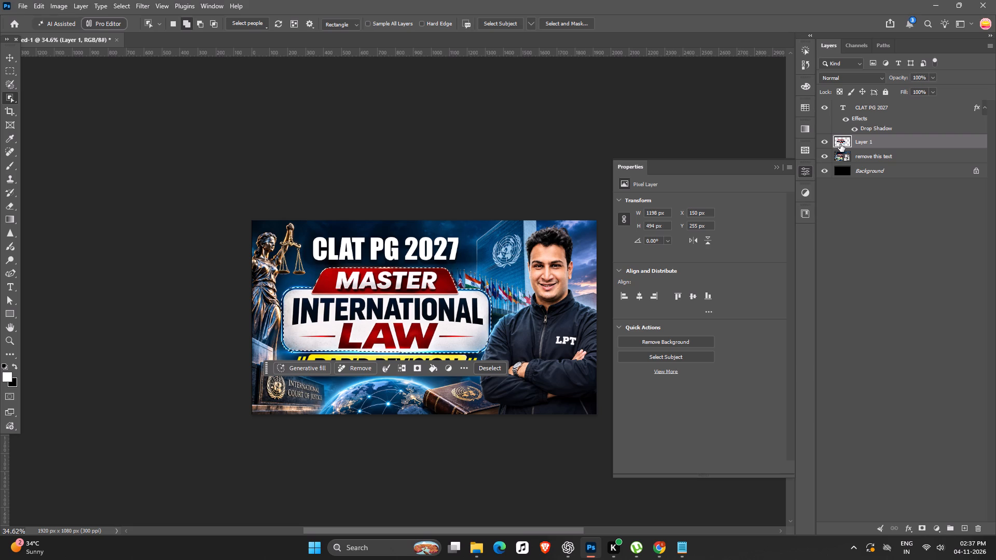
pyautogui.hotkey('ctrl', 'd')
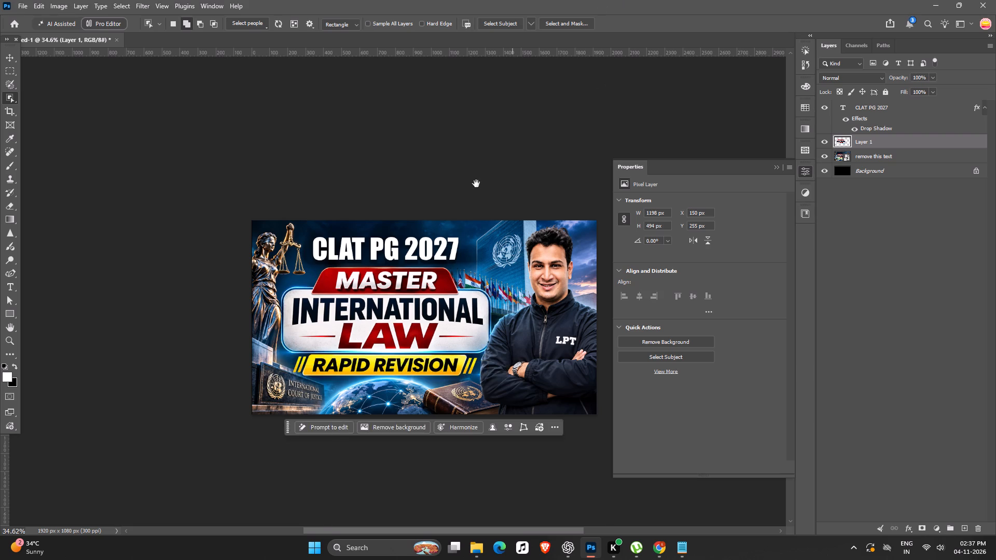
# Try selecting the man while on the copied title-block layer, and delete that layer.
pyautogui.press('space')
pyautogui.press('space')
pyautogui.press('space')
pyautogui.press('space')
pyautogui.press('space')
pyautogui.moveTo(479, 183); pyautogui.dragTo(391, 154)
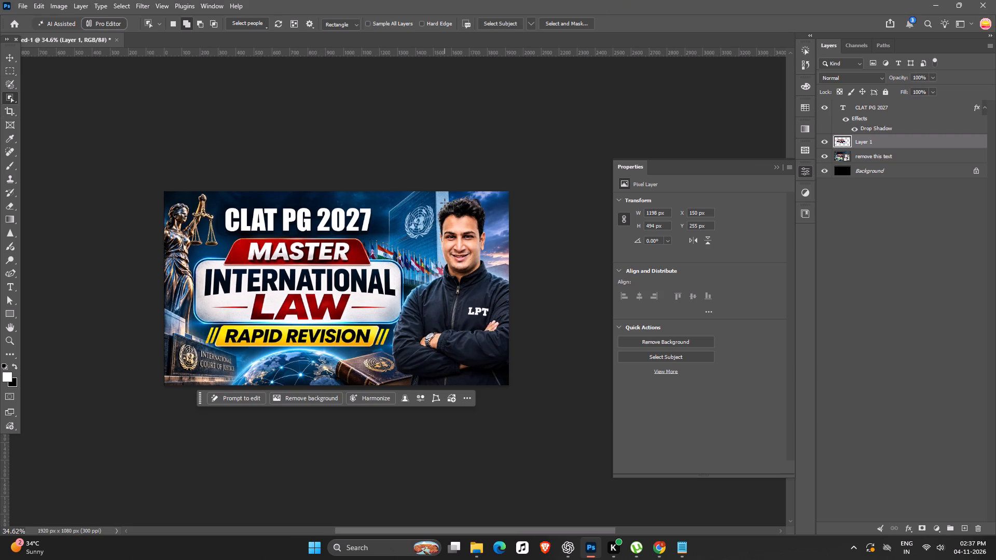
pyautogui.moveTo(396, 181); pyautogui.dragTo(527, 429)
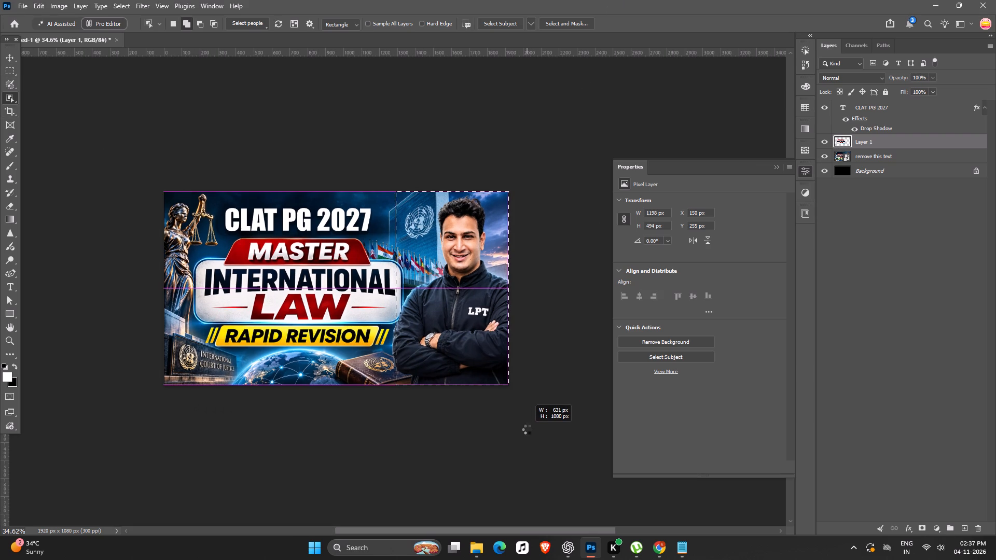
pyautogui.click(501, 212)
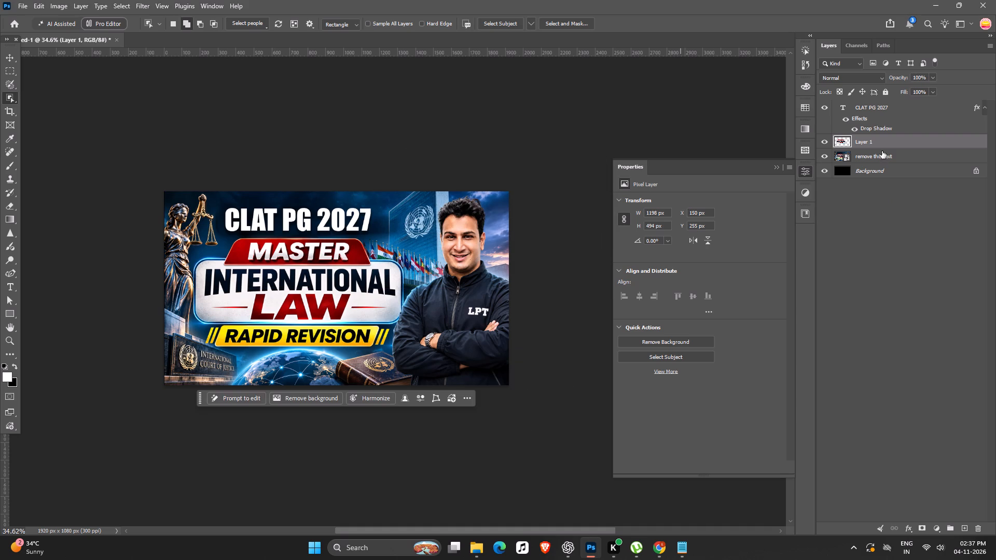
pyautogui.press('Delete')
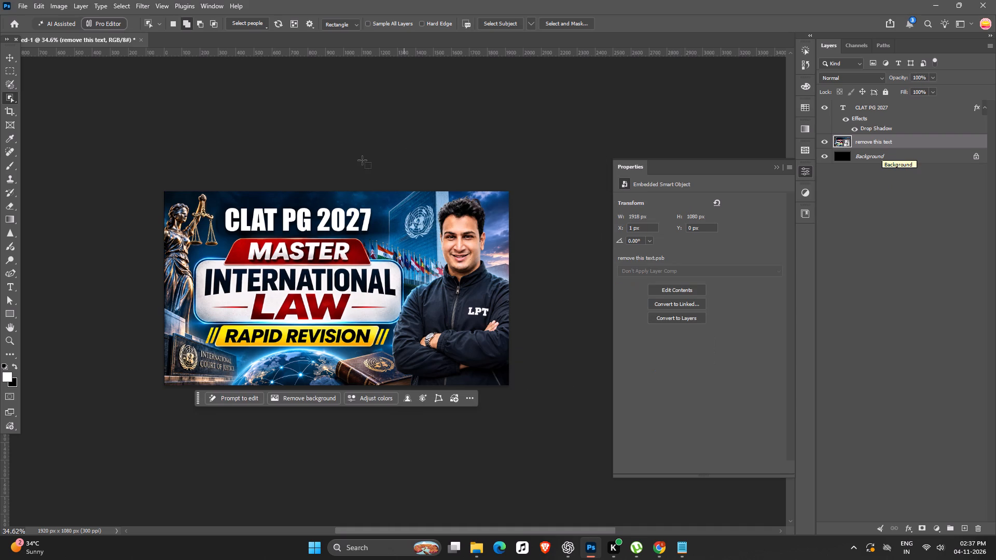
# Select the man in the "remove this text" artwork with the Object Selection tool and copy him to a new layer.
pyautogui.moveTo(375, 146); pyautogui.dragTo(515, 431)
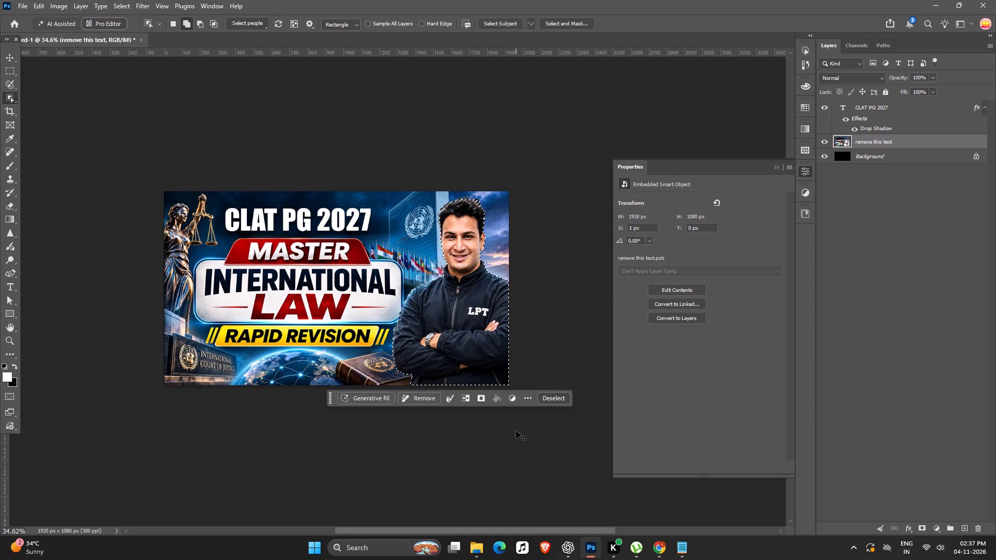
pyautogui.hotkey('ctrl', 'j')
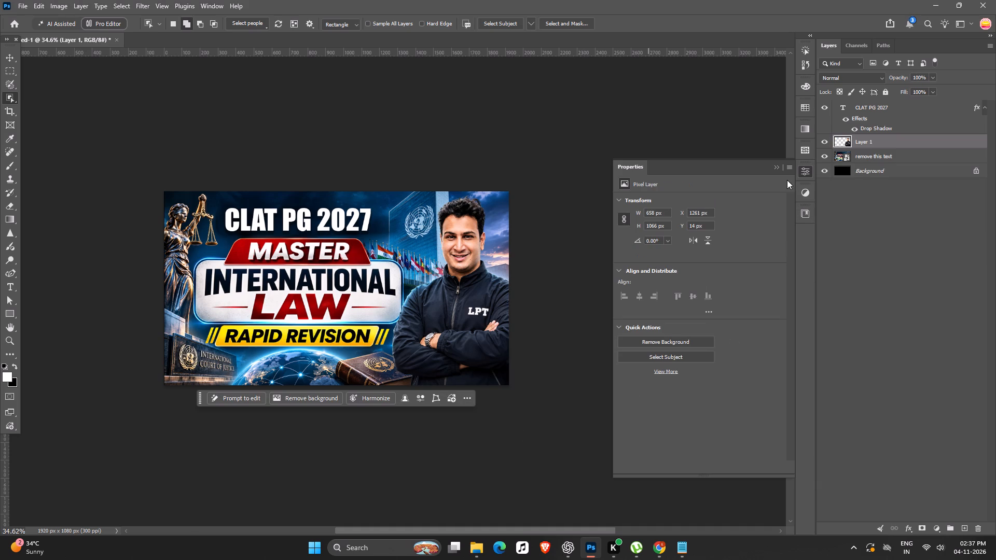
# Load the man's outline as a selection, hide his copied layer, and remove him from the "remove this text" artwork.
pyautogui.keyDown('ctrl'); pyautogui.click(837, 142); pyautogui.keyUp('ctrl')
pyautogui.click(434, 404)
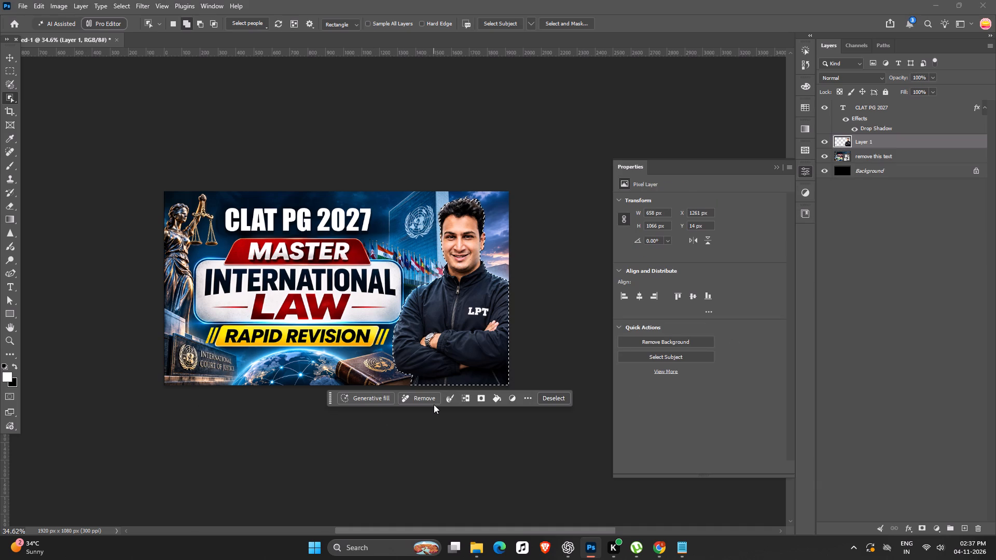
pyautogui.click(870, 155)
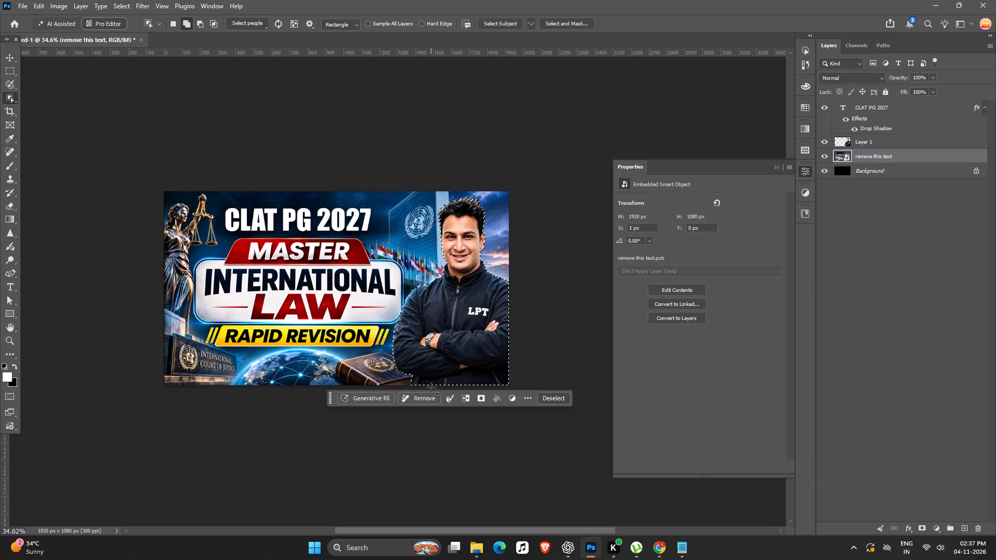
pyautogui.click(431, 387)
pyautogui.click(869, 155)
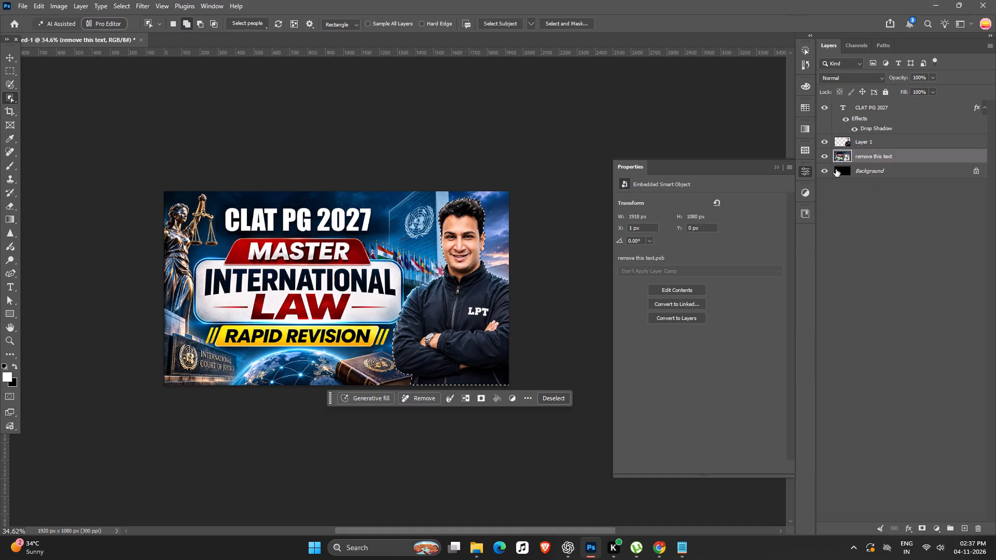
pyautogui.click(825, 143)
pyautogui.click(422, 400)
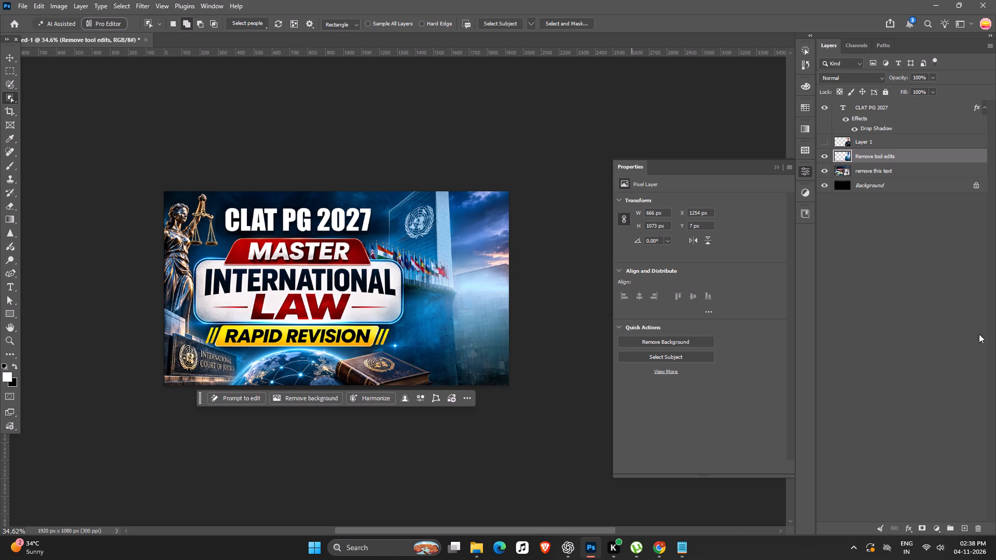
# Combine the "Remove tool edits" and "remove this text" layers into a single smart object.
pyautogui.keyDown('shift'); pyautogui.click(900, 174); pyautogui.keyUp('shift')
pyautogui.keyDown('shift'); pyautogui.rightClick(899, 174); pyautogui.keyUp('shift')
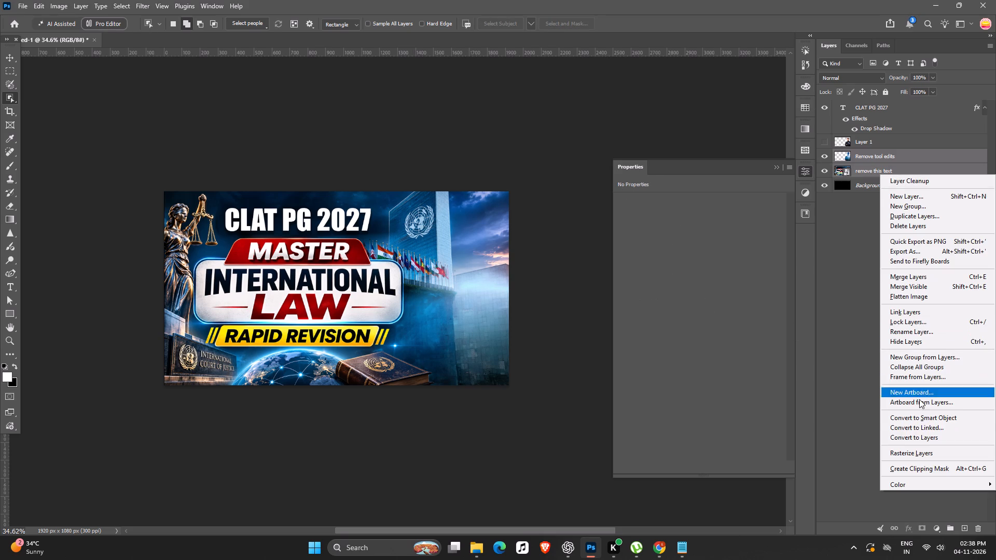
pyautogui.click(918, 418)
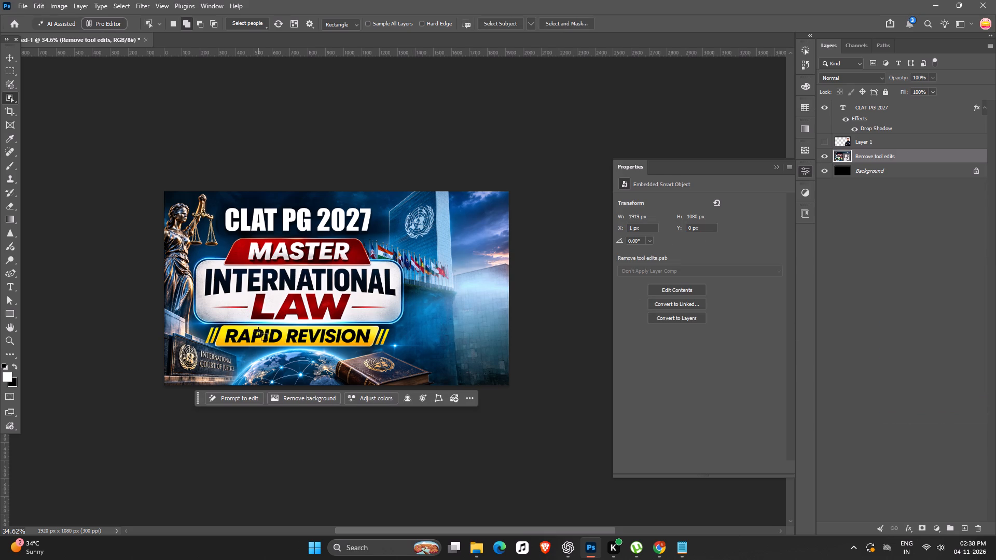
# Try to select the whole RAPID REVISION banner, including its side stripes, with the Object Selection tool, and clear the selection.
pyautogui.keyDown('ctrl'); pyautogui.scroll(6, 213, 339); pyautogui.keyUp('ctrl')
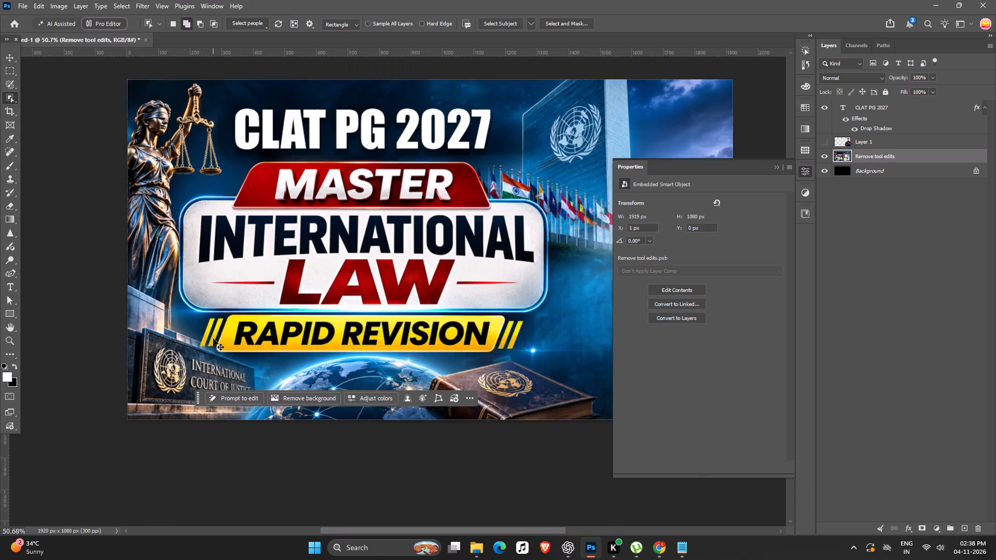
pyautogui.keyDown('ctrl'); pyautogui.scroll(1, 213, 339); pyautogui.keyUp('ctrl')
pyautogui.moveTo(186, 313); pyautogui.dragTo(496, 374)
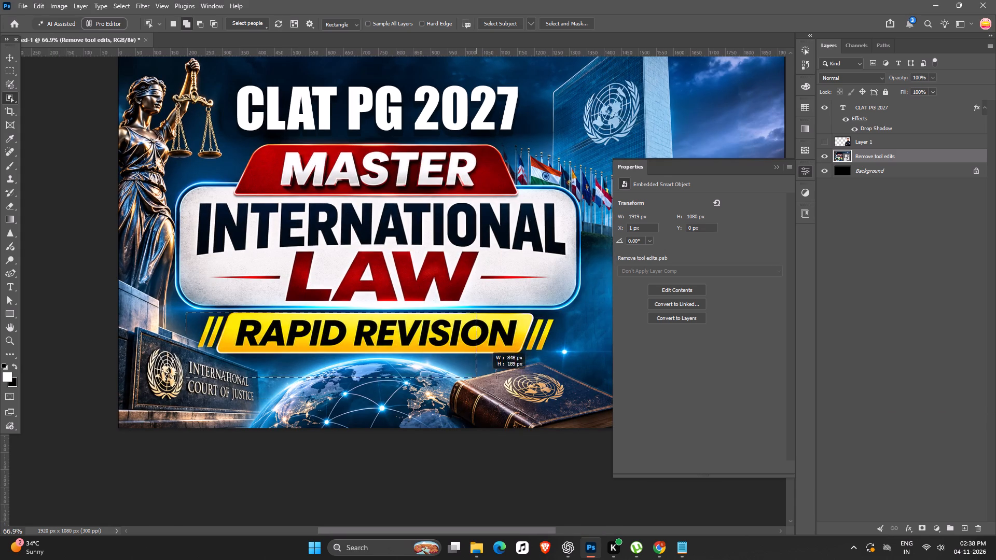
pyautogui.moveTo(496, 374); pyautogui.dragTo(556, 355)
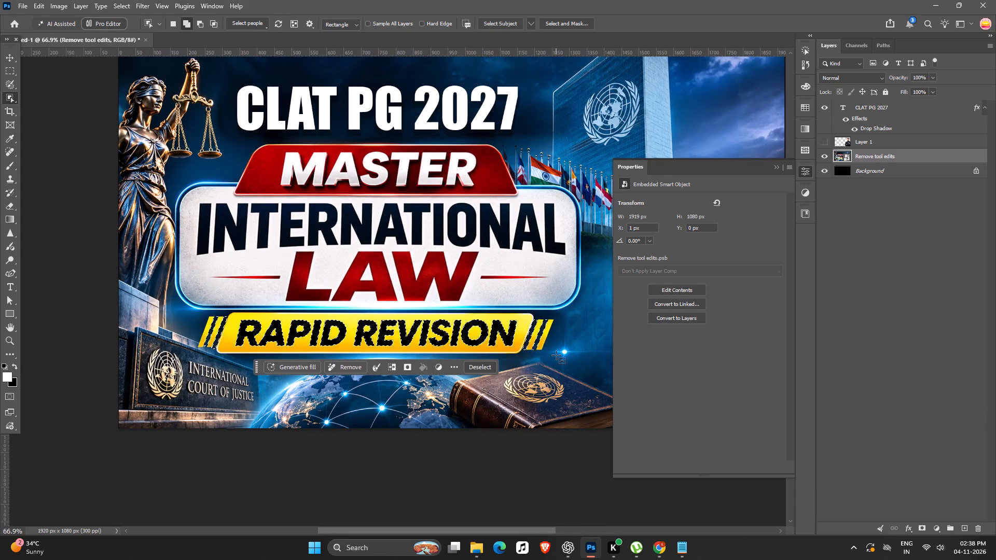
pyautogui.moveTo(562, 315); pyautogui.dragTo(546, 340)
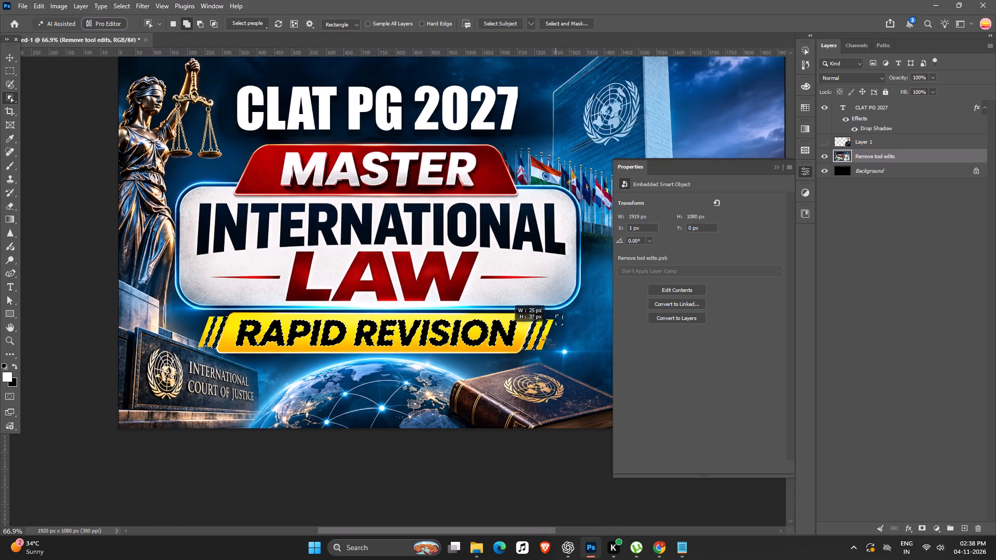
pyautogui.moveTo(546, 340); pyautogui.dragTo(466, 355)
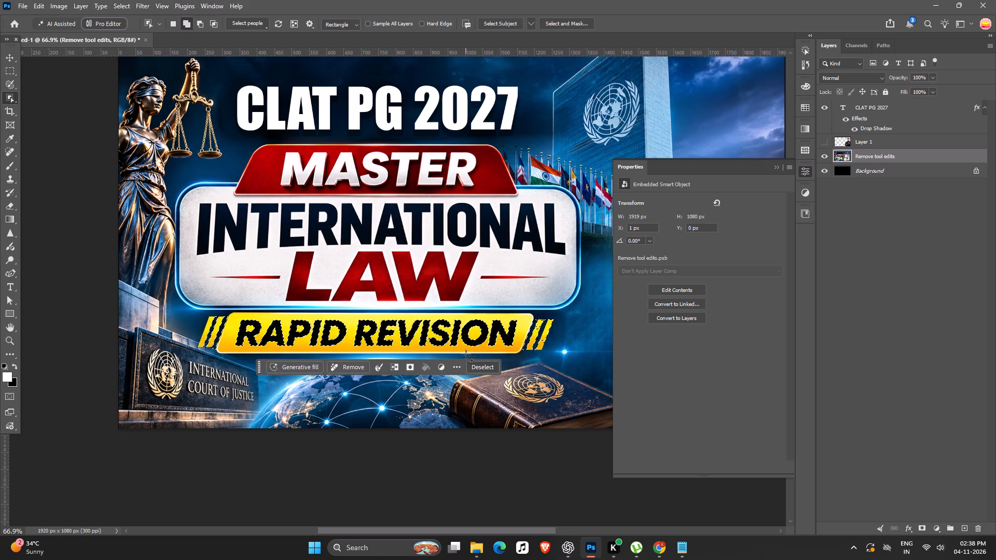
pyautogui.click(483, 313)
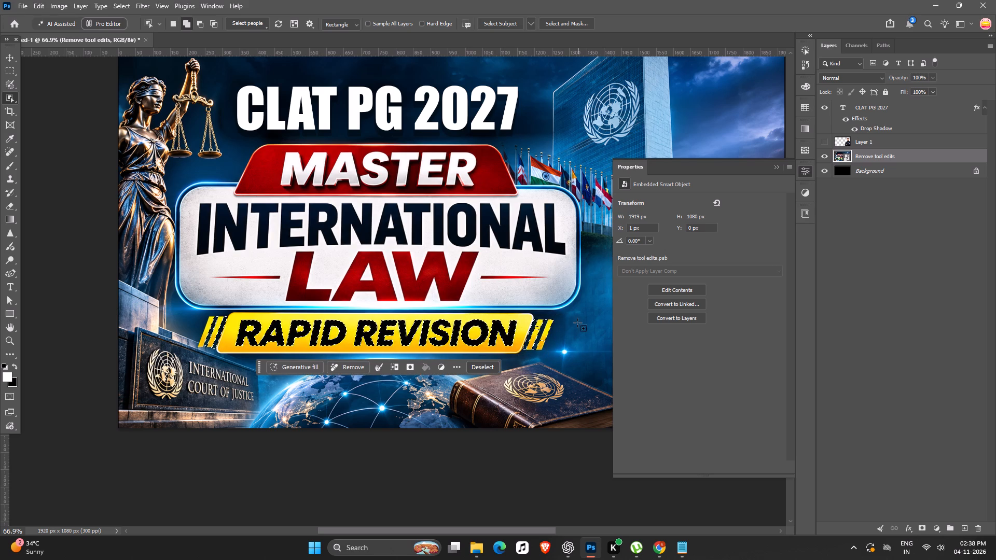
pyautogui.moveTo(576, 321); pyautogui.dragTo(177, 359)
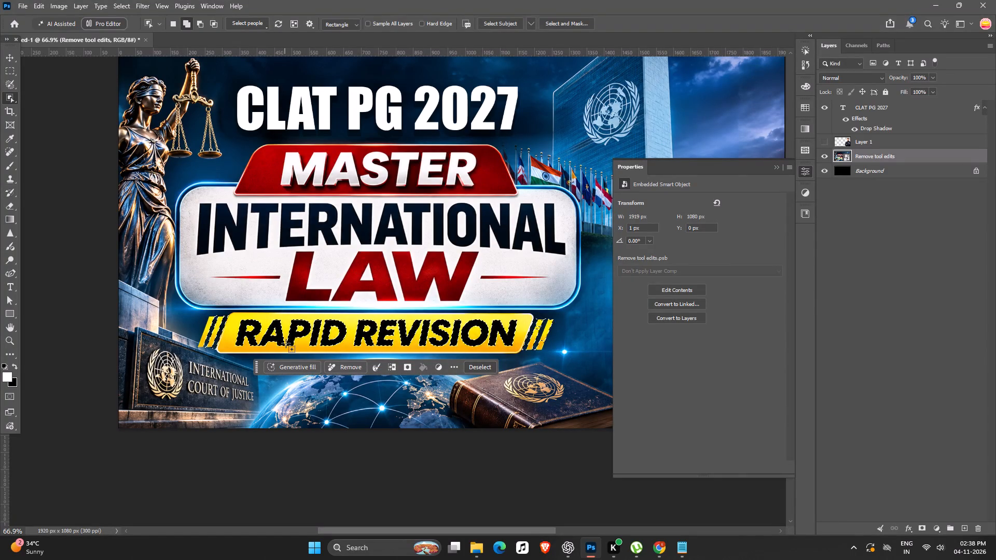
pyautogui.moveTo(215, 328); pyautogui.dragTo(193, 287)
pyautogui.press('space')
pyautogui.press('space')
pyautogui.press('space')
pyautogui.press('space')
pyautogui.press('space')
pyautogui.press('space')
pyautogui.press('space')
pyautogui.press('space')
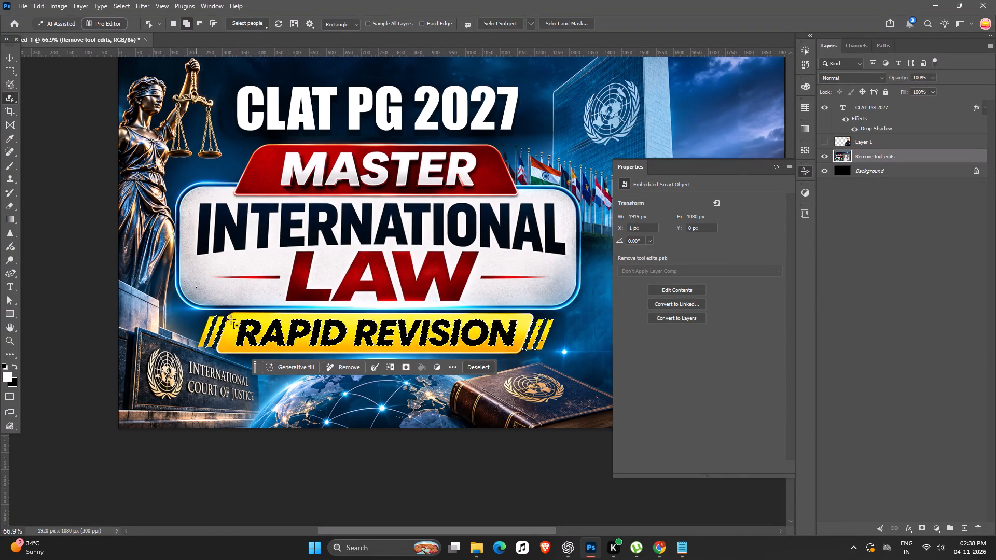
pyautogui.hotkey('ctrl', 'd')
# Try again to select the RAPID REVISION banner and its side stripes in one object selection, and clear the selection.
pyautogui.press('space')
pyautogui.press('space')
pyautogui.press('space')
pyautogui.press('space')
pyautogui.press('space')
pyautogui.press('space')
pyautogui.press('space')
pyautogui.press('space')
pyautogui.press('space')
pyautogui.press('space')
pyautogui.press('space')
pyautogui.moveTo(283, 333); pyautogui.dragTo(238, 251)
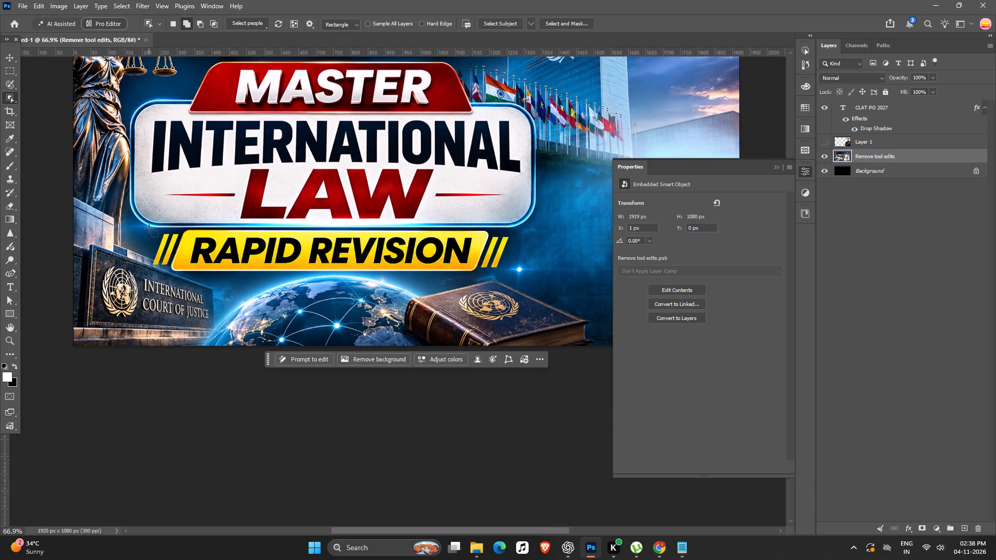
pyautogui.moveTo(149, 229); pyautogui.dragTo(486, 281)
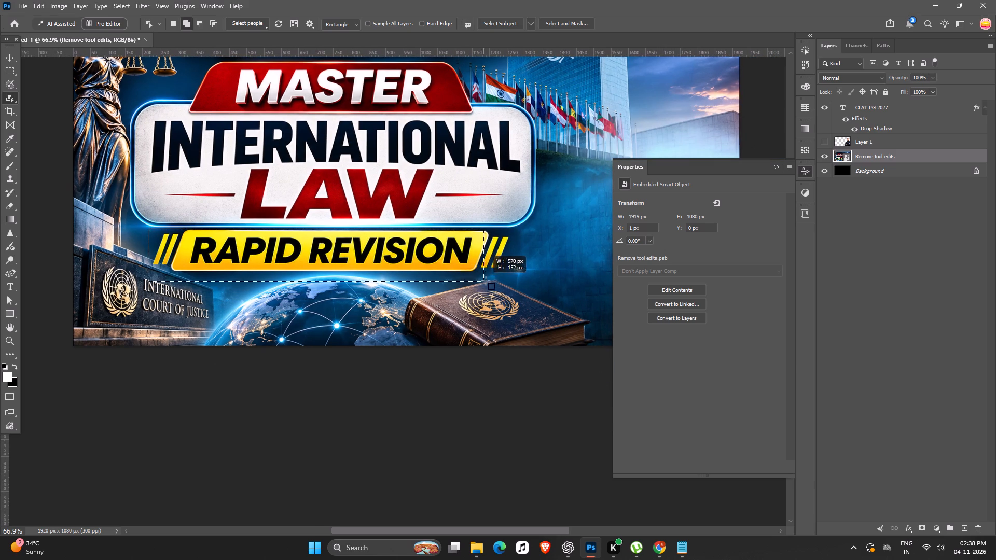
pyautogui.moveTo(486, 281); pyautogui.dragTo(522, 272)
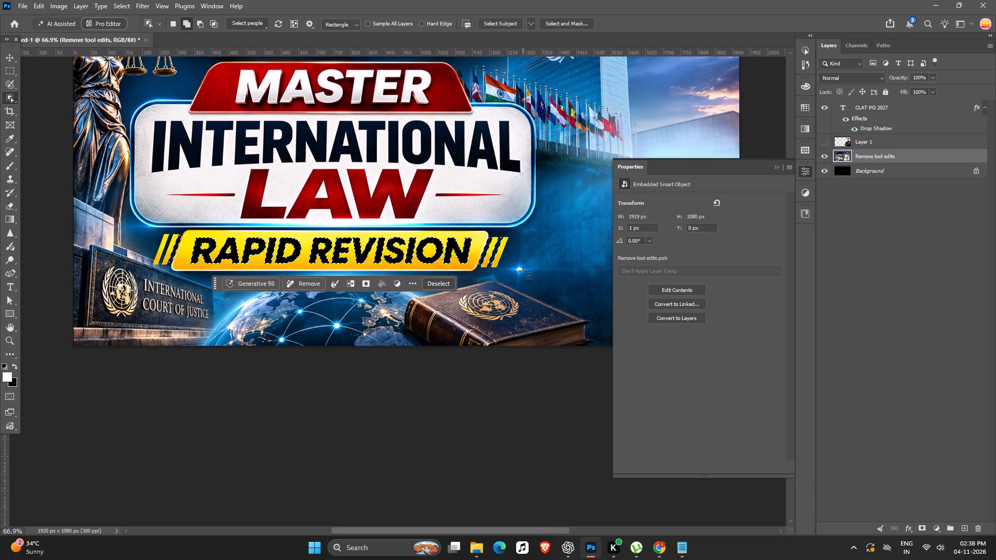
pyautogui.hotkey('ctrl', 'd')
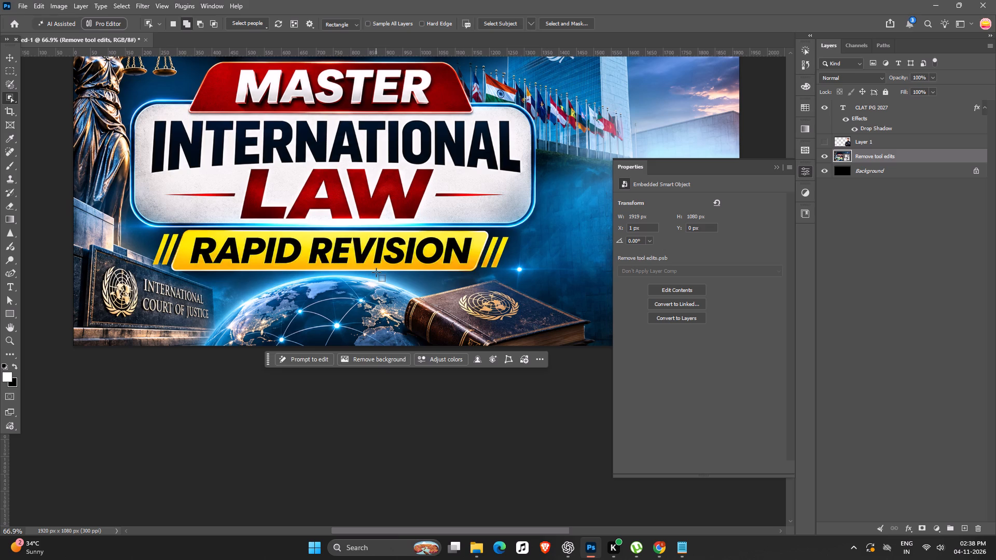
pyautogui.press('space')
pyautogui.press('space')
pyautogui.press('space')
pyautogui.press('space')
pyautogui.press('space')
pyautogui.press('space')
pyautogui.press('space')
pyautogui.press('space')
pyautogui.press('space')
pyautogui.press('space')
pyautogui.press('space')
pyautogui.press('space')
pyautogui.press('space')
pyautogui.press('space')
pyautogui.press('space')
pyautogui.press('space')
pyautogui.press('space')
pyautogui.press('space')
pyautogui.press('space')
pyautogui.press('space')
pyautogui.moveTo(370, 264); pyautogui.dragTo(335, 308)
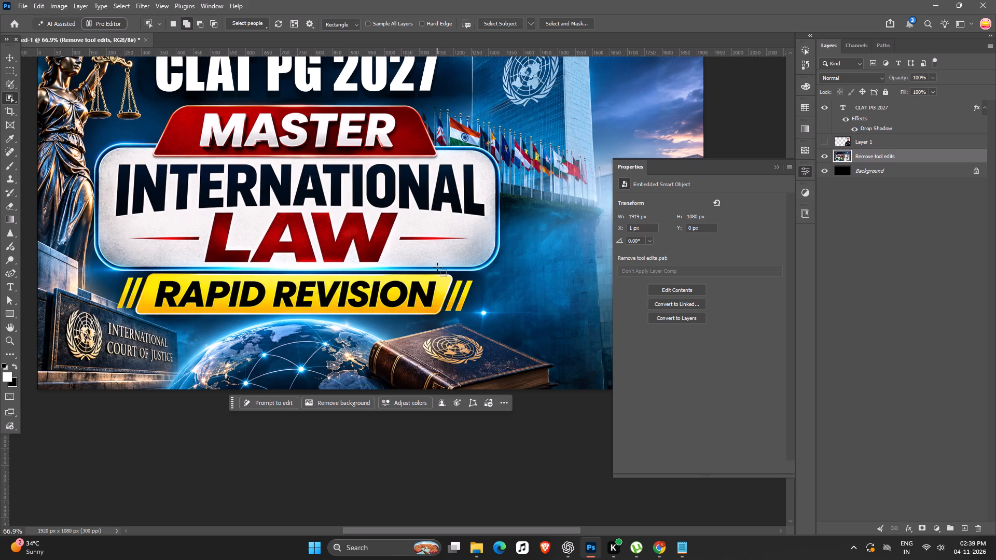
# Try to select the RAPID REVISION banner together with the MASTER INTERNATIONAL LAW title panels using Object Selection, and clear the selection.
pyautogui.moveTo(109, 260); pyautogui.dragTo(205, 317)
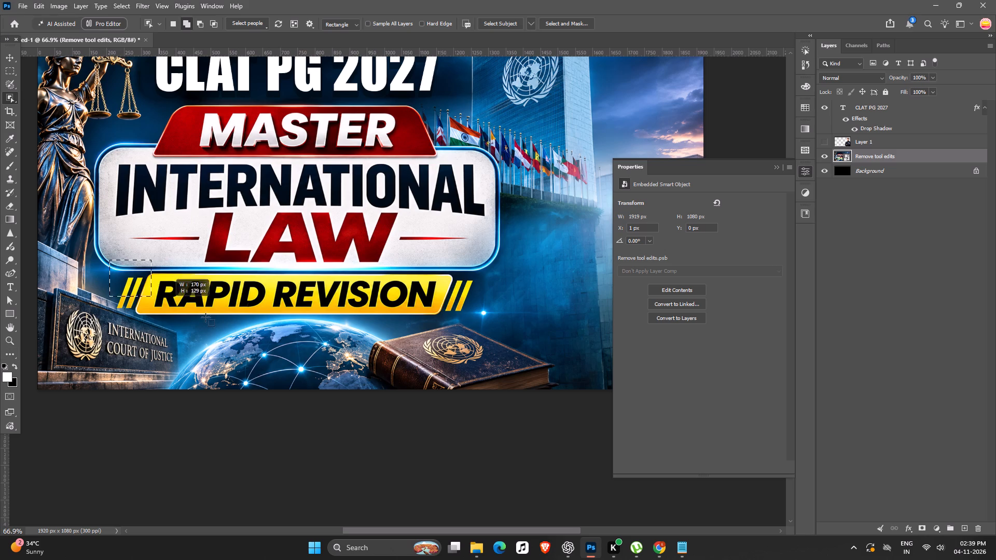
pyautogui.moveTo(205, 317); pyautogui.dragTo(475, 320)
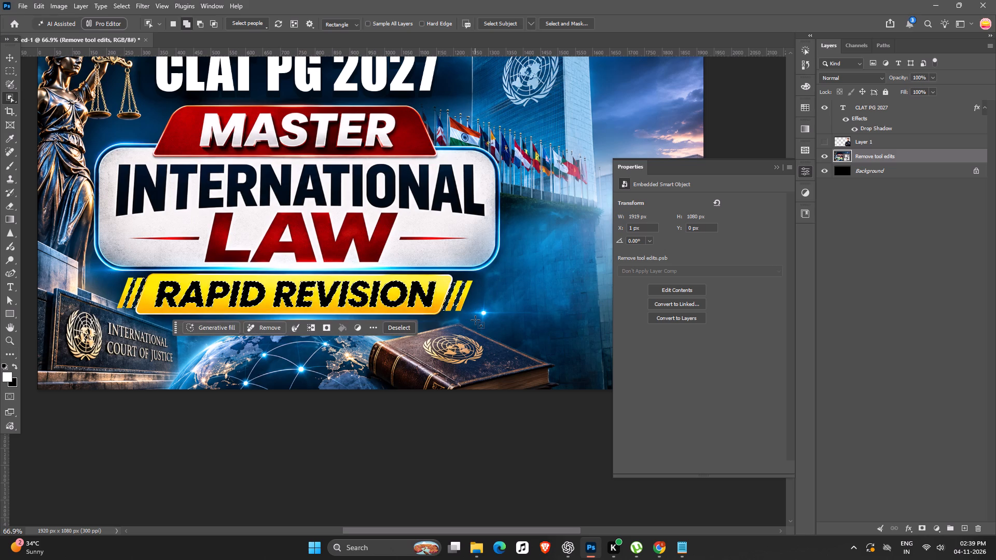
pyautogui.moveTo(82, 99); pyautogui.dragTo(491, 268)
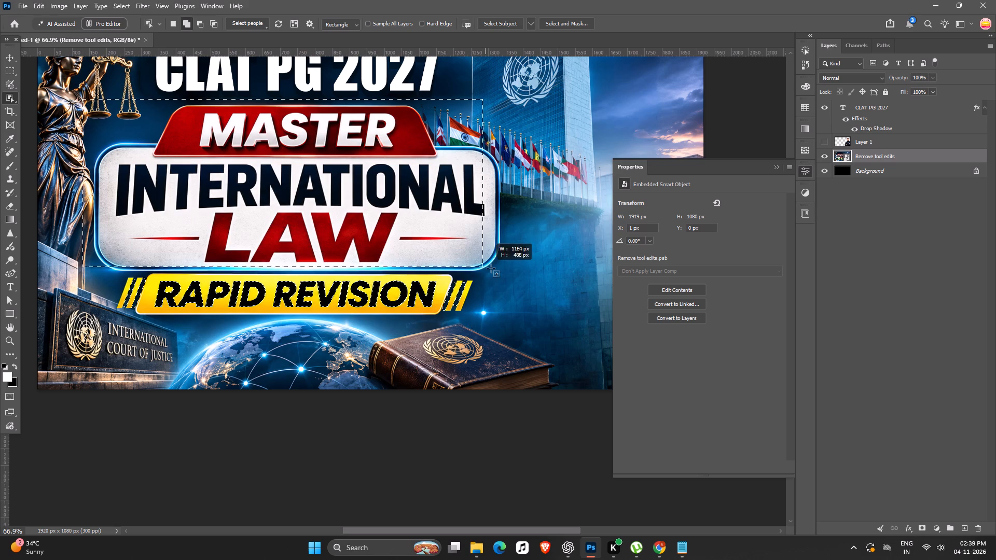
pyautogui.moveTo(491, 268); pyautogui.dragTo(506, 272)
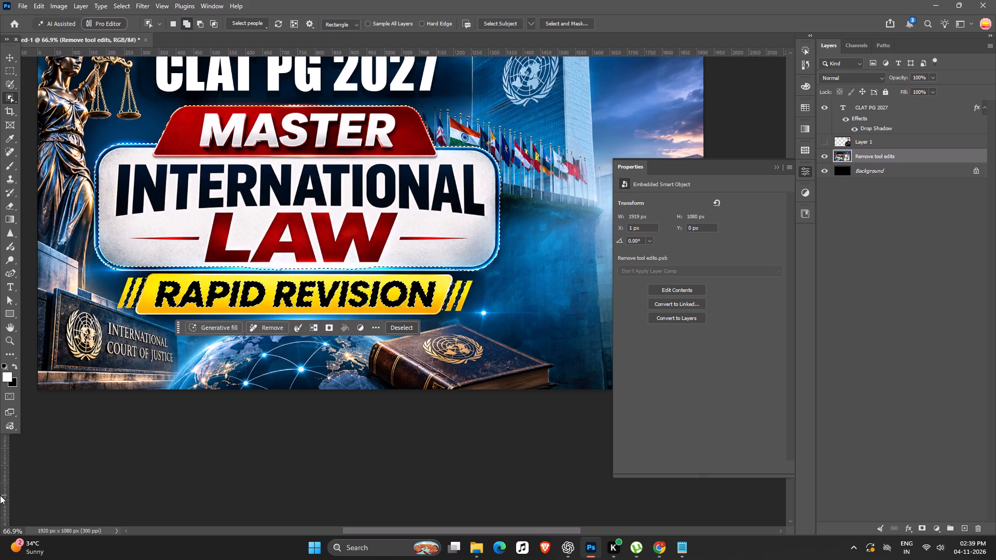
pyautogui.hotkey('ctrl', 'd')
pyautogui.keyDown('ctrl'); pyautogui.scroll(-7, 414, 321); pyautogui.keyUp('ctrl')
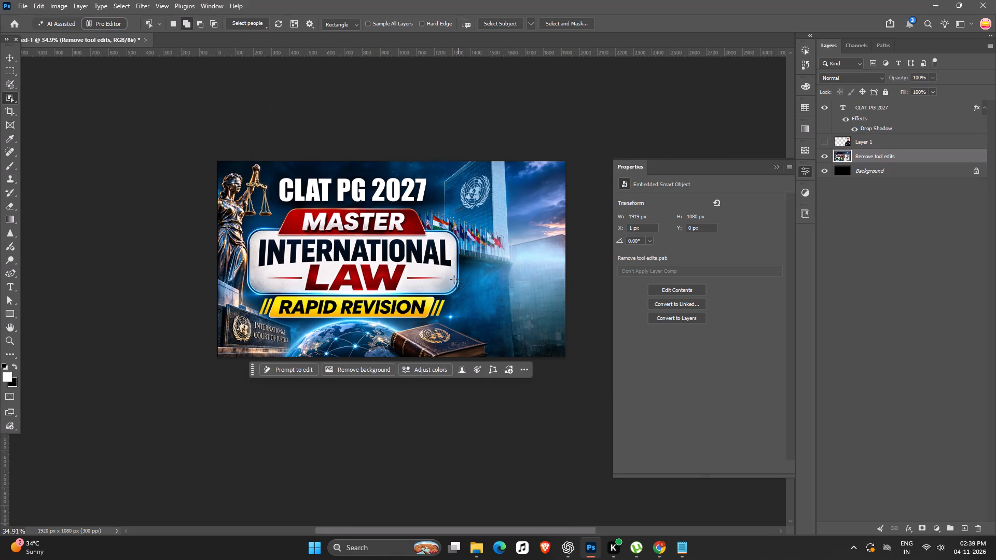
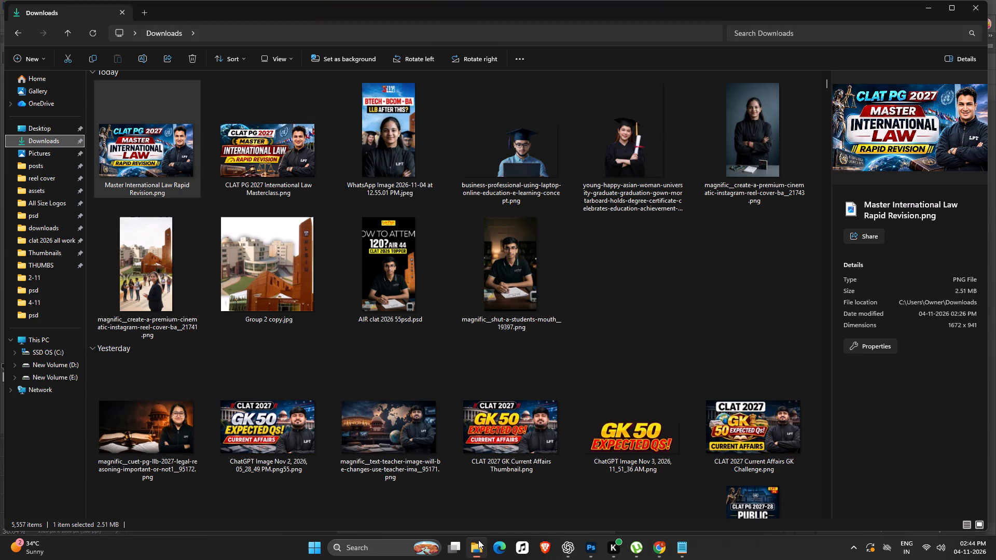
# Open the All Size Logos folder in File Explorer and look through the LPT and Law Prep logo files.
pyautogui.click(52, 205)
pyautogui.moveTo(52, 205); pyautogui.dragTo(90, 219)
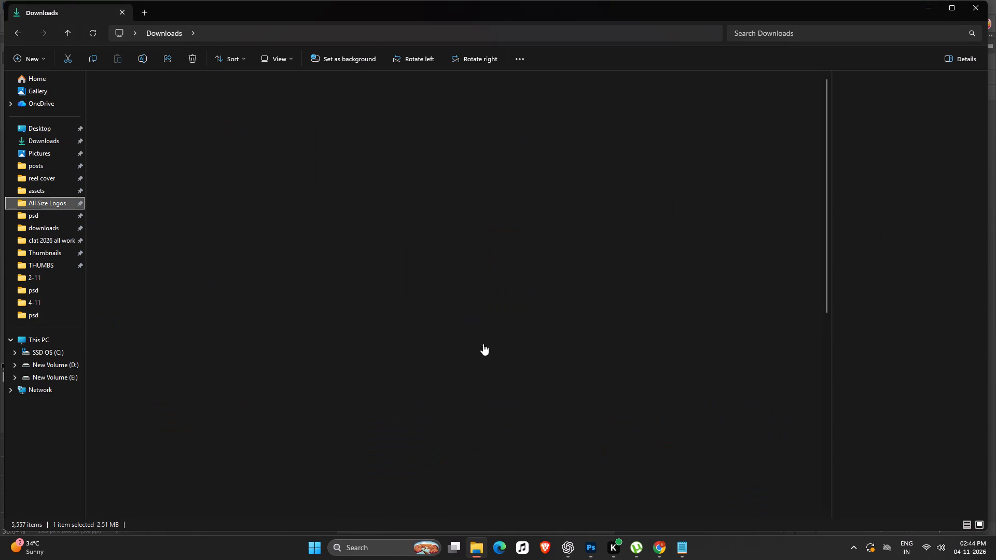
pyautogui.scroll(-8, 577, 401)
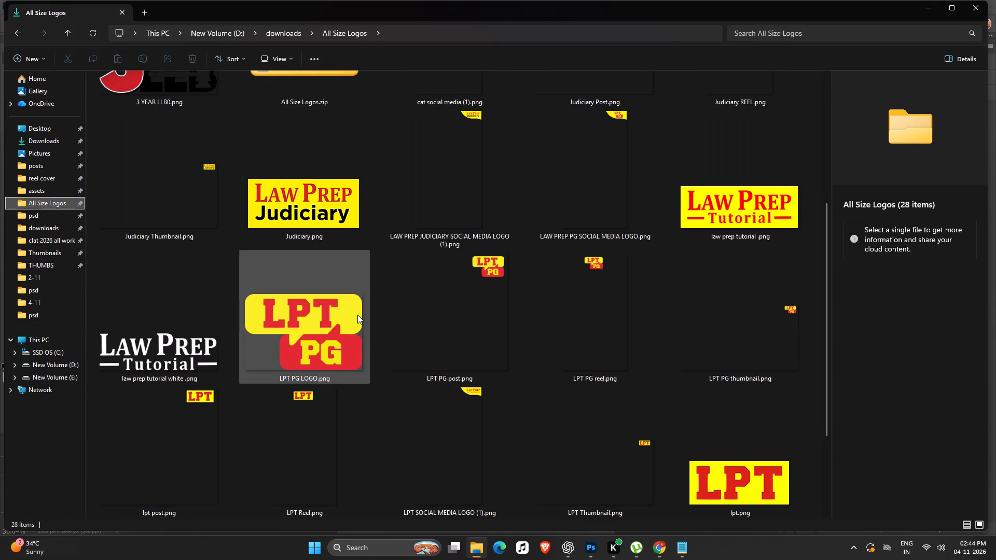
# Switch to Chrome and browse the Pinterest results for "Texture graphic design" to examine background texture options.
pyautogui.click(667, 539)
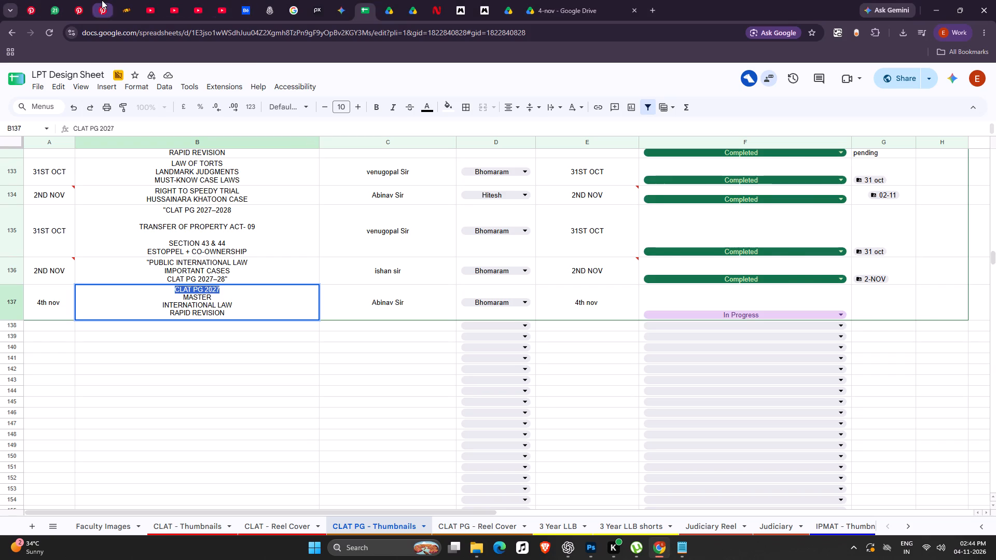
pyautogui.click(102, 0)
pyautogui.click(75, 0)
pyautogui.scroll(-9, 447, 394)
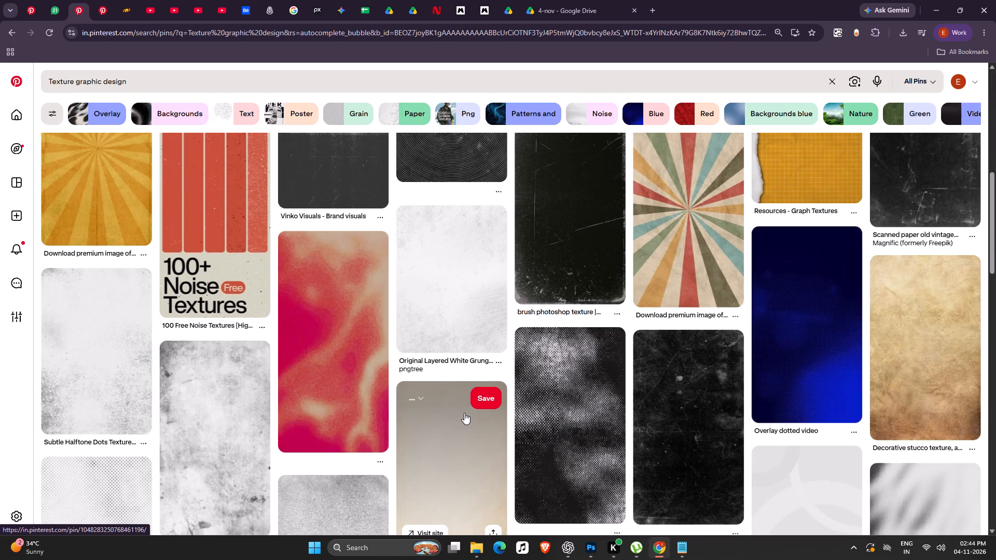
pyautogui.scroll(-17, 464, 413)
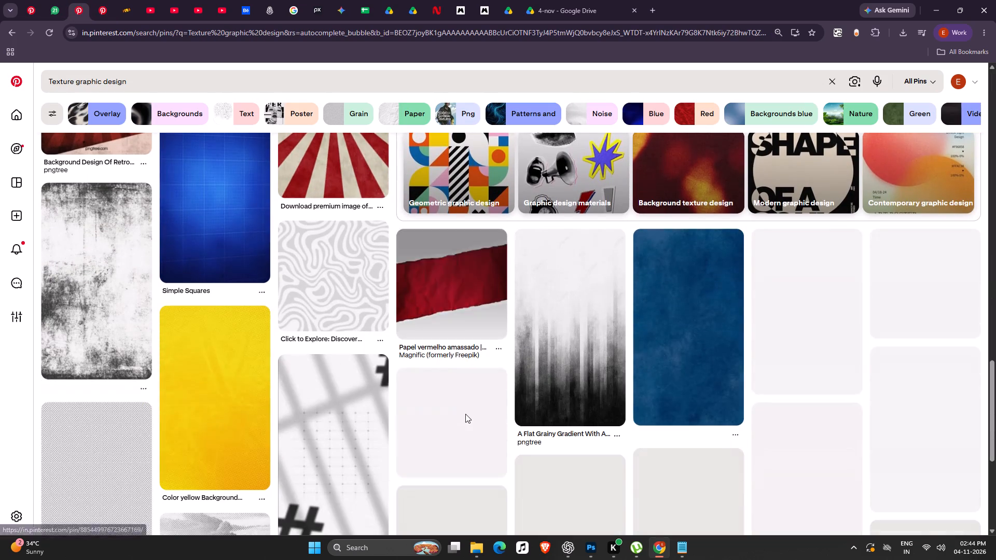
pyautogui.scroll(-8, 395, 479)
pyautogui.scroll(7, 422, 478)
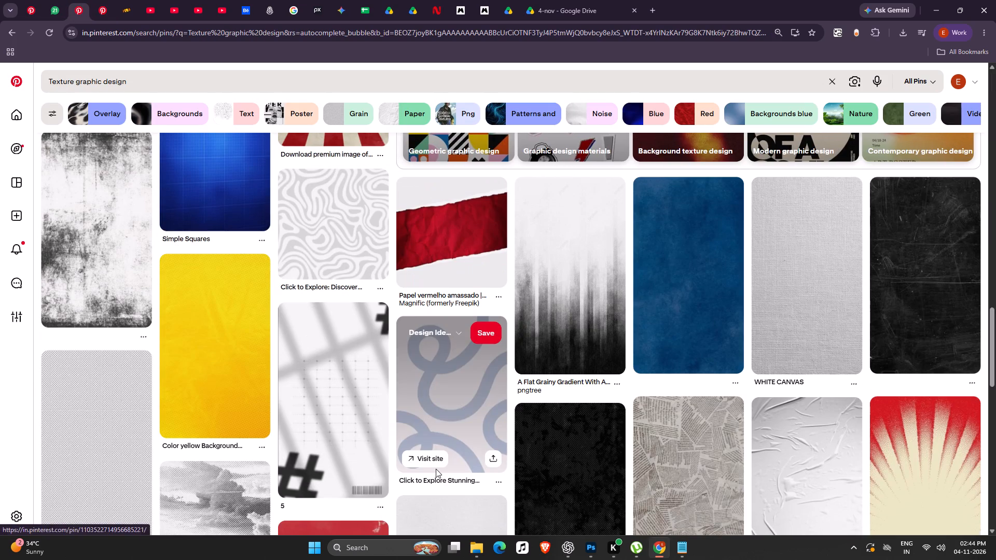
pyautogui.scroll(-6, 438, 469)
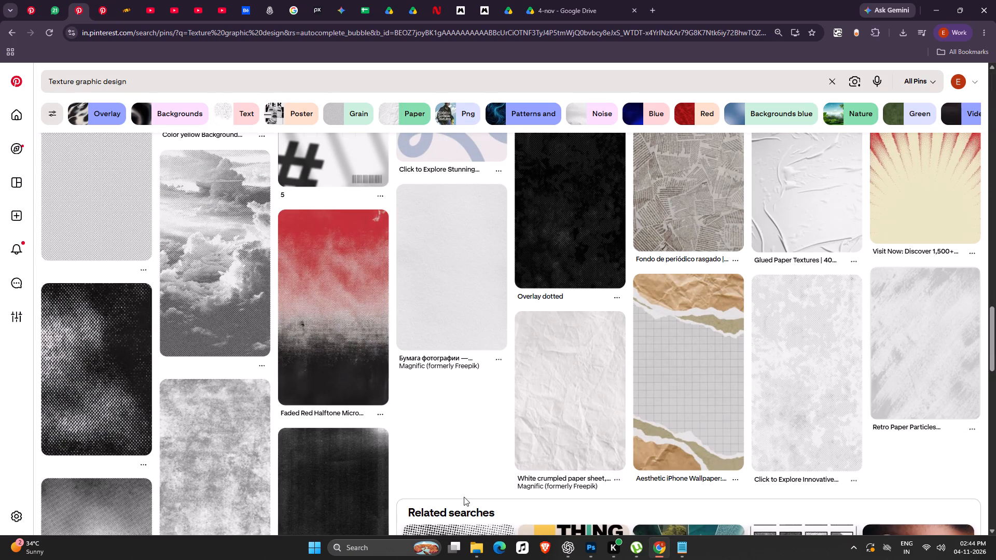
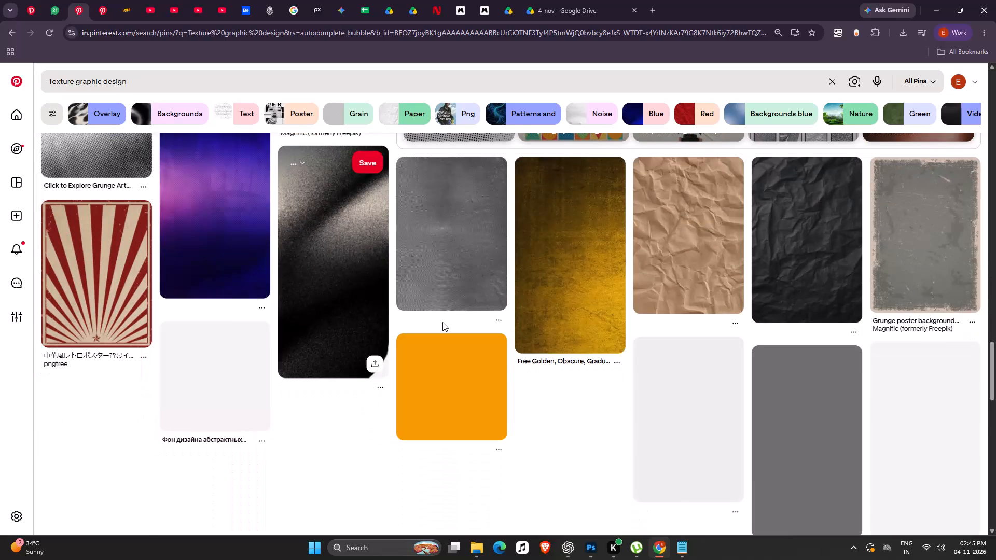
# Continue browsing the Pinterest "Texture graphic design" results to examine paper, grunge and halftone textures.
pyautogui.scroll(-3, 424, 310)
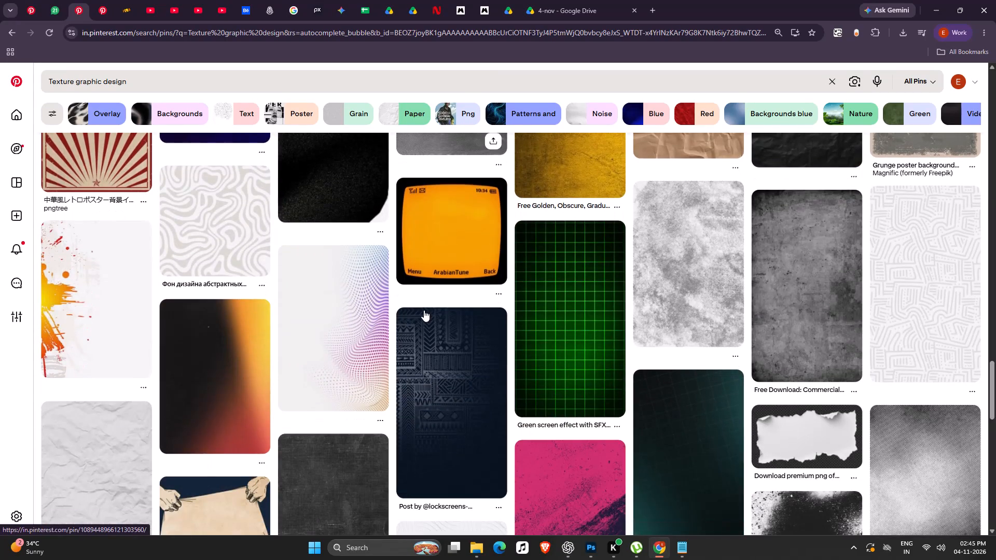
pyautogui.scroll(-11, 424, 310)
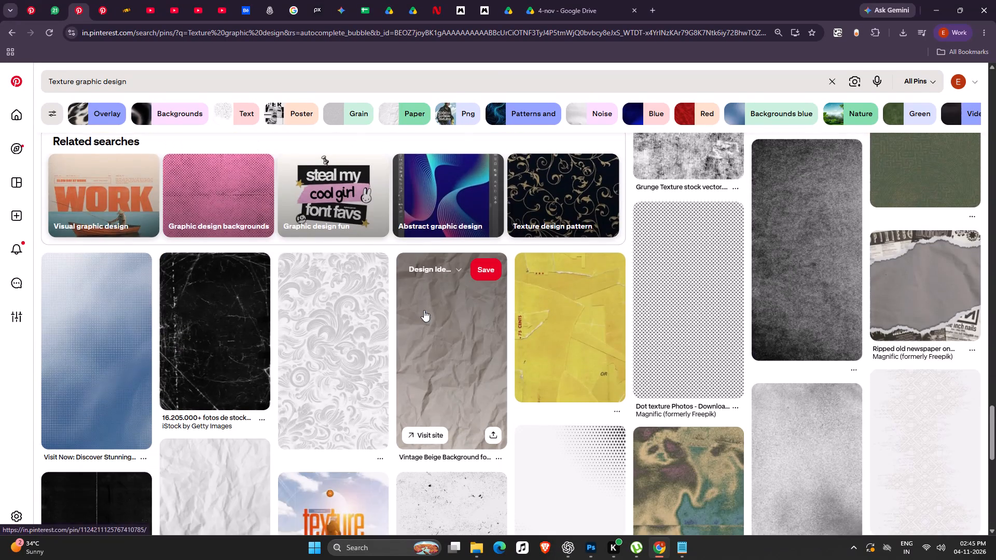
pyautogui.scroll(-17, 424, 310)
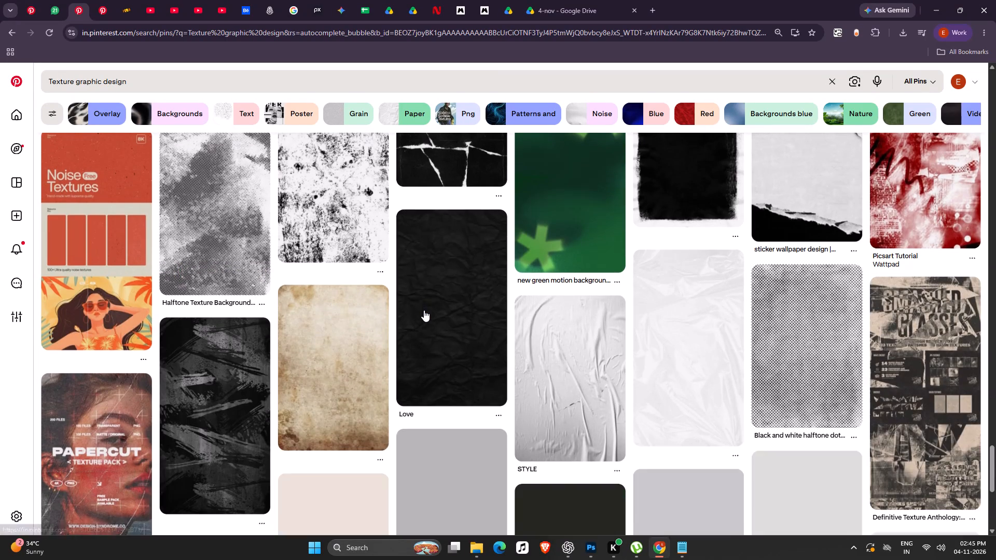
pyautogui.scroll(-6, 424, 310)
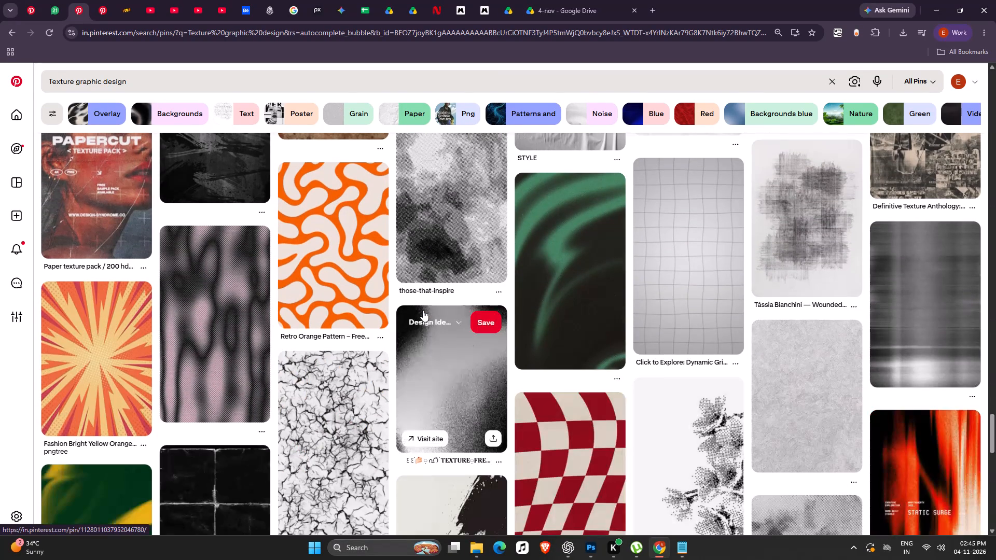
# Search YouTube for "nacha nacha bana shubman buchete song".
pyautogui.click(153, 0)
pyautogui.click(334, 77)
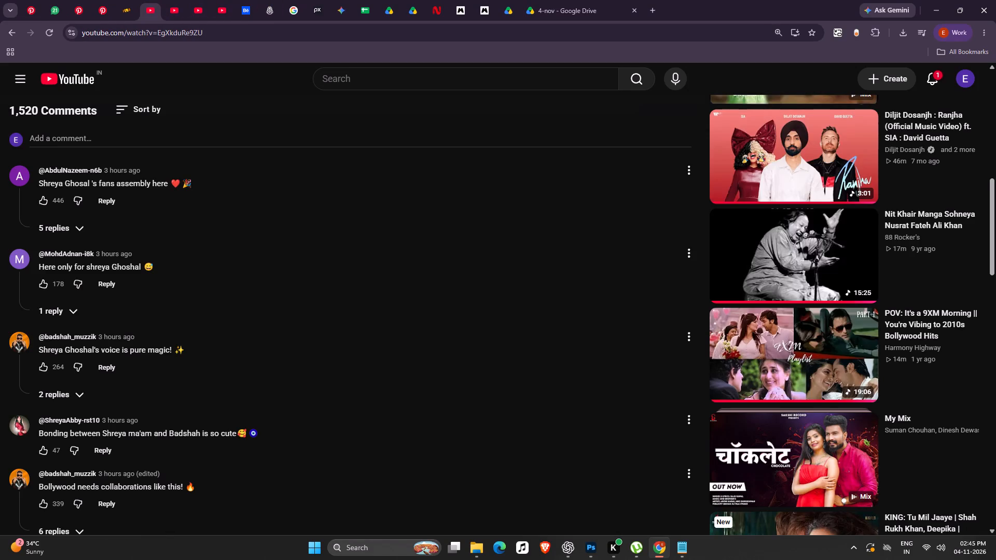
pyautogui.write('nacha nach bana')
pyautogui.press('space')
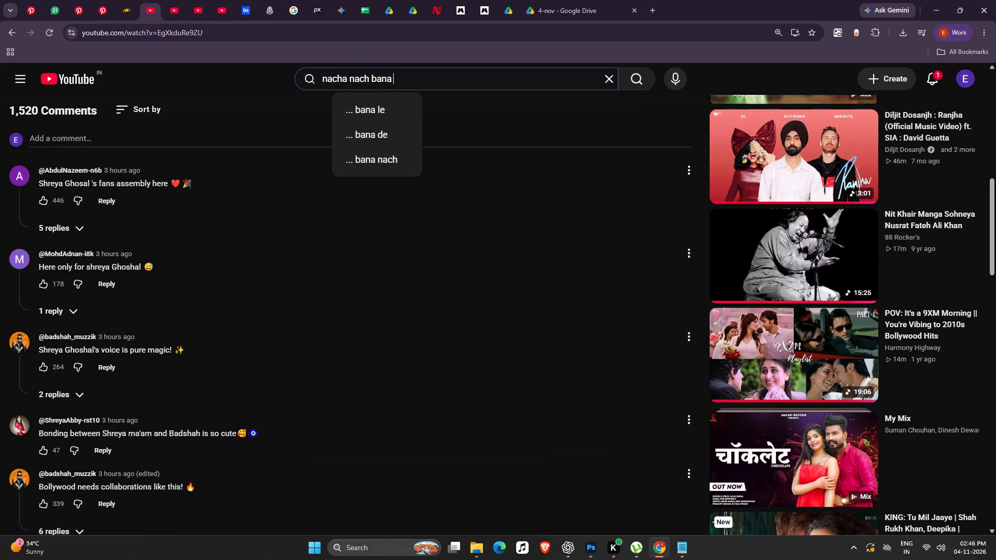
pyautogui.write('maram mam')
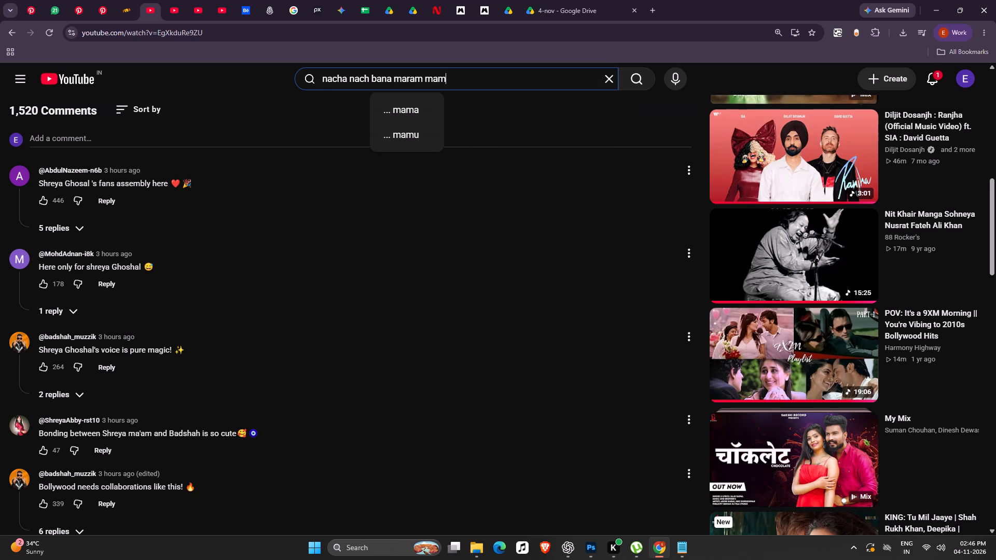
pyautogui.press('BackSpace')
pyautogui.press('BackSpace')
pyautogui.press('BackSpace')
pyautogui.press('BackSpace')
pyautogui.press('BackSpace')
pyautogui.press('BackSpace')
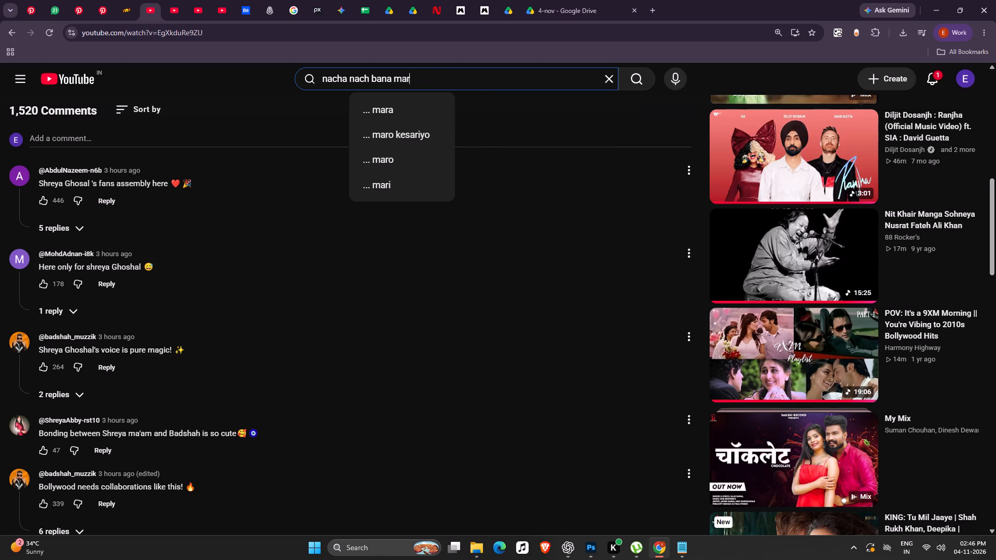
pyautogui.press('BackSpace')
pyautogui.press('BackSpace')
pyautogui.press('BackSpace')
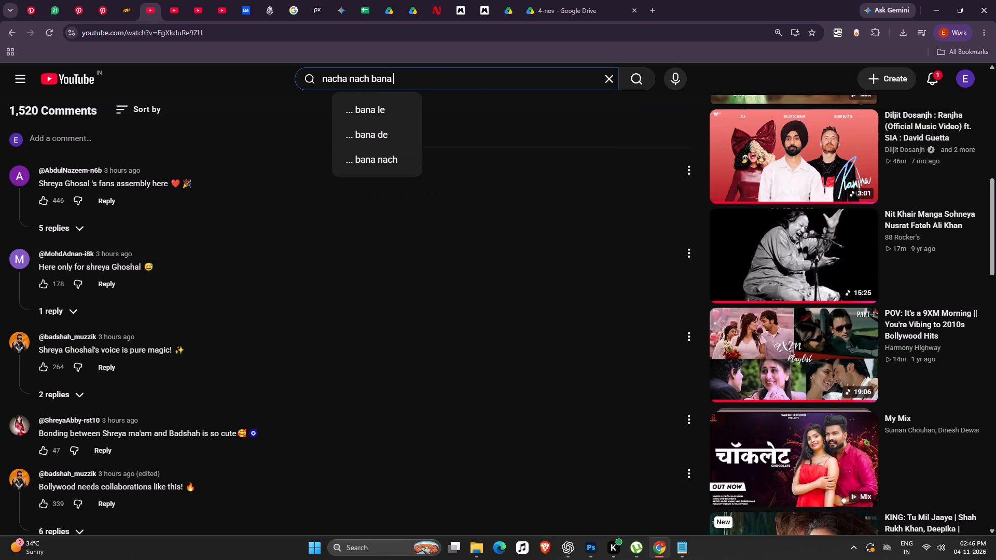
pyautogui.press('space')
pyautogui.write('subnam buchete')
pyautogui.click(382, 109)
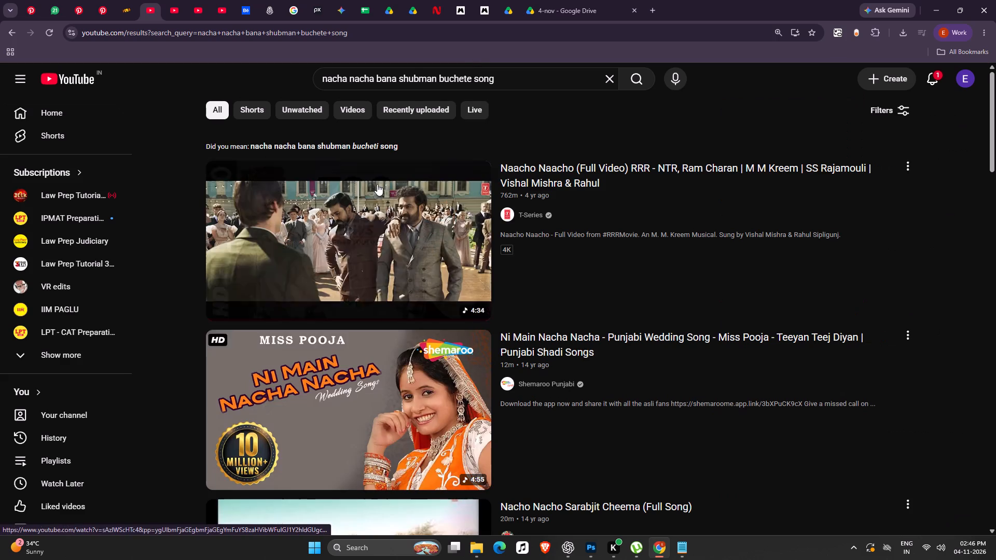
# Find and play RDC Rajasthani's Nacho Nacho DJ song by Sugan Bucheti, and look over its video page.
pyautogui.scroll(-13, 266, 316)
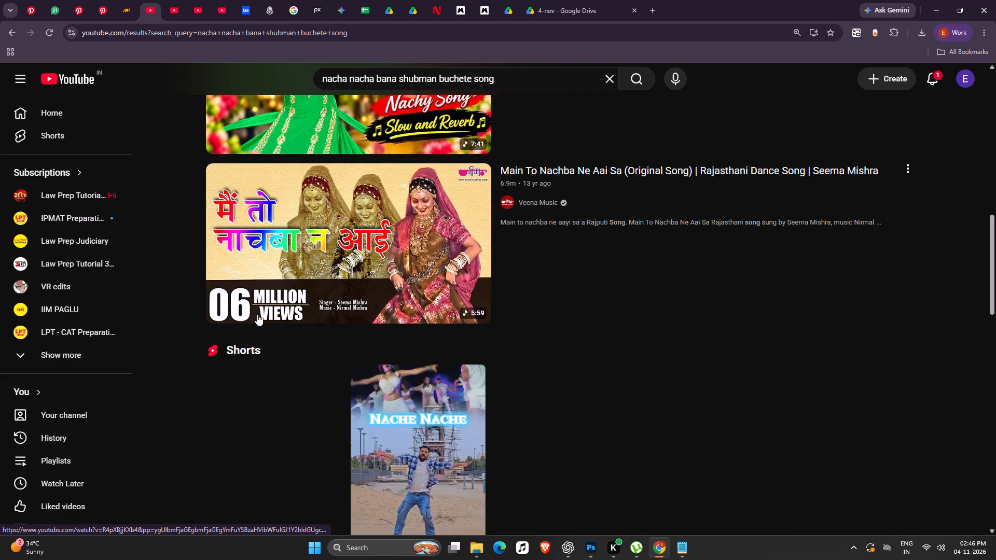
pyautogui.scroll(-13, 257, 314)
pyautogui.scroll(2, 257, 313)
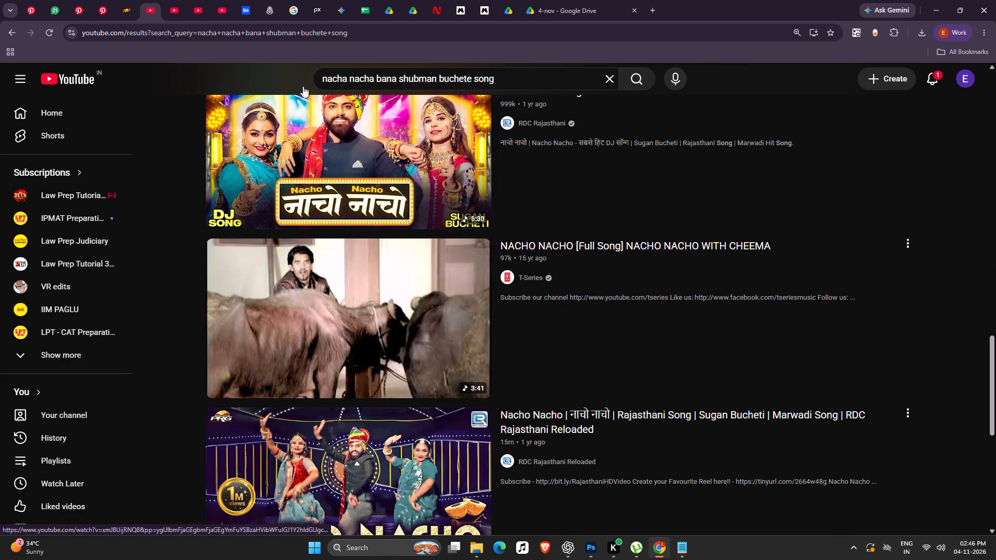
pyautogui.click(276, 121)
pyautogui.click(606, 81)
pyautogui.scroll(-16, 297, 285)
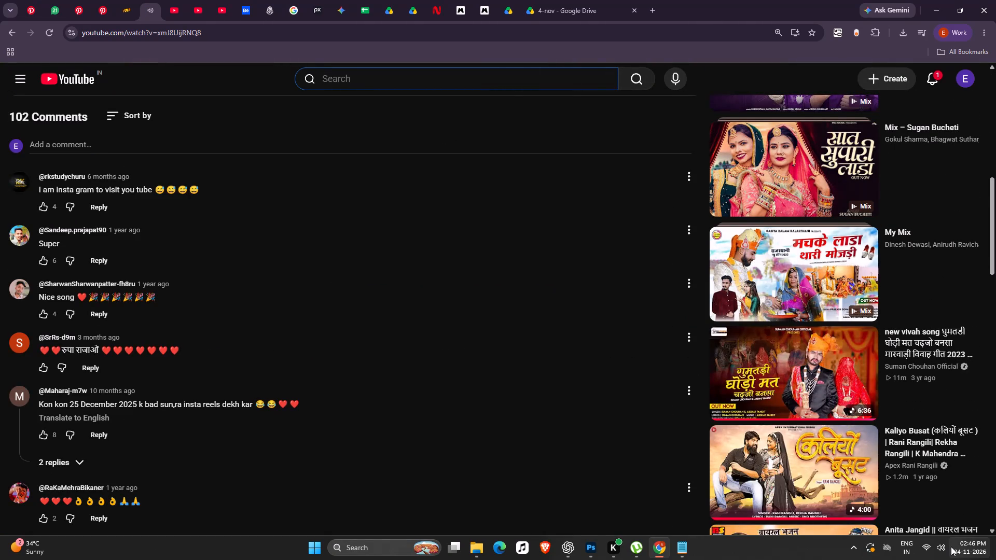
pyautogui.scroll(5, 490, 293)
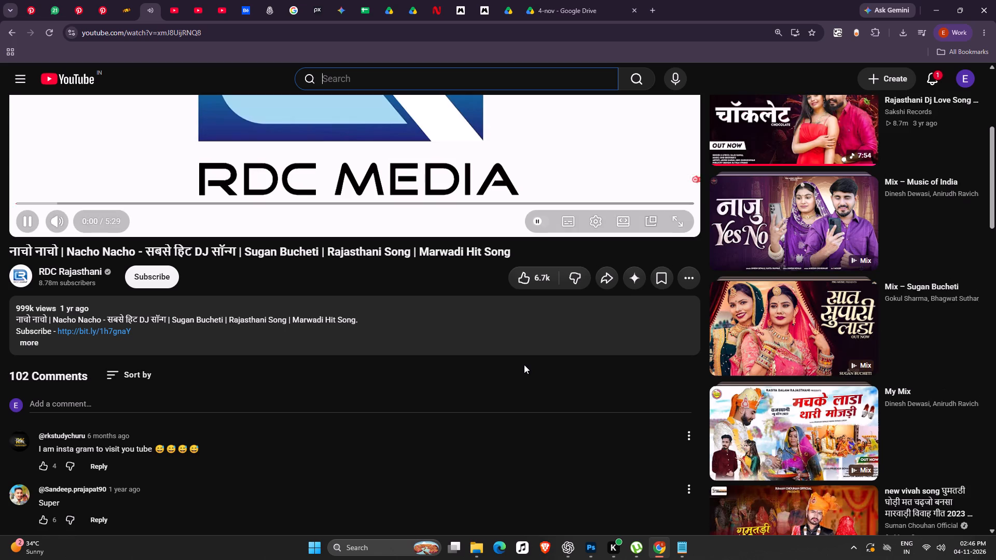
pyautogui.scroll(-7, 558, 284)
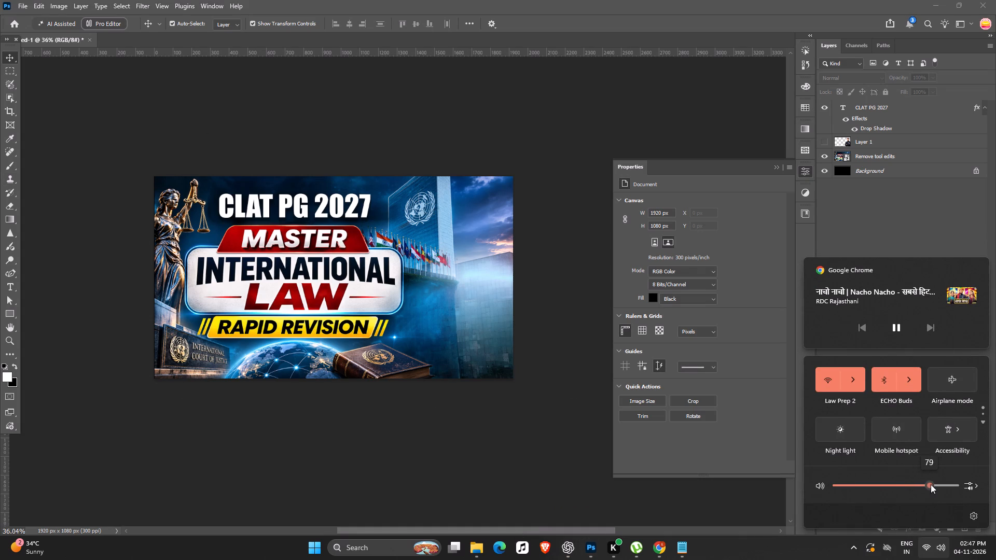
pyautogui.moveTo(931, 484); pyautogui.dragTo(931, 484)
pyautogui.click(575, 480)
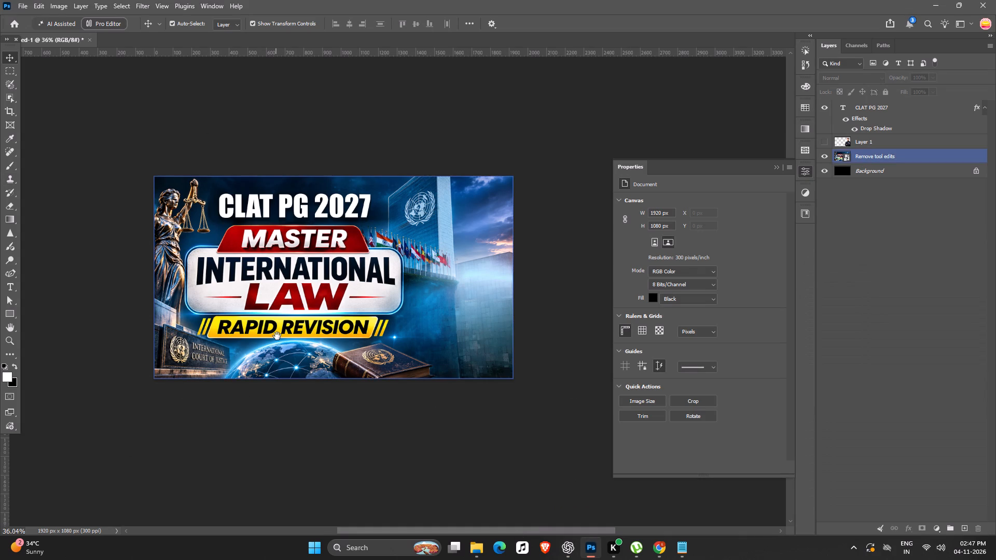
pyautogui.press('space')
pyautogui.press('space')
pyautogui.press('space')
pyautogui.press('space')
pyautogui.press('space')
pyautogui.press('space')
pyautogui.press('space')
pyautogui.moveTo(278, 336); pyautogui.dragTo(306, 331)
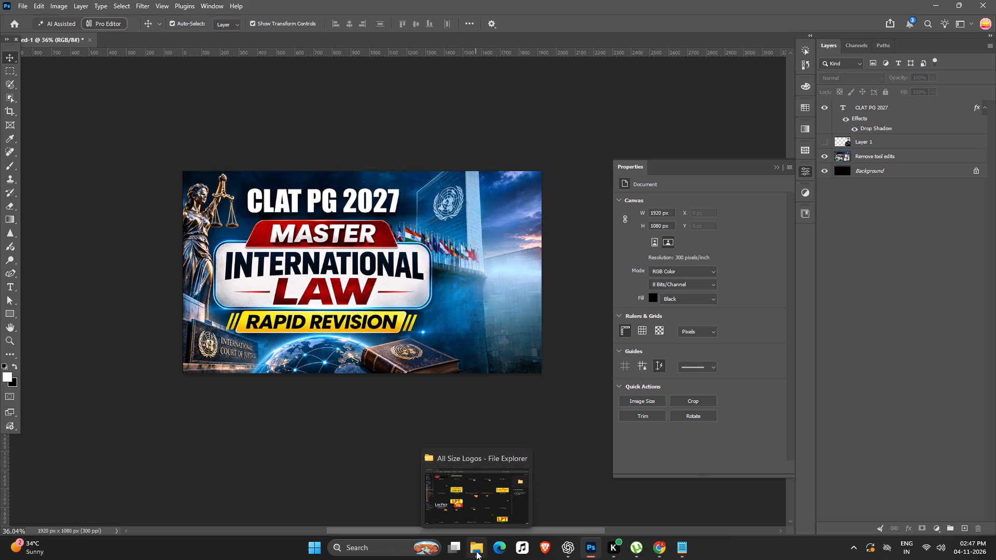
# Return to Pinterest in Chrome and continue examining the "Texture graphic design" results for a texture that suits the thumbnail background.
pyautogui.click(668, 541)
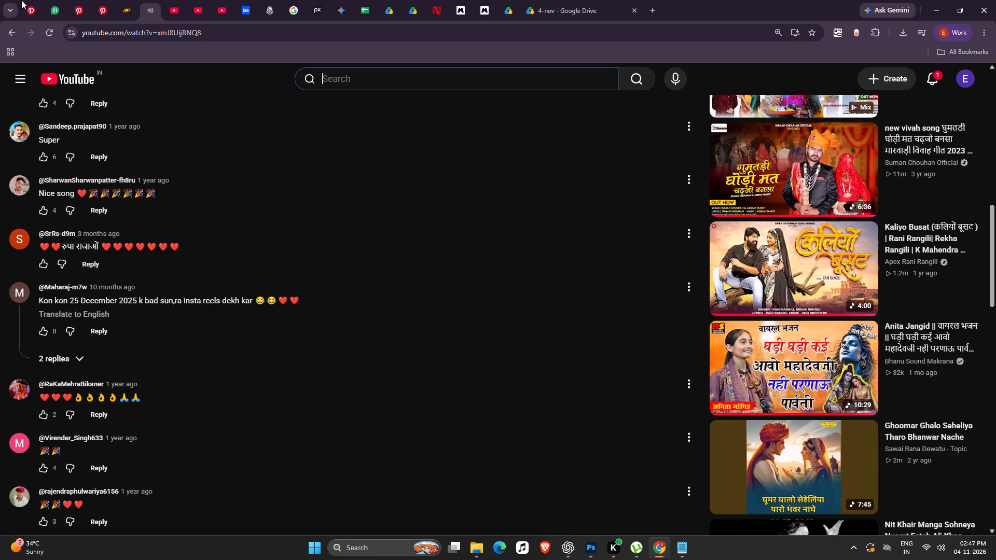
pyautogui.click(86, 0)
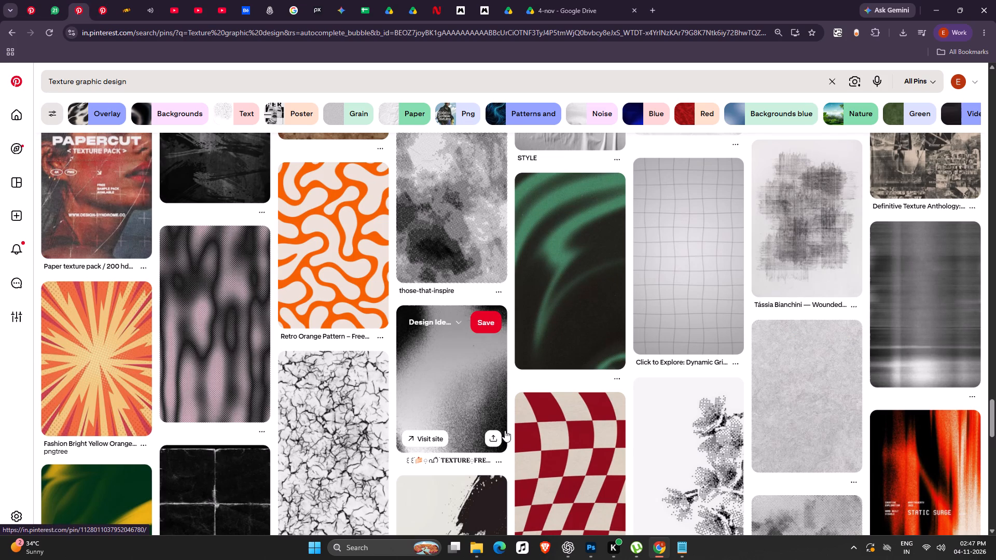
pyautogui.scroll(-6, 500, 371)
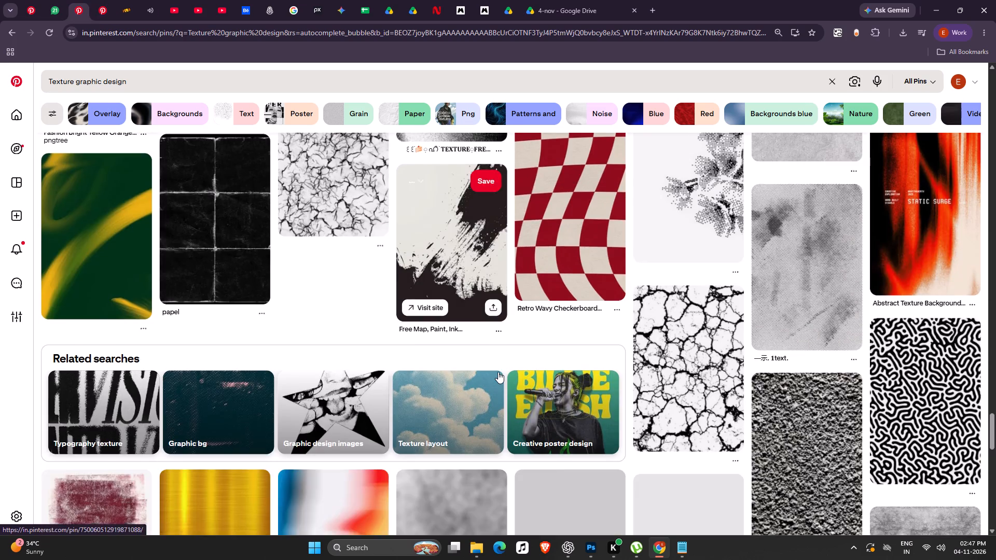
pyautogui.scroll(-7, 498, 372)
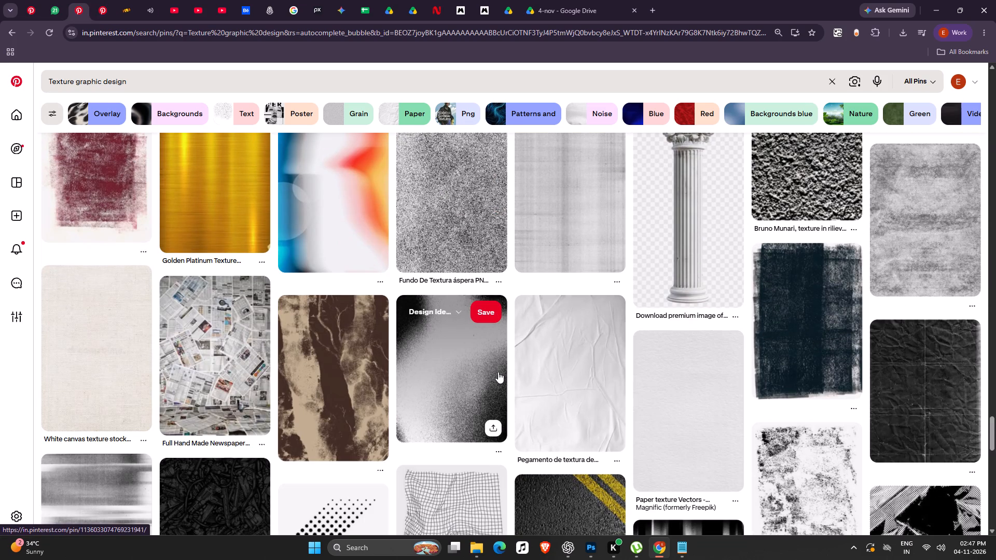
pyautogui.scroll(-7, 498, 372)
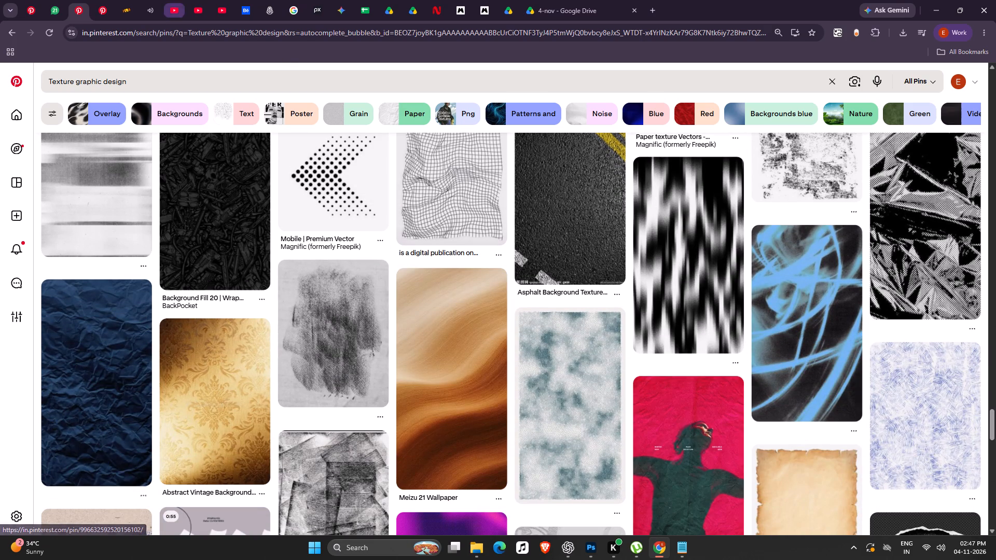
pyautogui.scroll(-7, 95, 203)
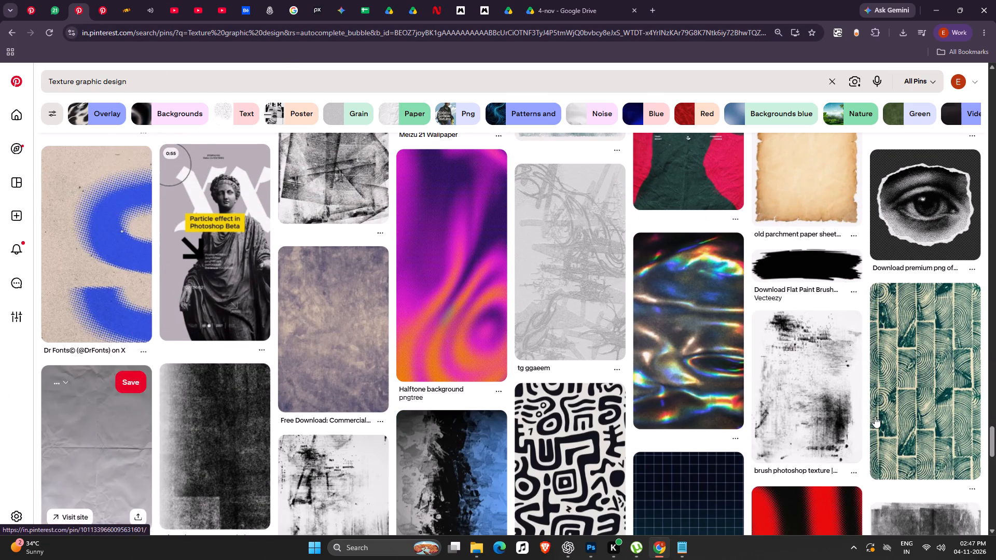
pyautogui.scroll(-8, 995, 498)
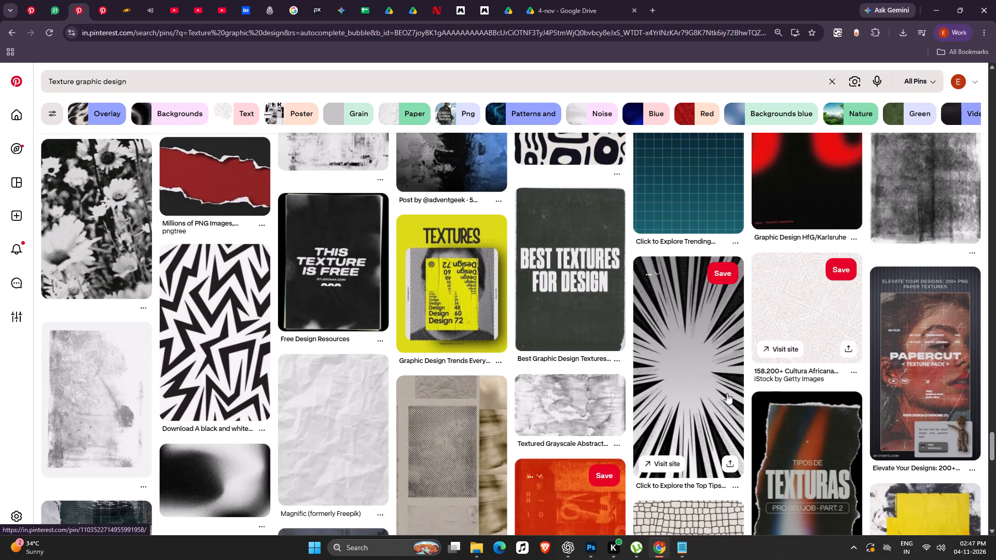
pyautogui.scroll(-6, 727, 393)
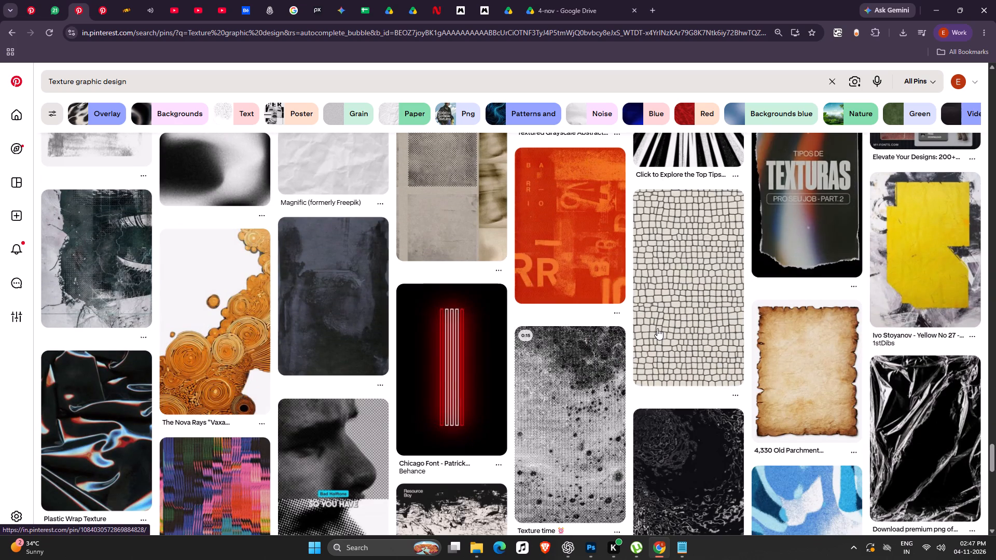
pyautogui.scroll(-6, 658, 327)
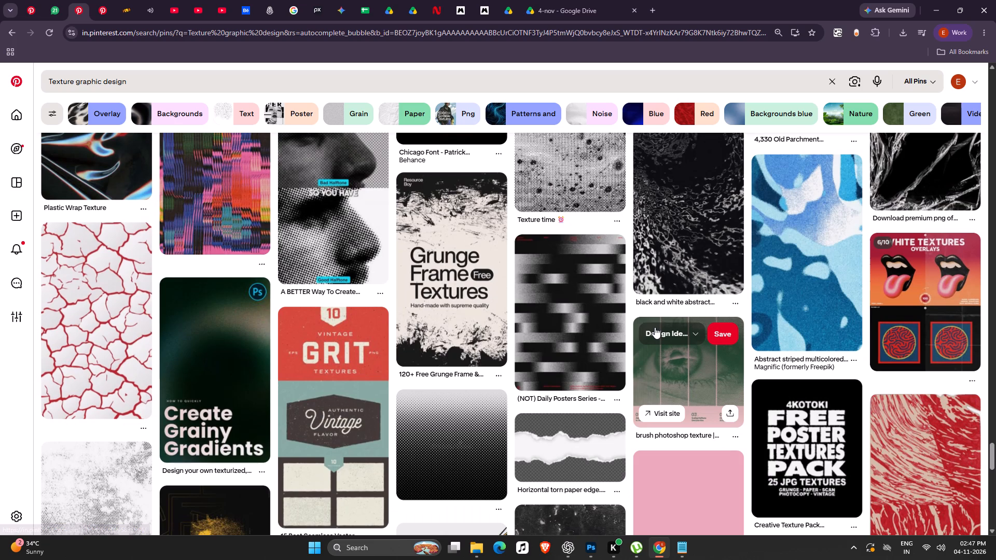
pyautogui.scroll(-6, 655, 327)
pyautogui.scroll(1, 654, 331)
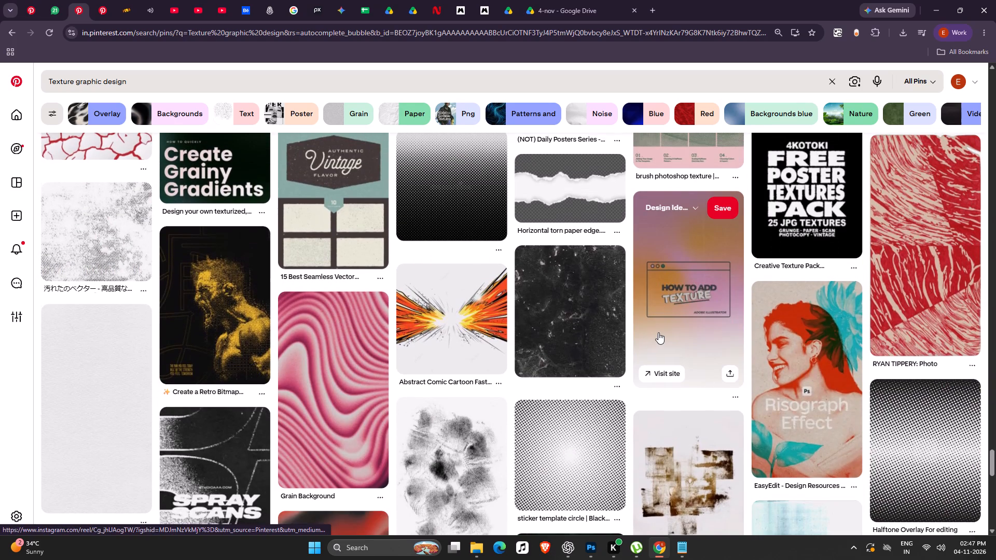
pyautogui.scroll(-5, 658, 332)
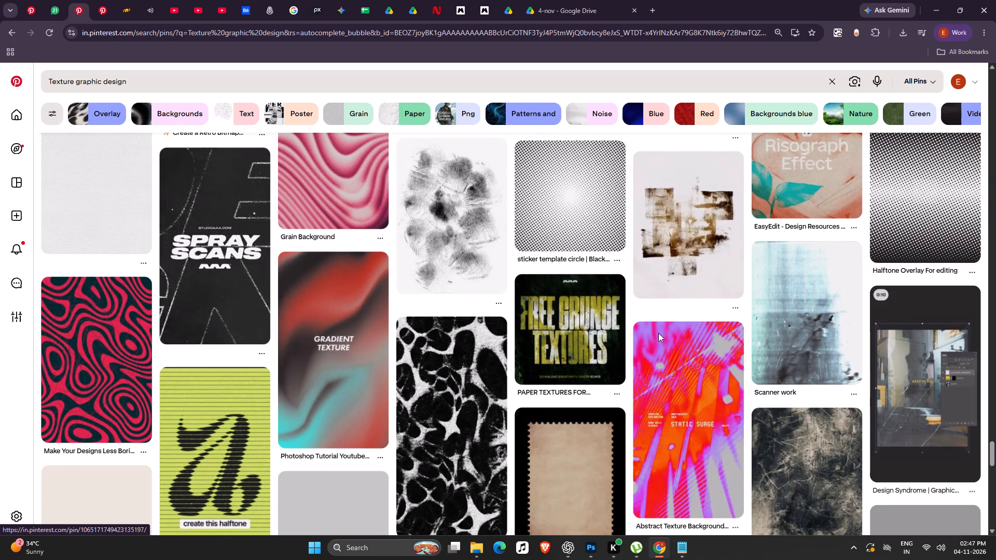
pyautogui.scroll(-5, 658, 333)
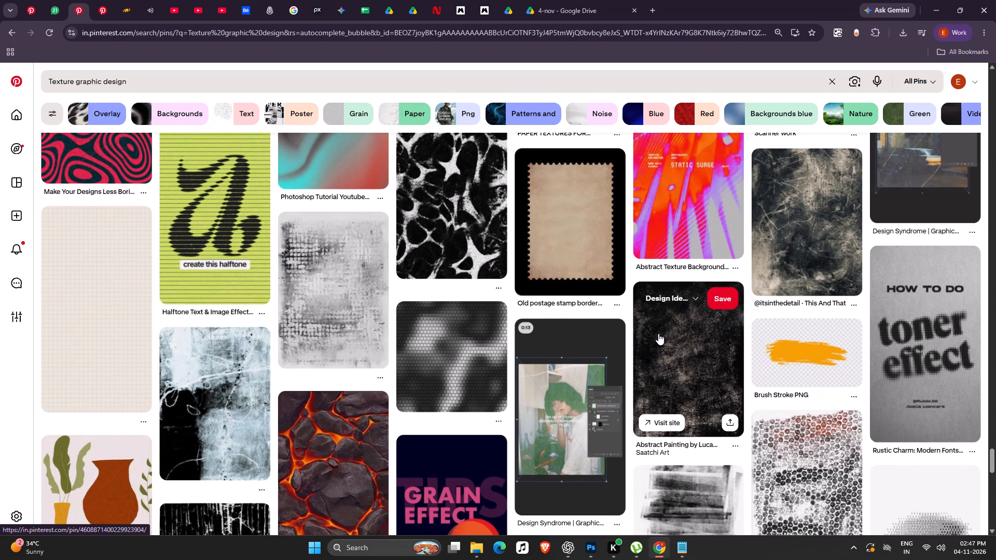
pyautogui.scroll(-5, 658, 333)
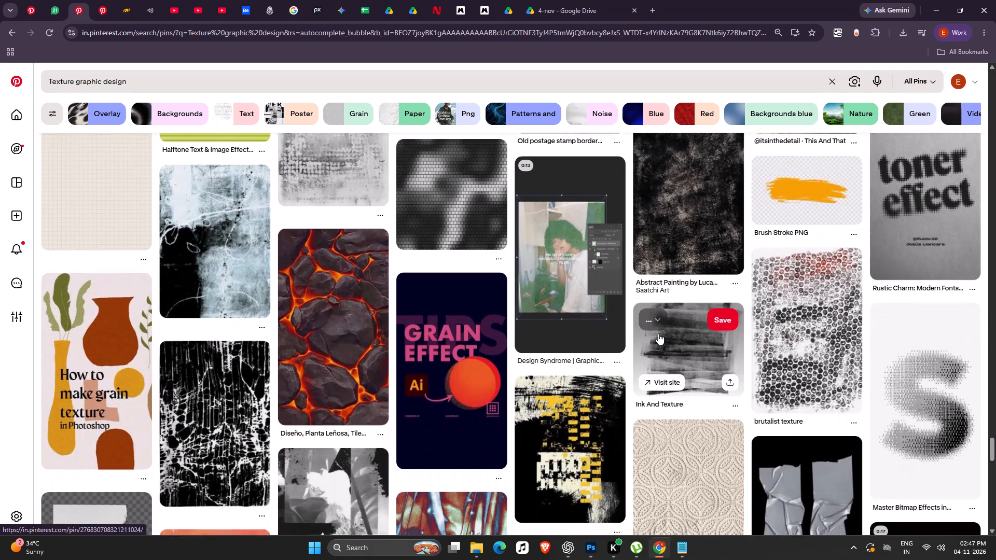
pyautogui.scroll(-13, 658, 333)
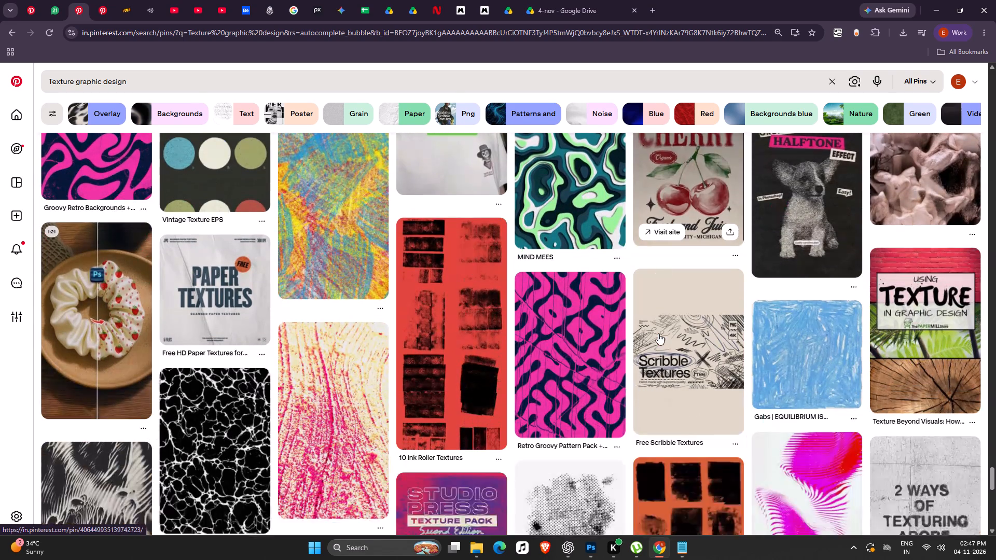
pyautogui.scroll(-13, 658, 333)
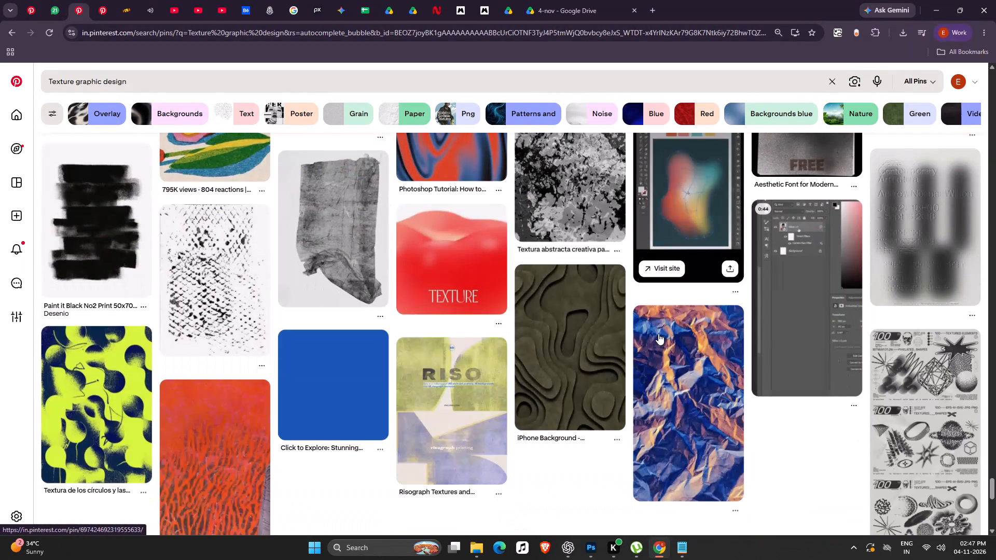
pyautogui.scroll(-2, 658, 333)
# Replace the Pinterest query and search for "overlay bg".
pyautogui.moveTo(156, 83); pyautogui.dragTo(0, 85)
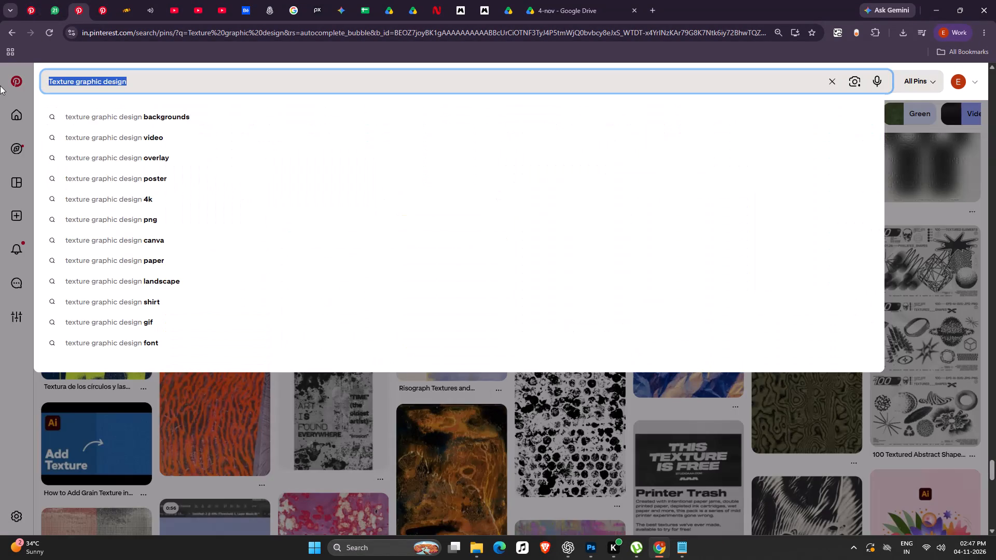
pyautogui.press('BackSpace')
pyautogui.press('BackSpace')
pyautogui.write('voer')
pyautogui.press('space')
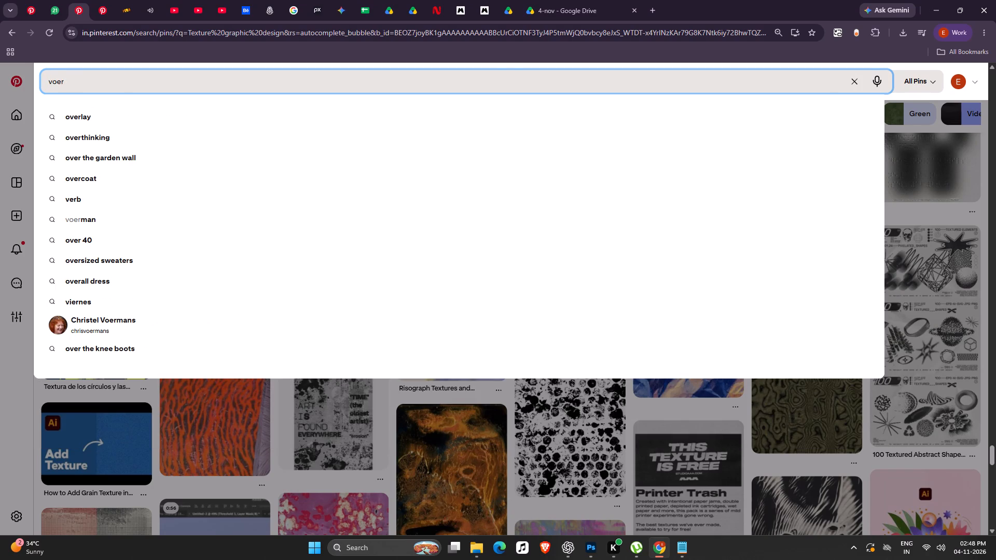
pyautogui.press('Down')
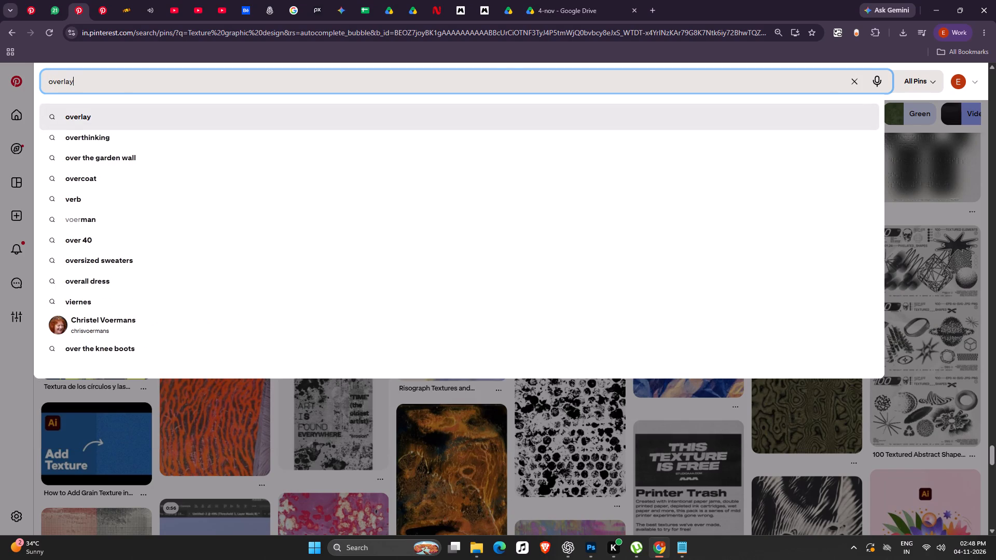
pyautogui.press('space')
pyautogui.write('bg')
pyautogui.press('Return')
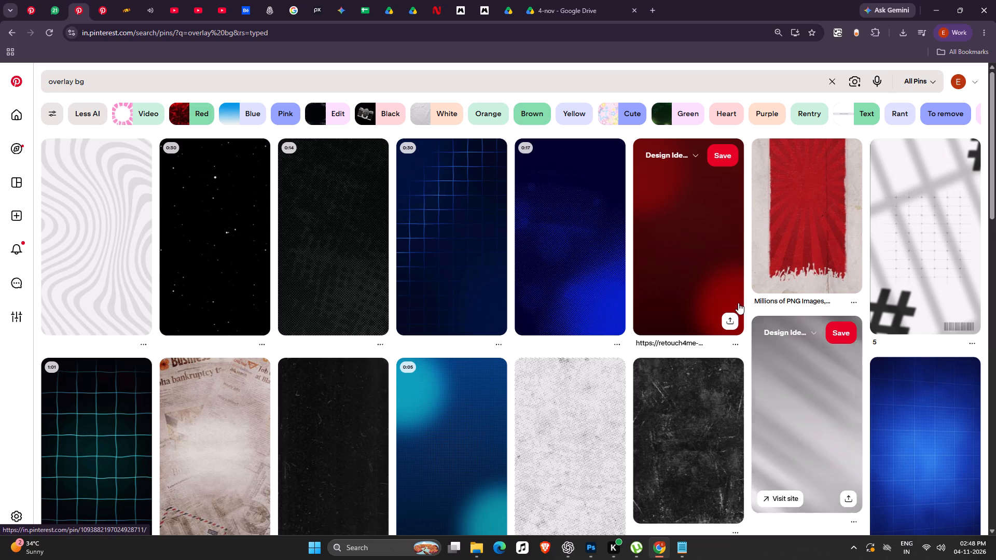
# Open the blue "Simple Squares" grid pin and browse its related pins for a blue patterned background texture.
pyautogui.click(931, 439)
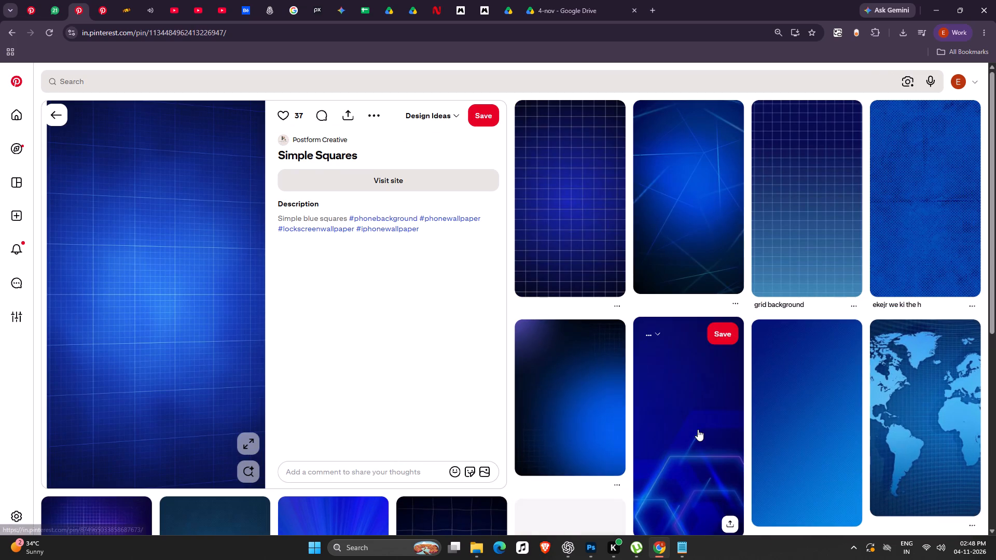
pyautogui.scroll(-3, 531, 398)
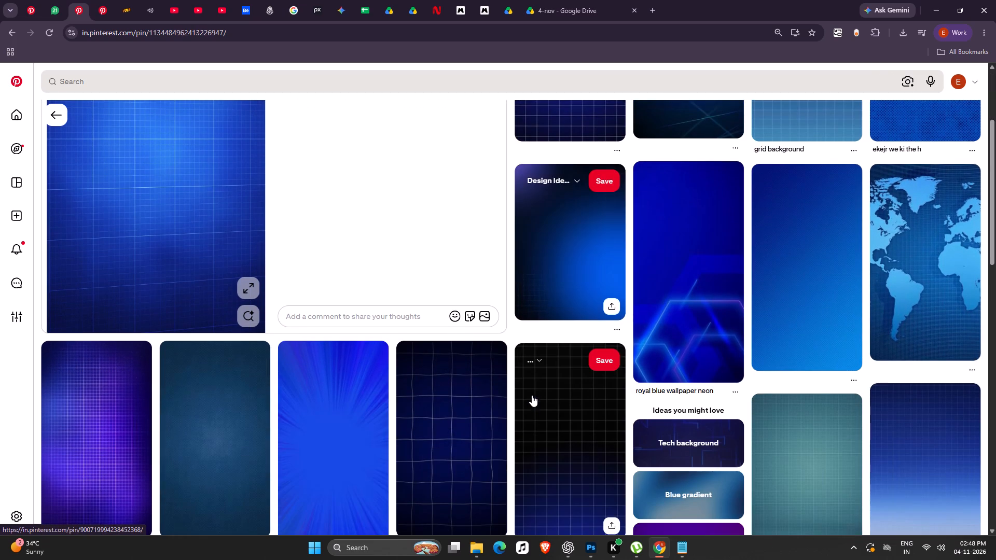
pyautogui.scroll(-9, 532, 393)
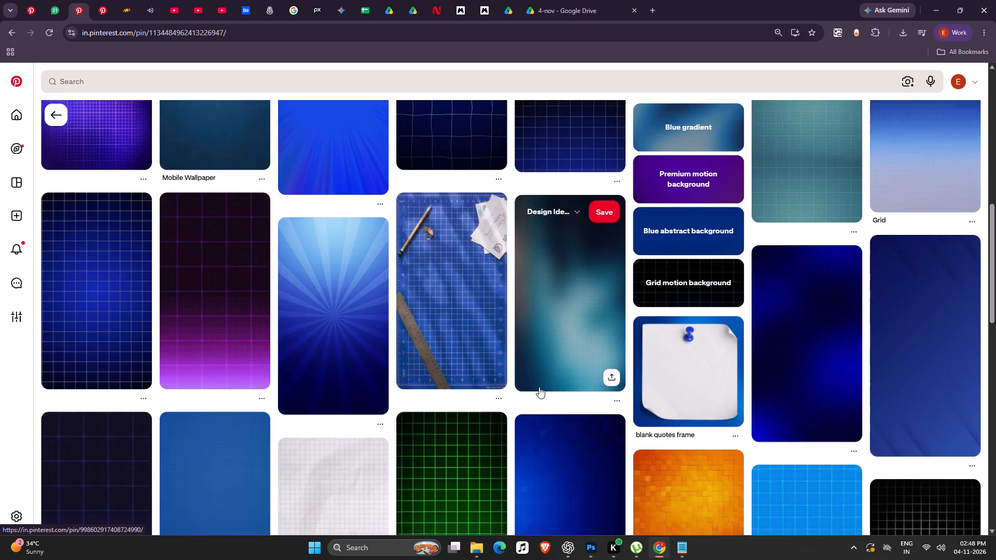
pyautogui.scroll(-6, 539, 387)
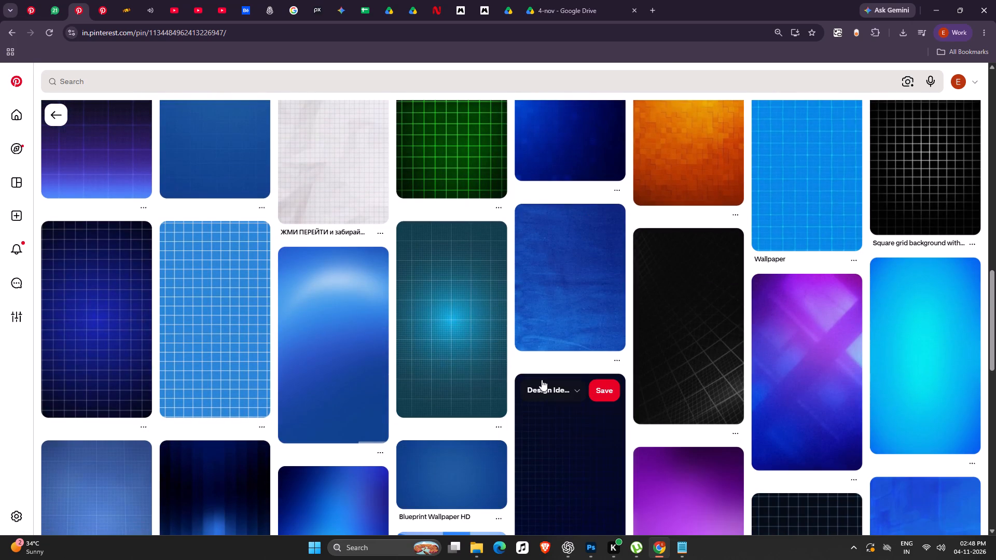
pyautogui.scroll(-5, 597, 345)
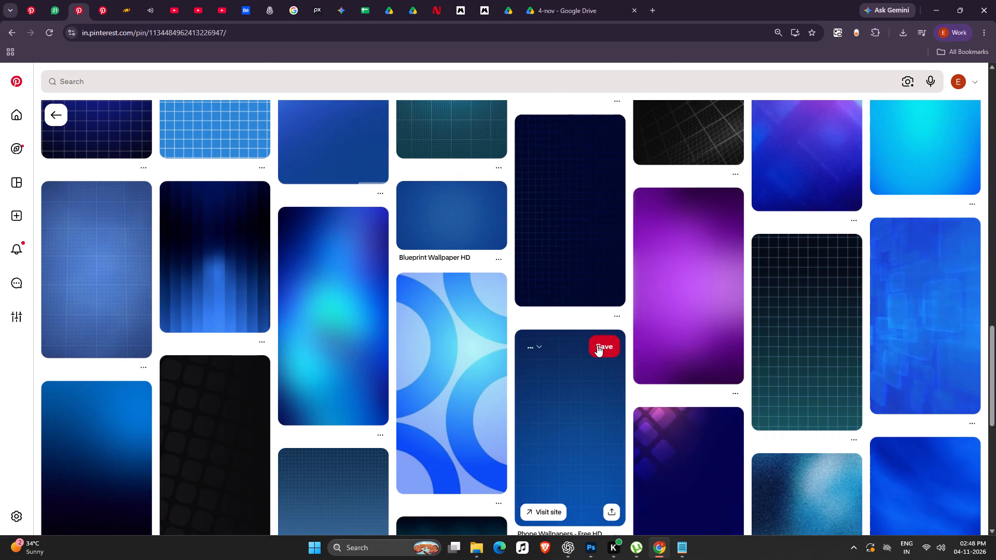
pyautogui.scroll(-3, 597, 345)
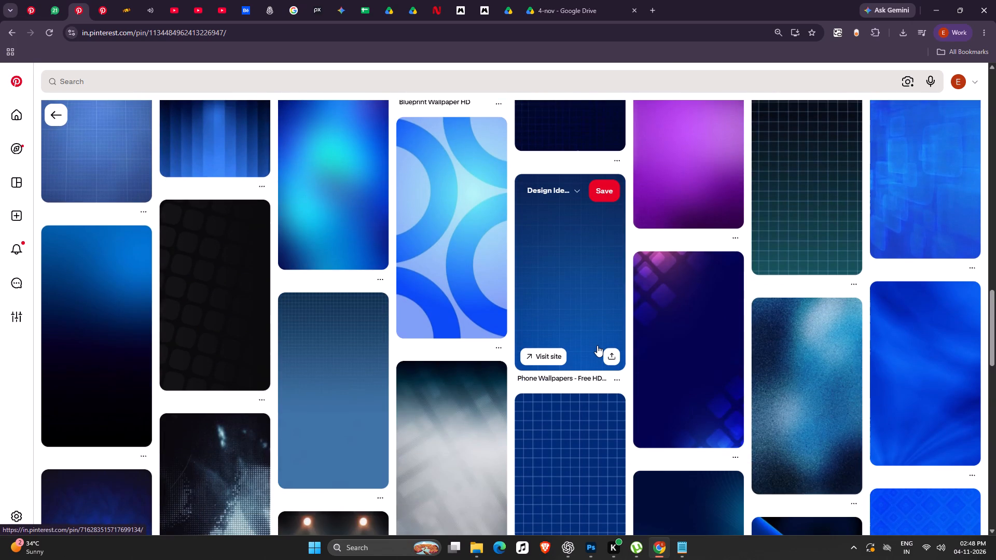
pyautogui.scroll(-6, 597, 345)
pyautogui.scroll(1, 597, 345)
pyautogui.scroll(-2, 597, 345)
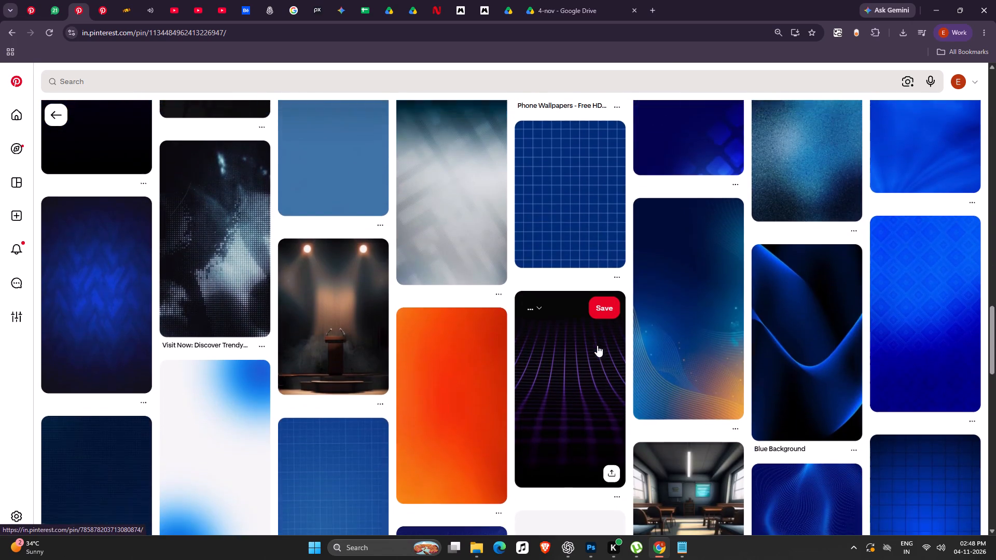
pyautogui.scroll(-6, 597, 345)
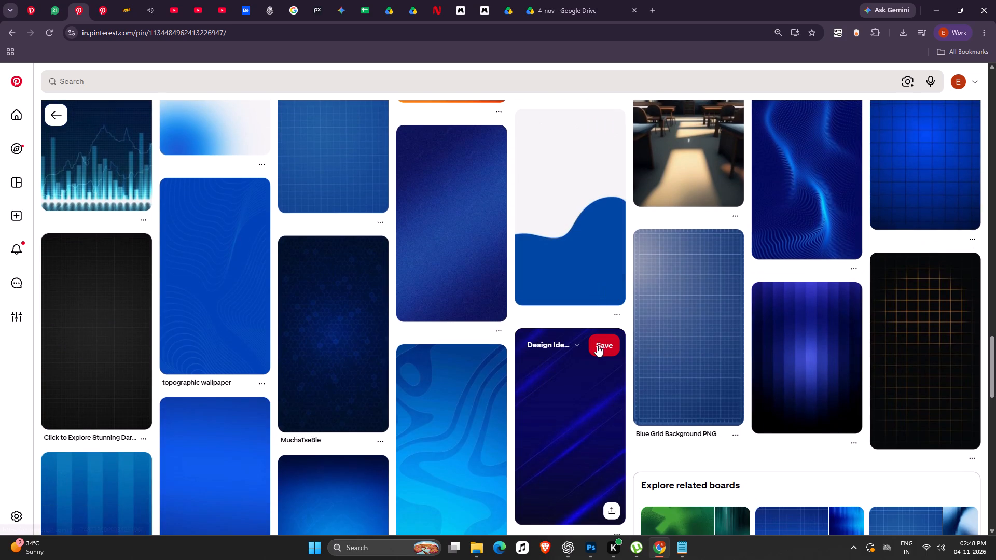
pyautogui.scroll(-2, 597, 345)
# Open the dark blue hexagon pin "MuchaTseBle", copy its image, and paste it into the thumbnail document in Photoshop.
pyautogui.click(362, 228)
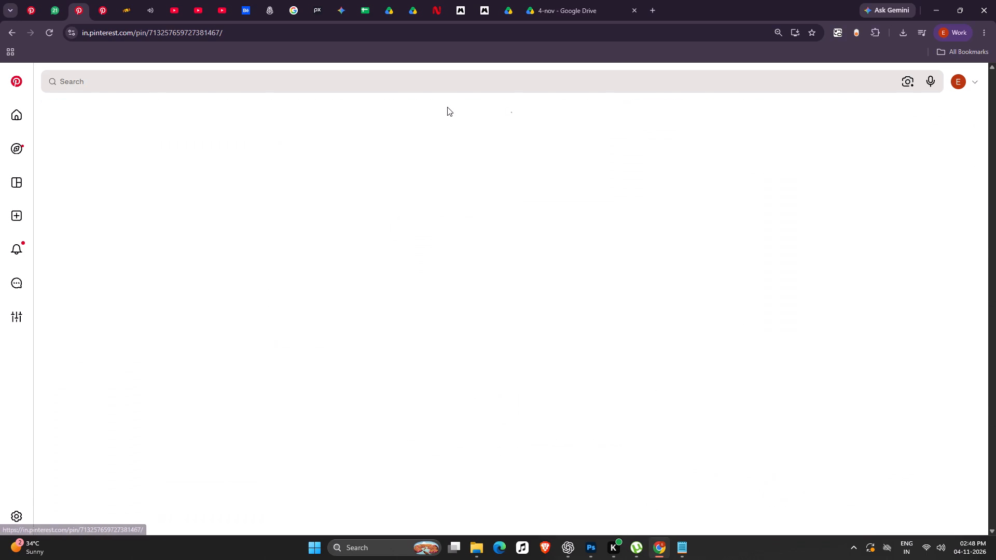
pyautogui.rightClick(162, 203)
pyautogui.click(179, 252)
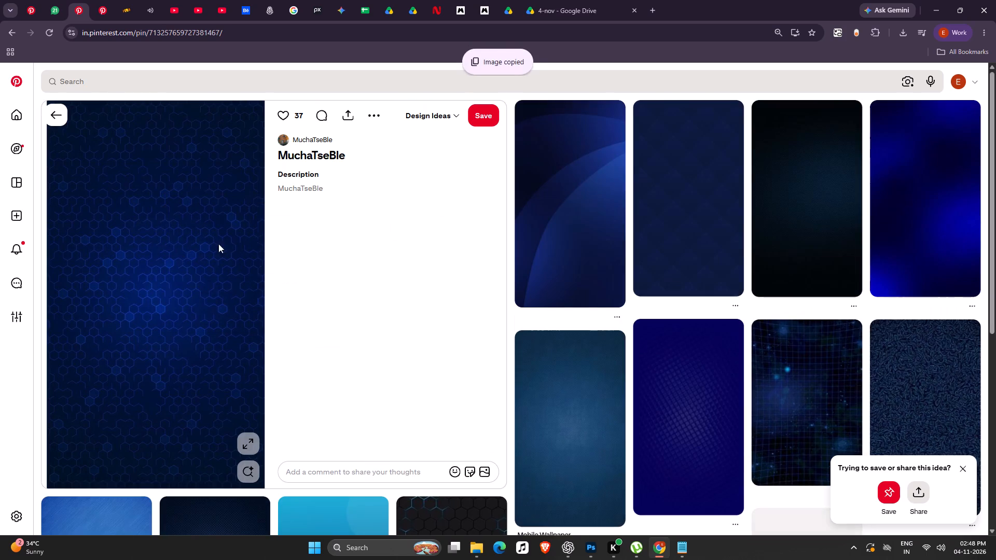
pyautogui.hotkey('alt', 'Tab')
pyautogui.hotkey('ctrl', 'v')
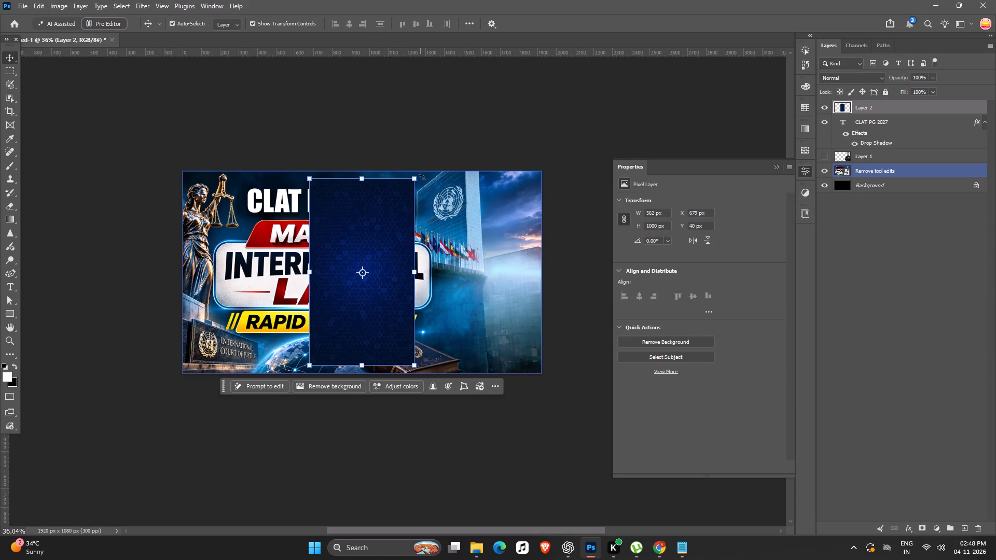
# Rotate the pasted hexagon texture -90° and scale it to about 2188 × 1230 px so it covers the whole canvas.
pyautogui.moveTo(419, 172); pyautogui.dragTo(190, 173)
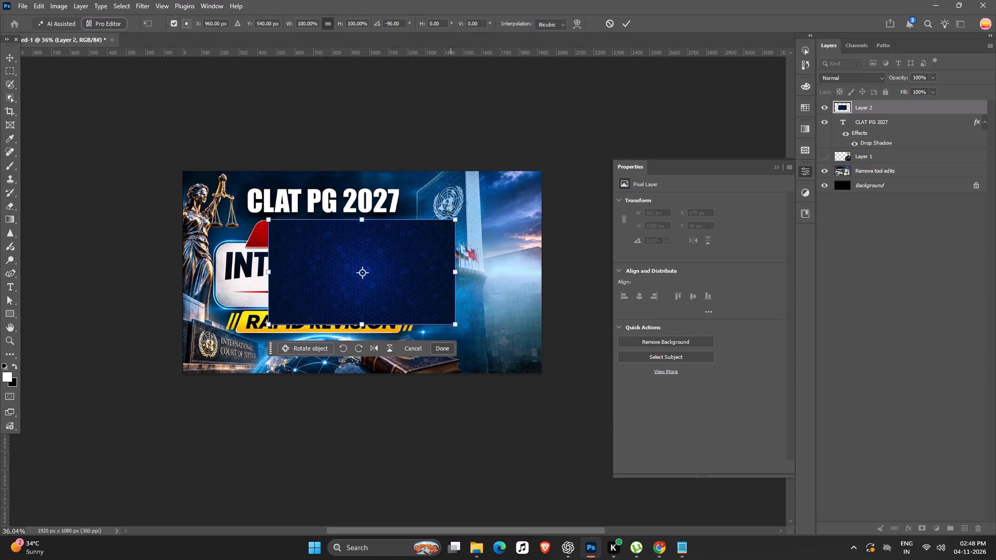
pyautogui.keyDown('alt'); pyautogui.moveTo(453, 218); pyautogui.dragTo(560, 147); pyautogui.keyUp('alt')
pyautogui.press('Return')
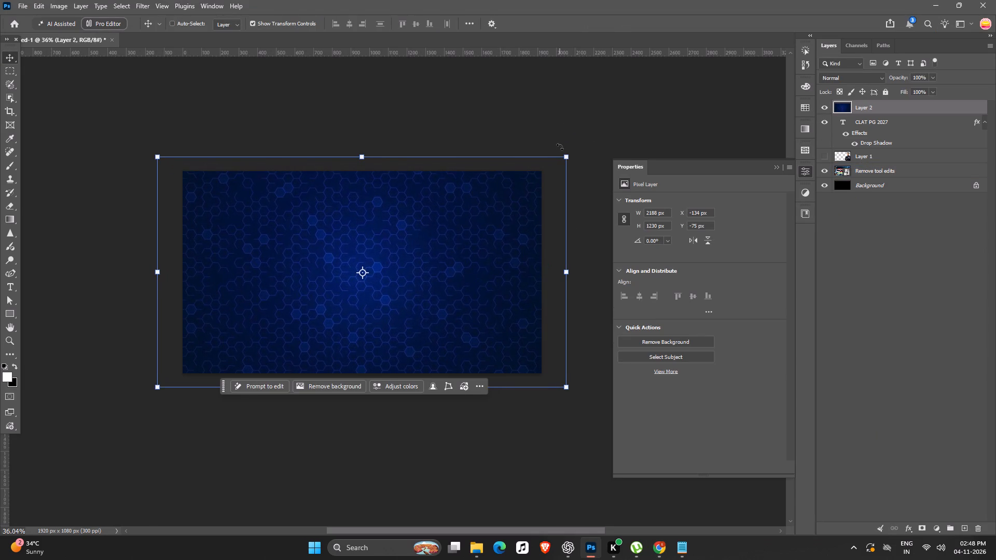
# Move the hexagon texture layer down the stack so it sits directly above the "Remove tool edits" layer.
pyautogui.hotkey('ctrl', 'shift', '[')
pyautogui.hotkey('ctrl', ']')
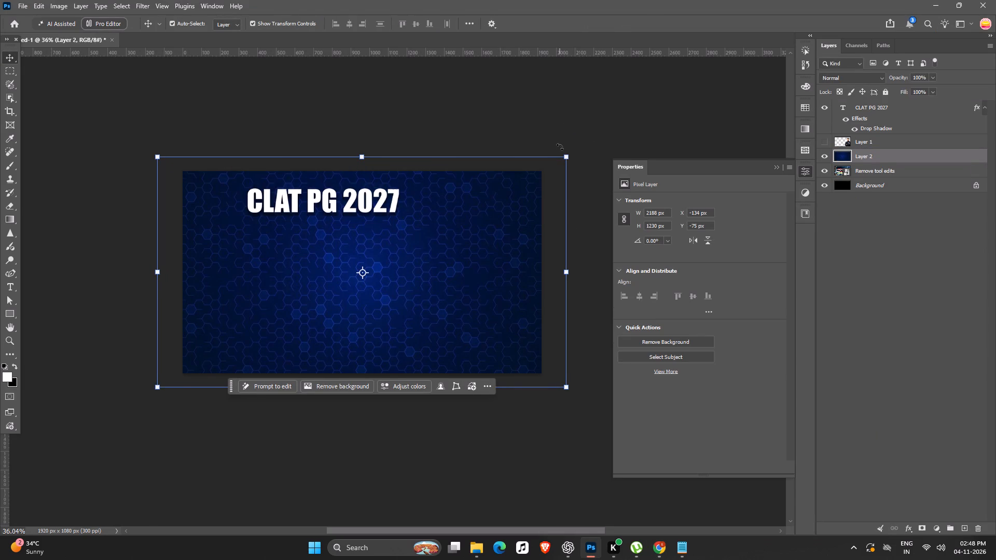
# Set the hexagon texture layer's blend mode to Soft Light and deselect the layer.
pyautogui.click(827, 80)
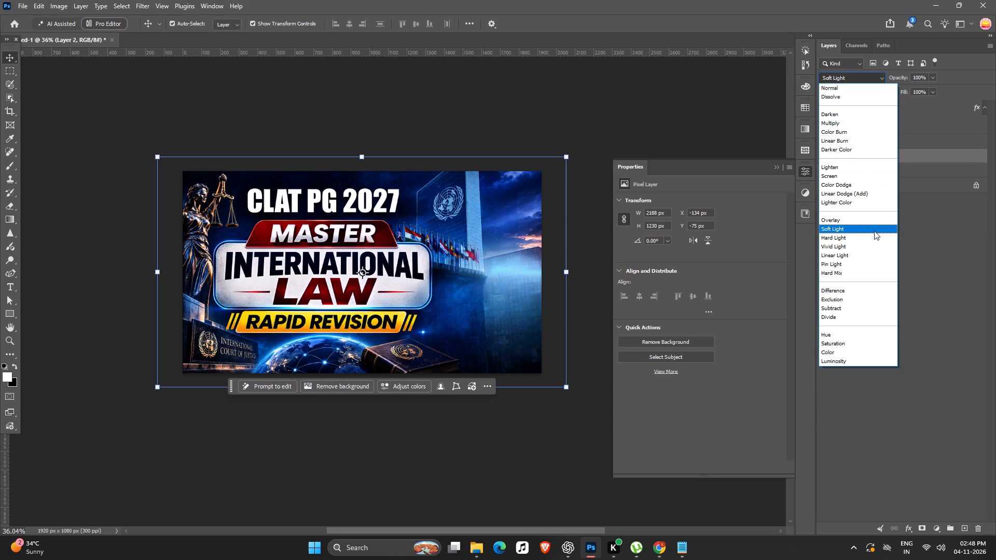
pyautogui.click(874, 231)
pyautogui.click(612, 118)
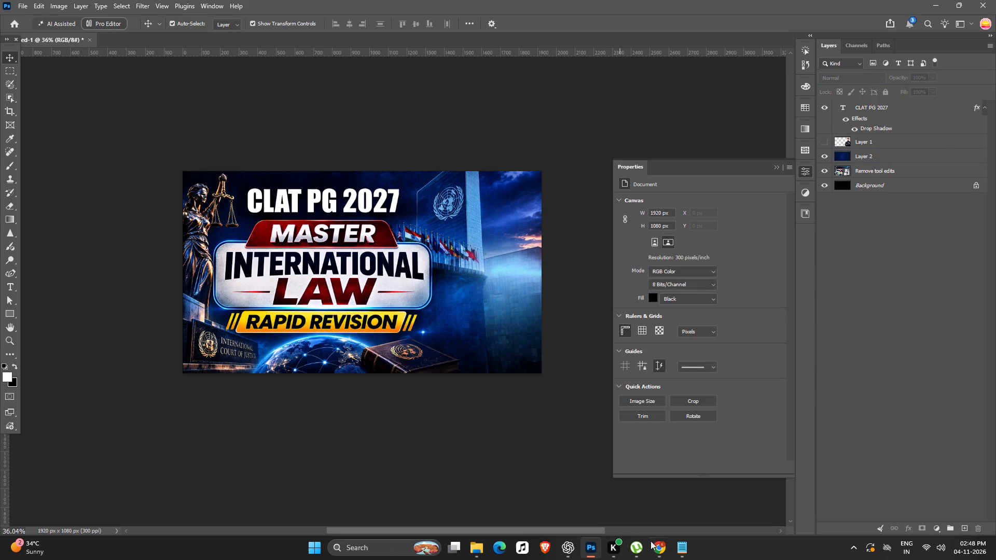
# Switch to the Pinterest page in Chrome and look through the related blue background pins for another texture.
pyautogui.click(661, 546)
pyautogui.scroll(-12, 633, 437)
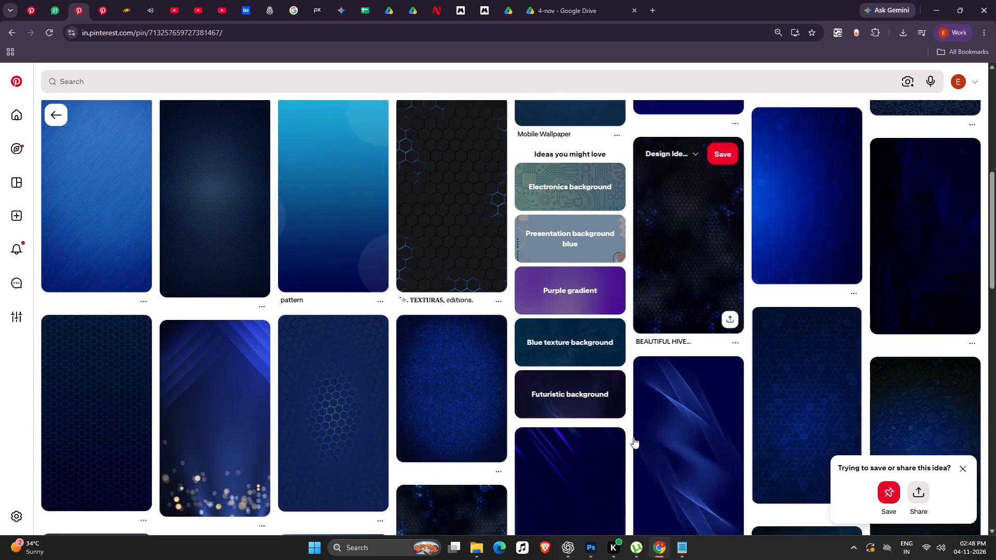
pyautogui.scroll(-5, 211, 461)
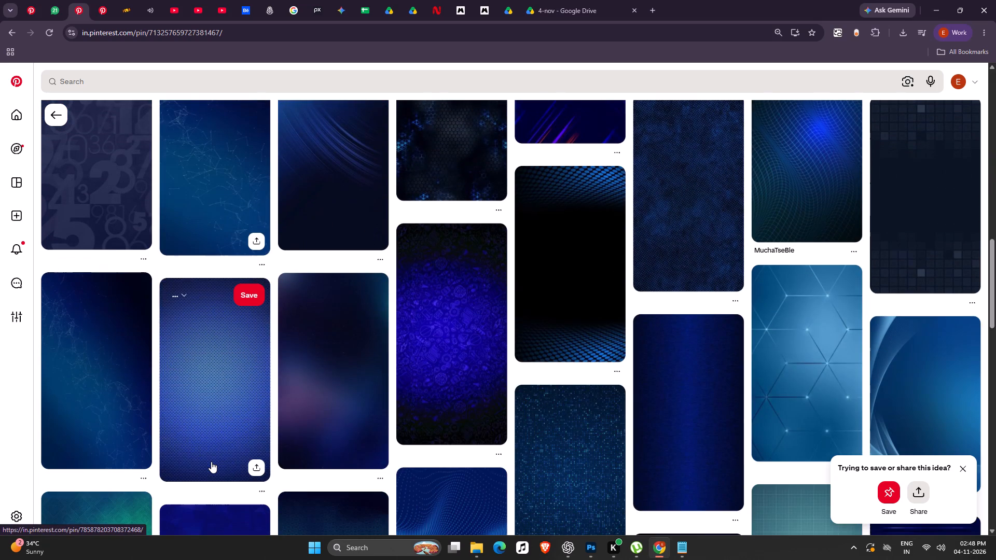
pyautogui.scroll(-4, 211, 461)
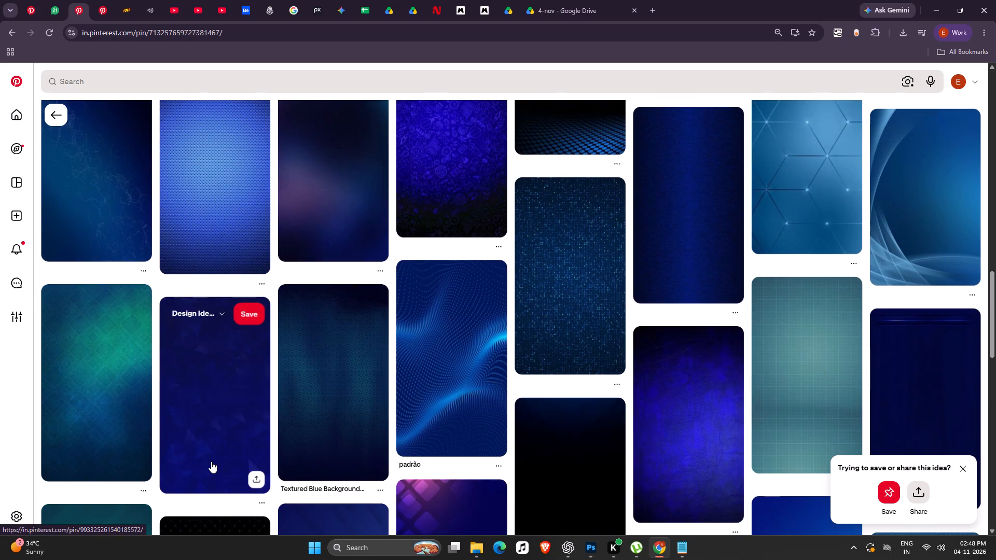
pyautogui.scroll(-11, 211, 461)
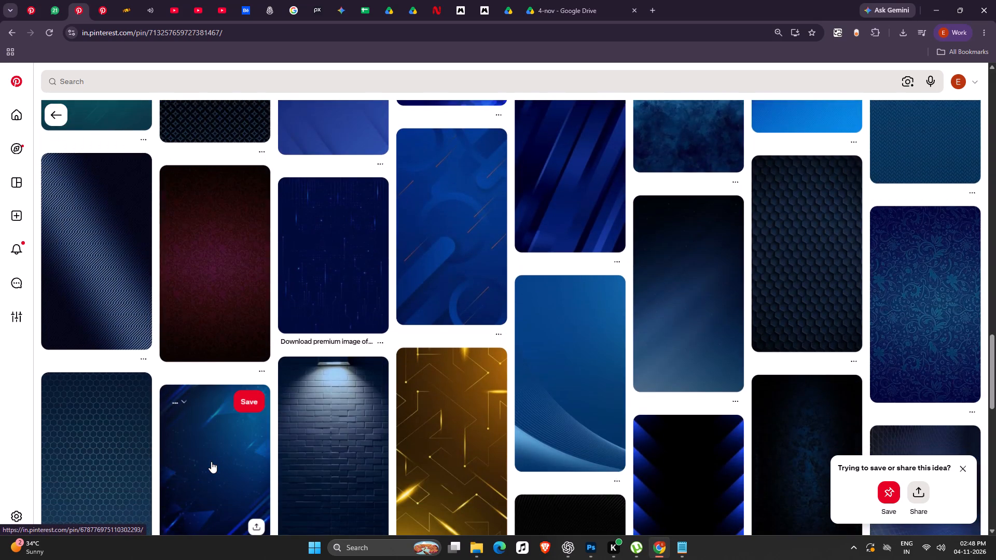
pyautogui.scroll(-5, 211, 461)
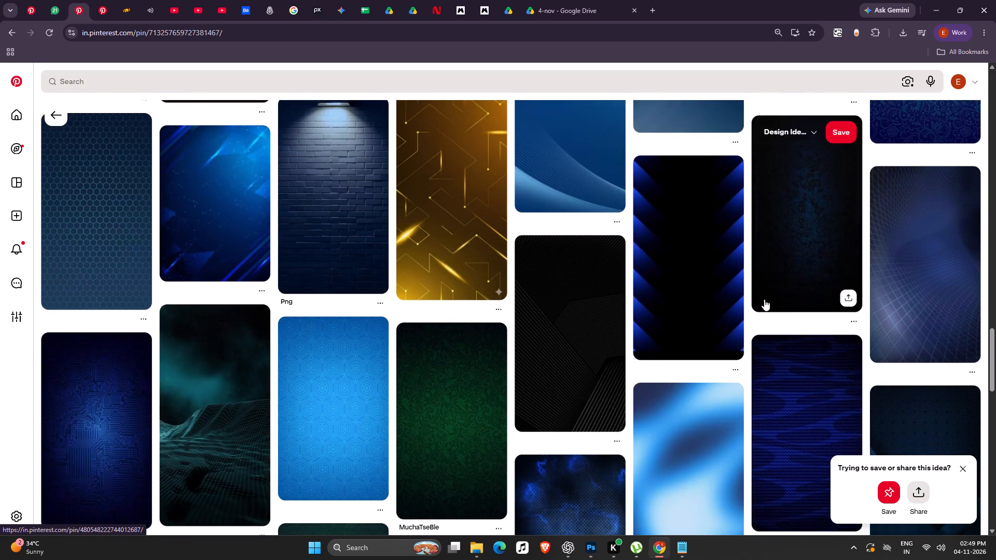
pyautogui.scroll(-4, 756, 308)
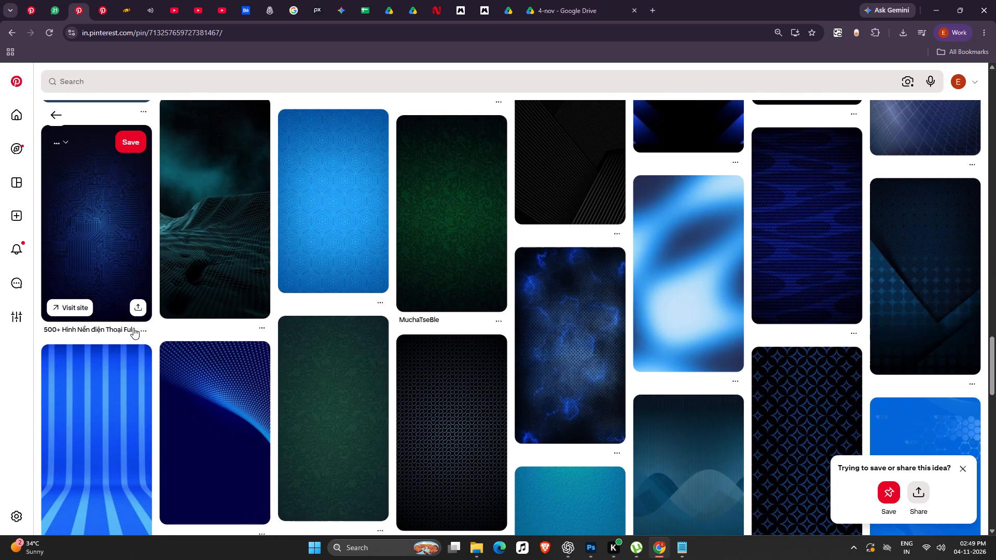
pyautogui.scroll(-6, 139, 328)
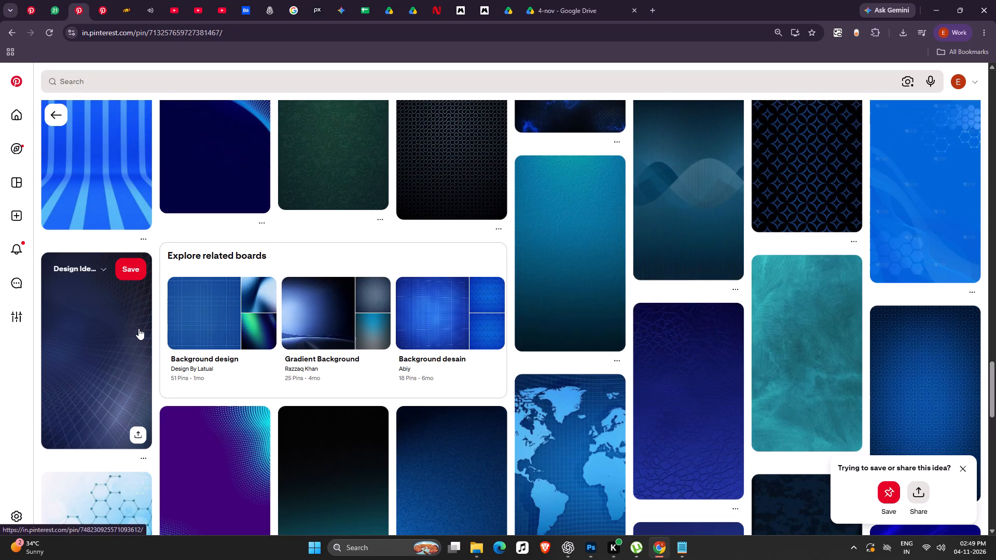
pyautogui.scroll(-10, 139, 328)
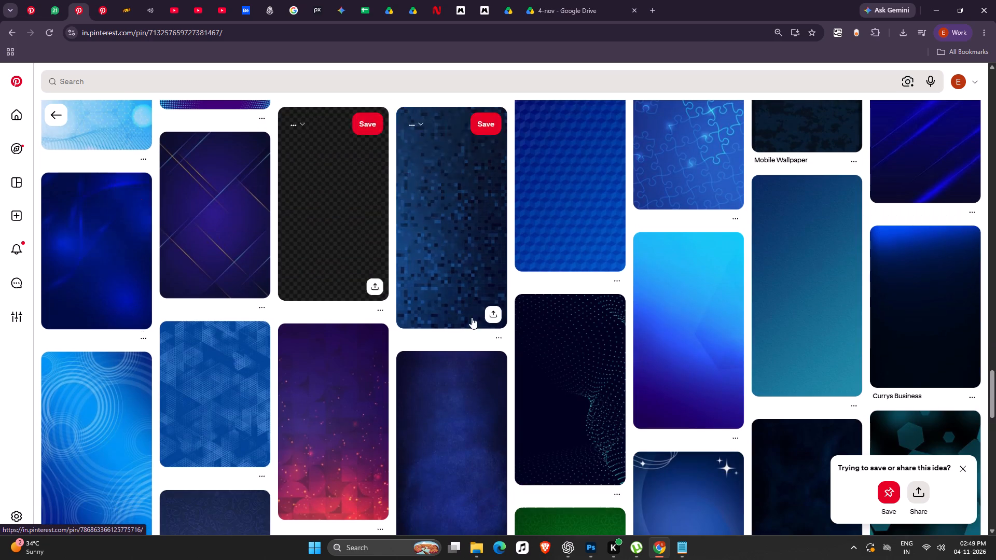
pyautogui.scroll(-8, 472, 317)
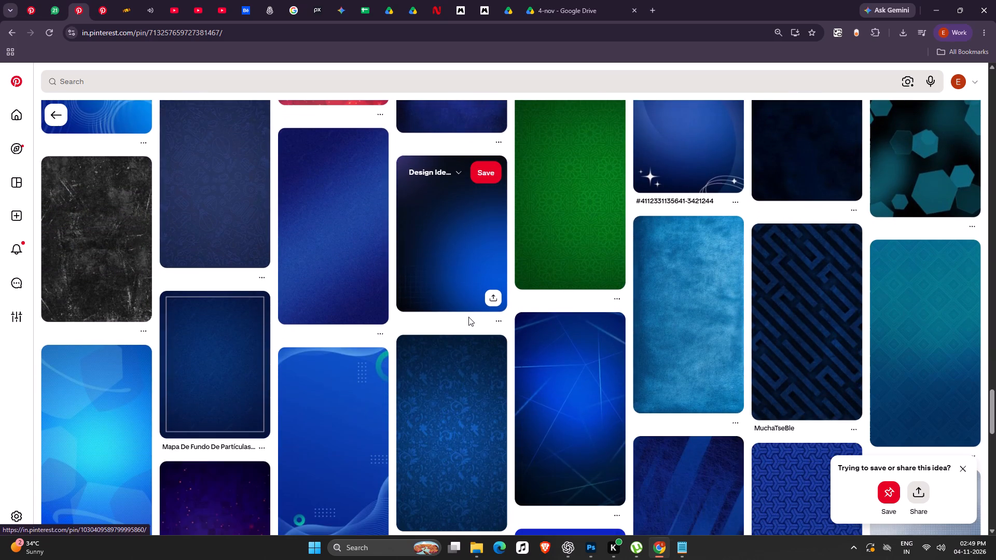
pyautogui.scroll(-6, 468, 317)
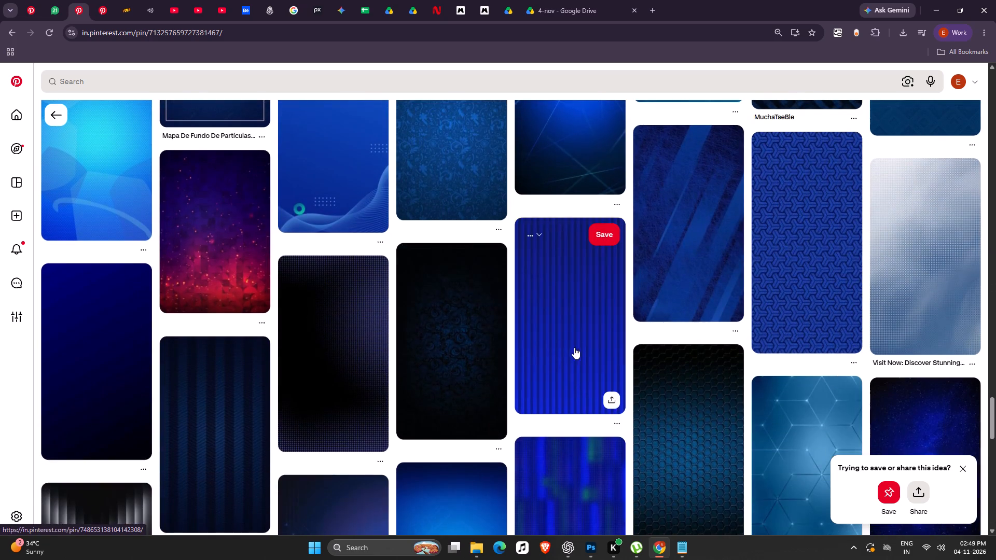
# Open the bright blue vertical-stripe pin and examine its related pins for a usable overlay texture.
pyautogui.click(575, 348)
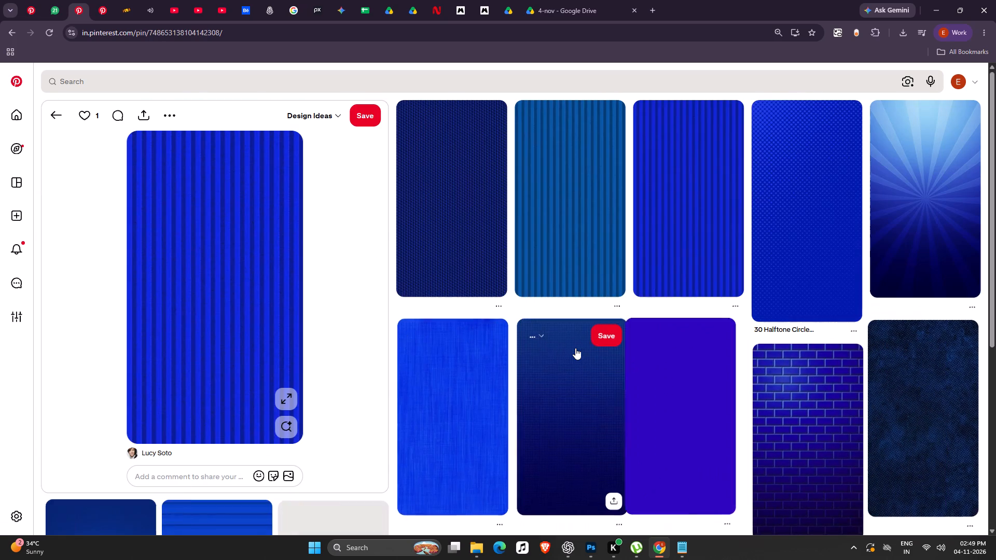
pyautogui.scroll(-5, 575, 348)
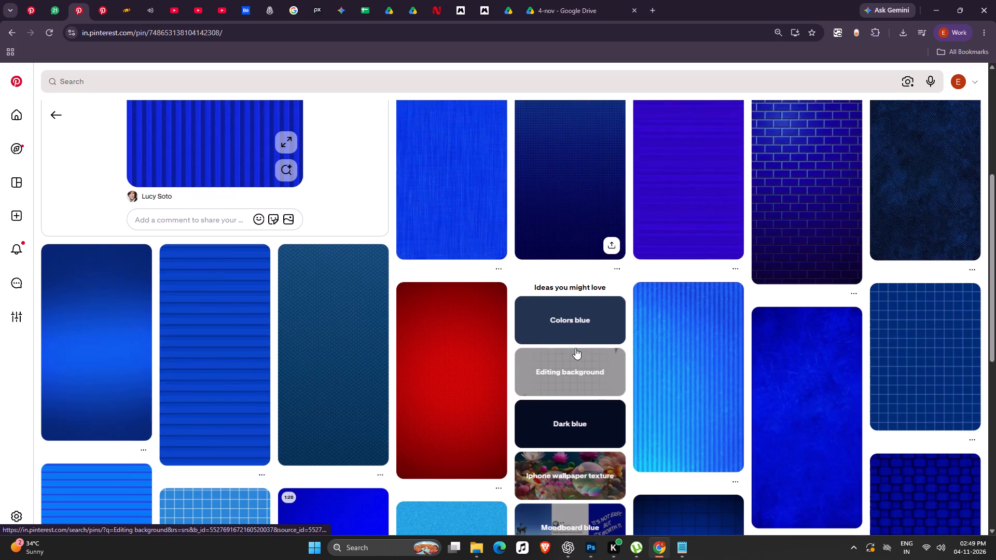
pyautogui.scroll(-6, 575, 348)
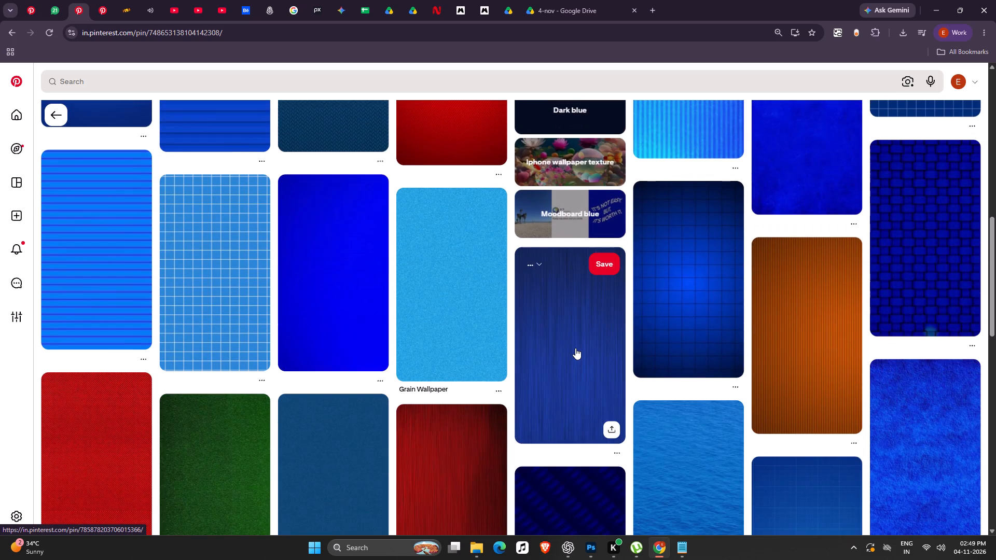
pyautogui.scroll(-5, 575, 348)
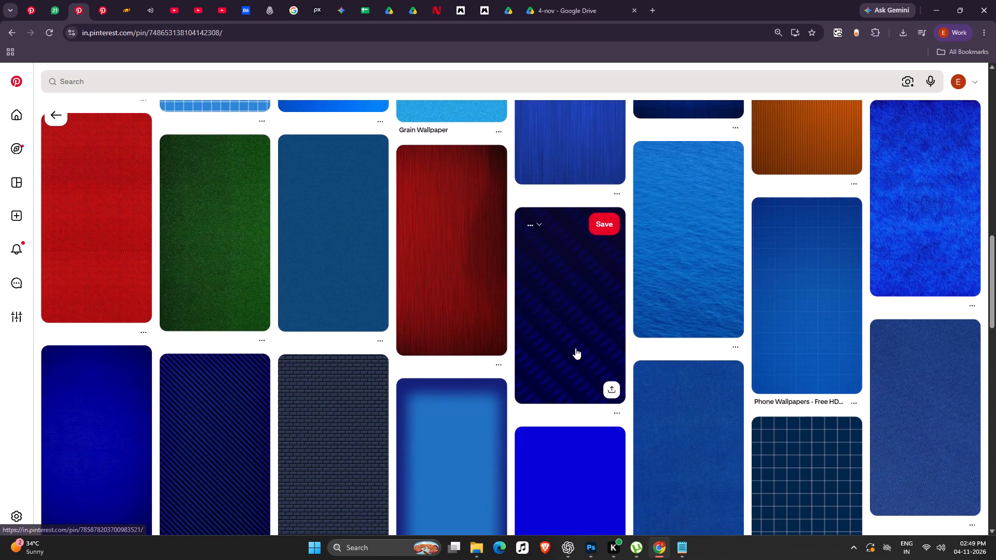
pyautogui.scroll(-4, 575, 348)
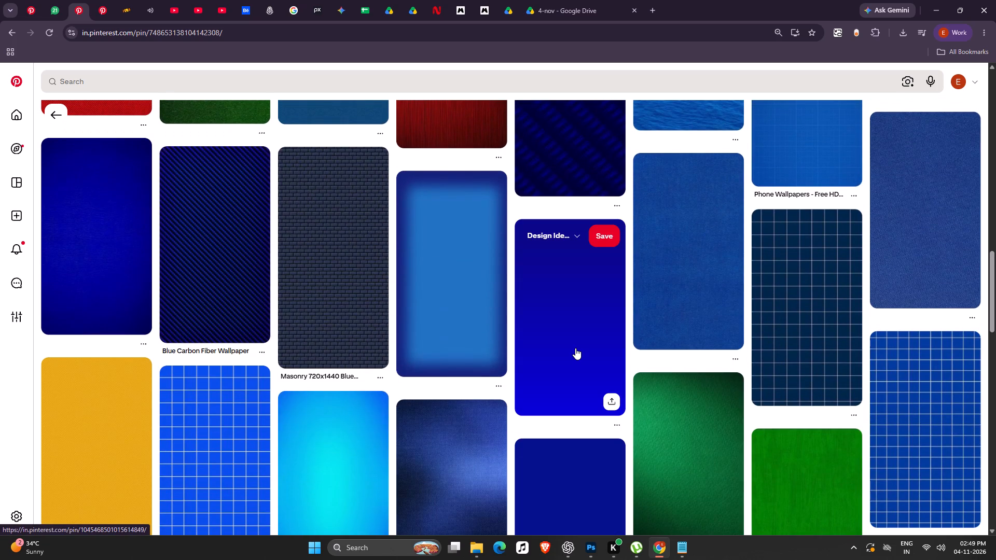
pyautogui.scroll(-6, 575, 348)
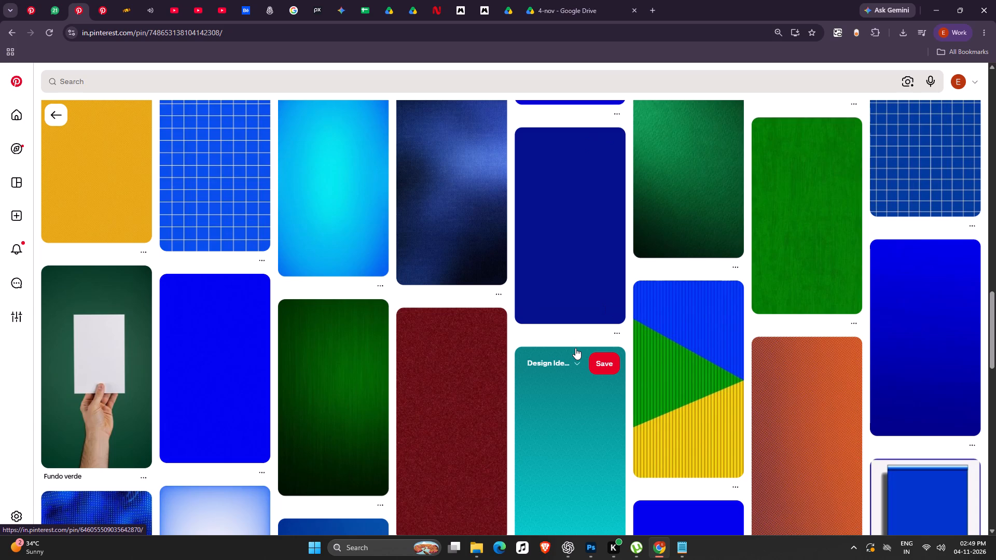
pyautogui.scroll(-4, 575, 348)
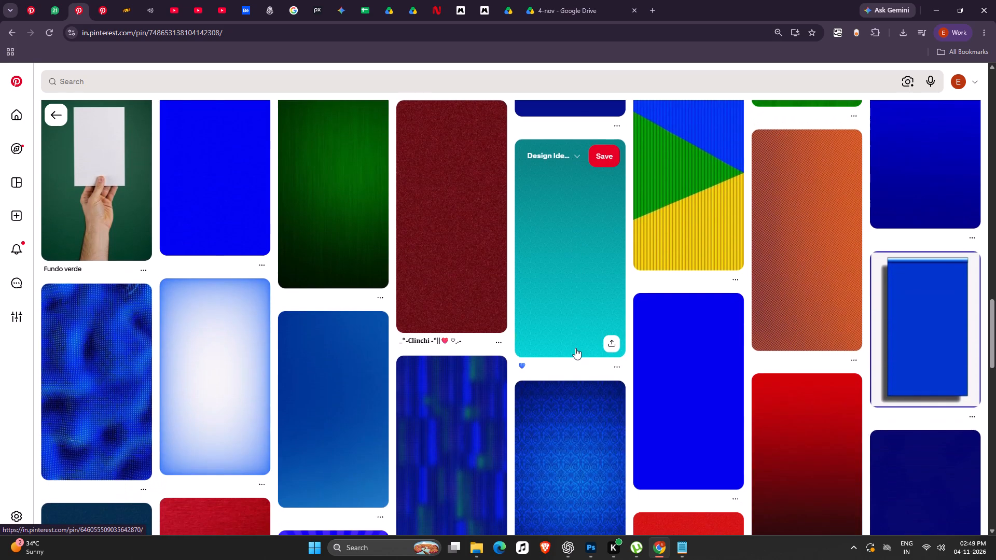
pyautogui.scroll(-4, 575, 348)
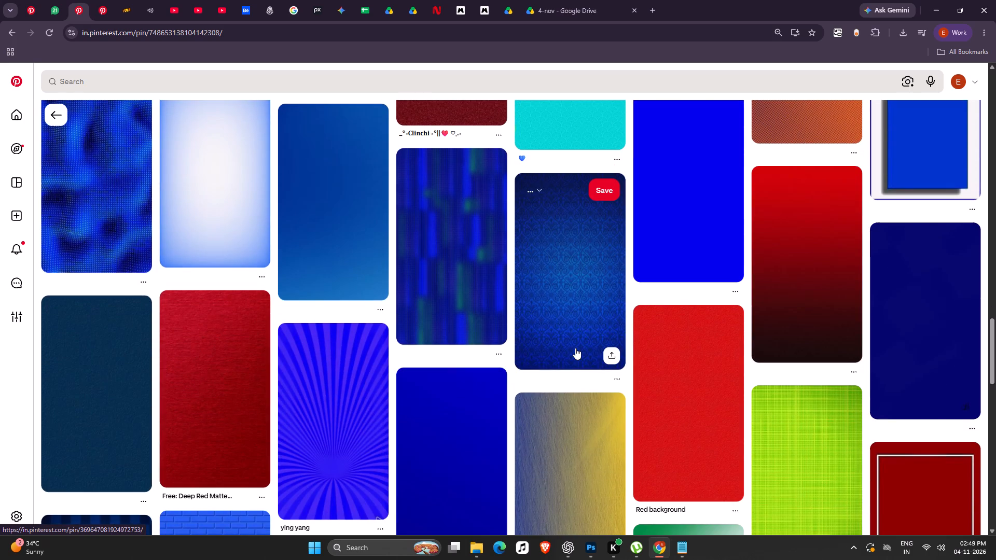
pyautogui.scroll(-6, 575, 348)
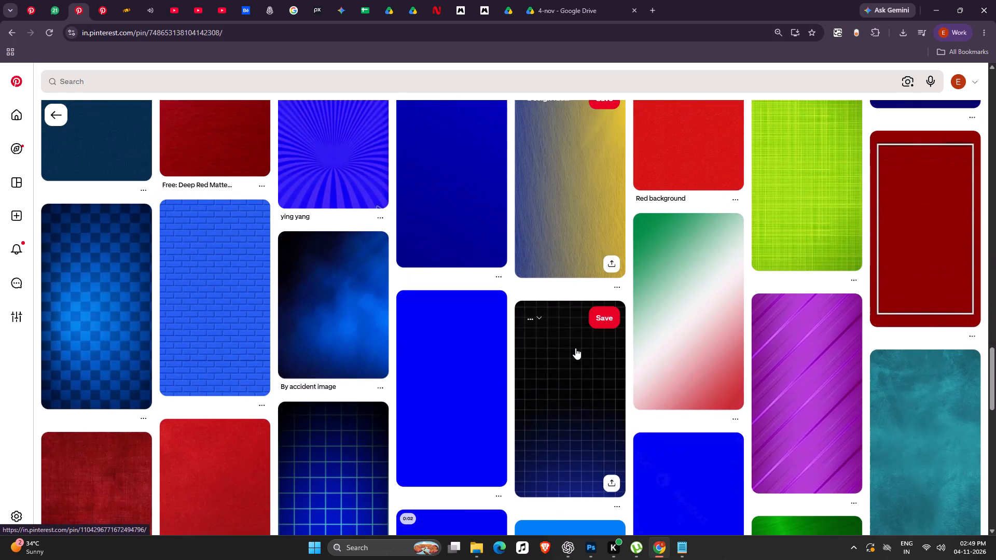
pyautogui.scroll(-12, 575, 348)
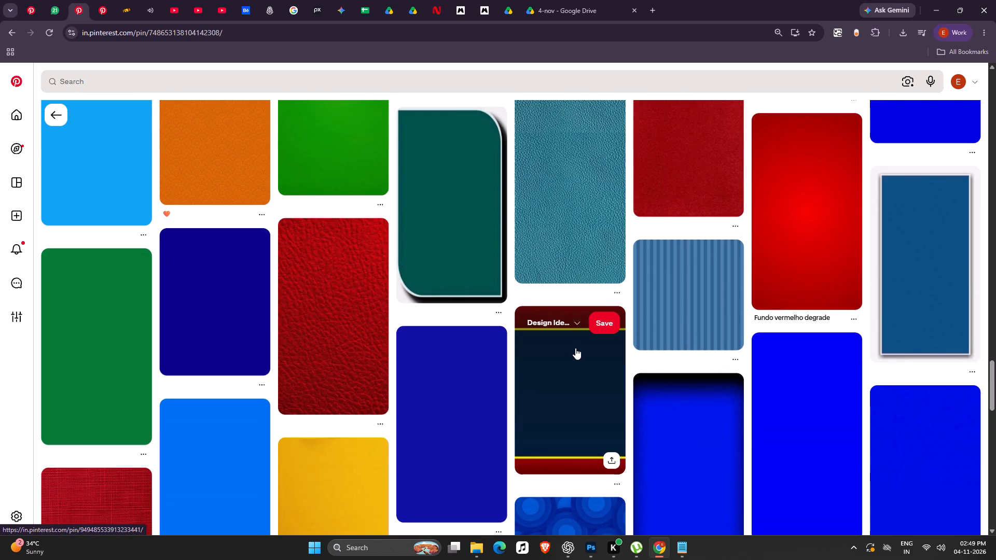
pyautogui.scroll(-5, 575, 348)
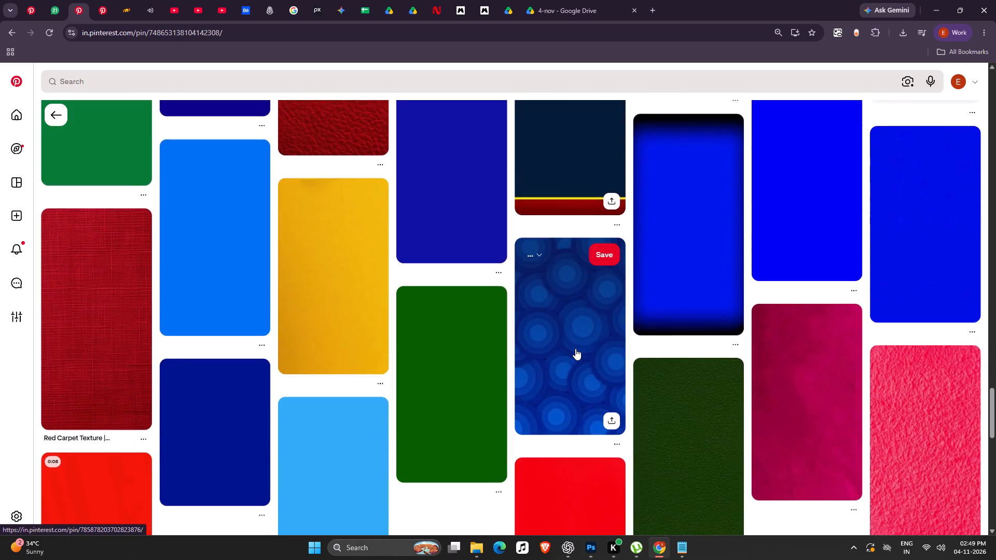
pyautogui.scroll(-6, 574, 348)
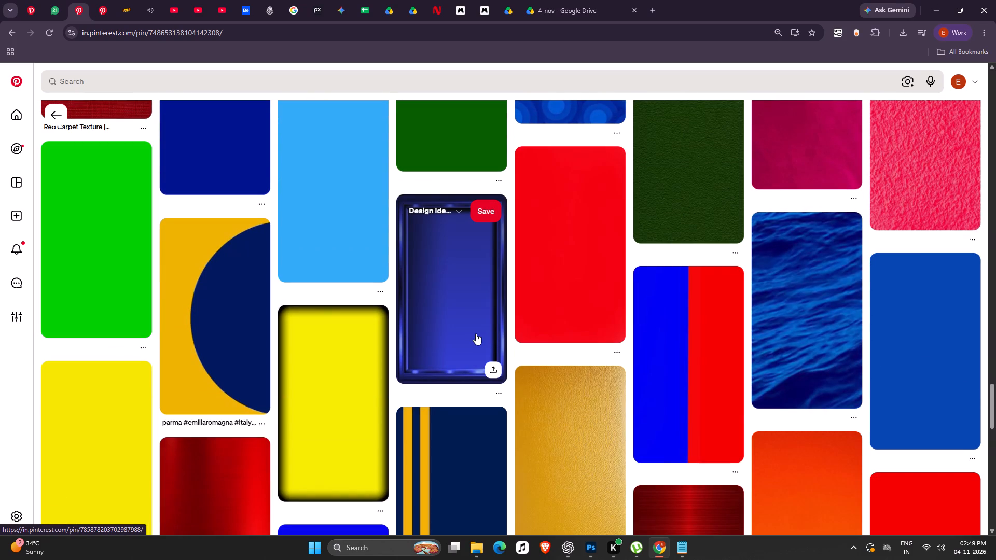
pyautogui.scroll(-6, 472, 325)
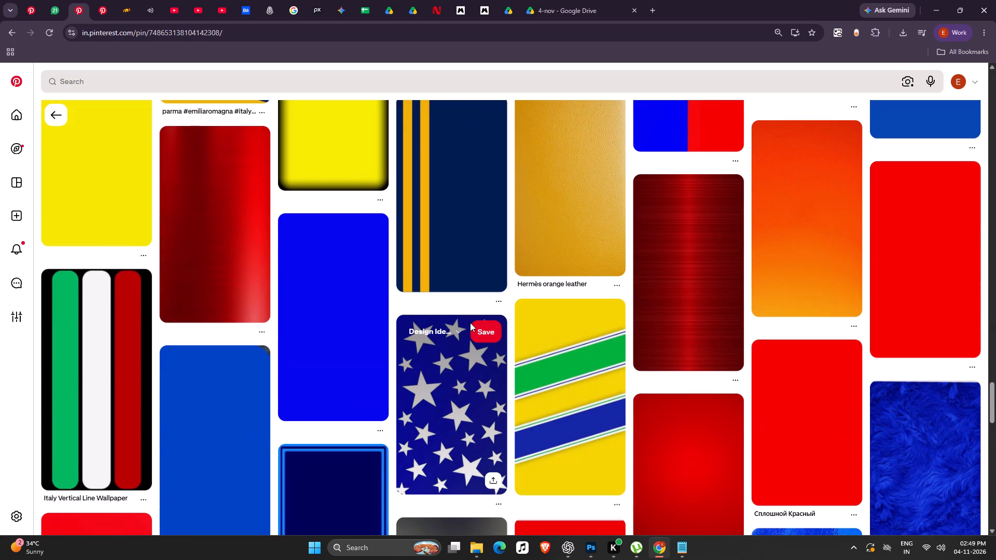
pyautogui.scroll(-12, 470, 323)
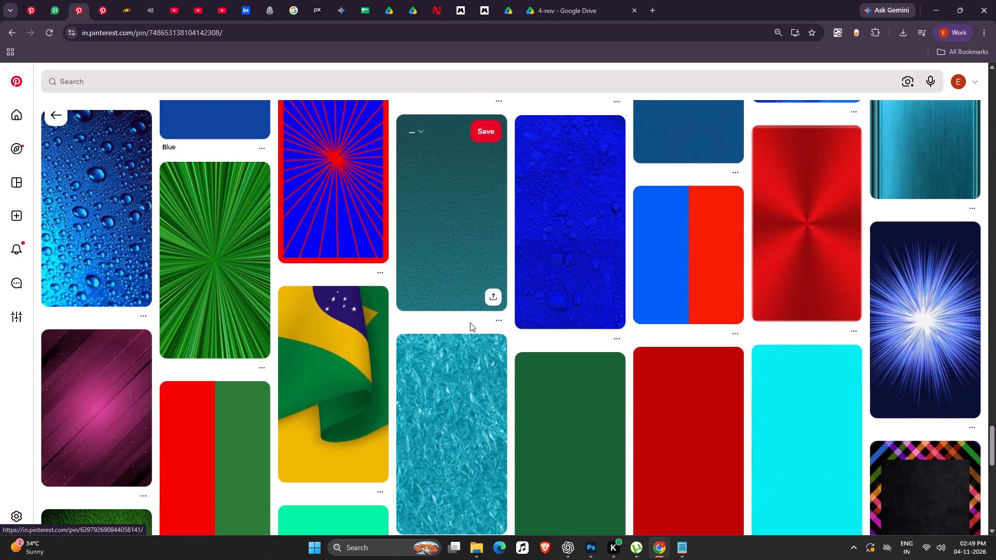
pyautogui.scroll(-6, 470, 323)
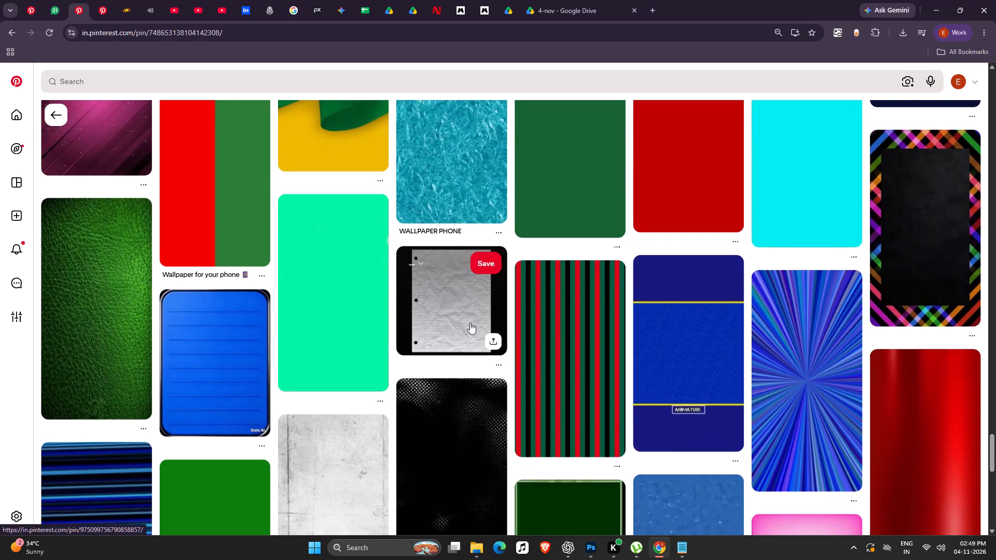
pyautogui.scroll(-12, 470, 323)
pyautogui.scroll(4, 470, 323)
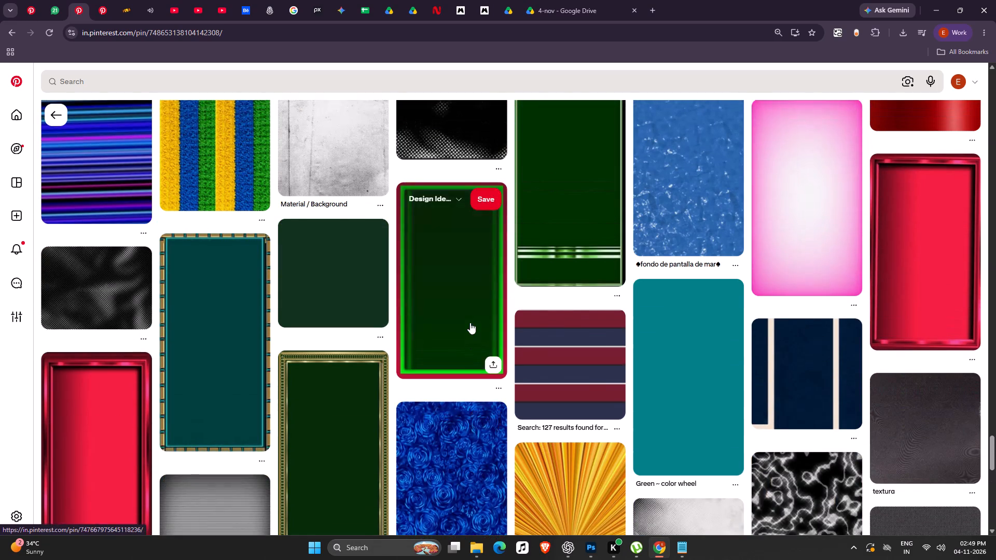
# Open the black halftone fabric pin and examine its related dark grunge and dust textures.
pyautogui.click(86, 304)
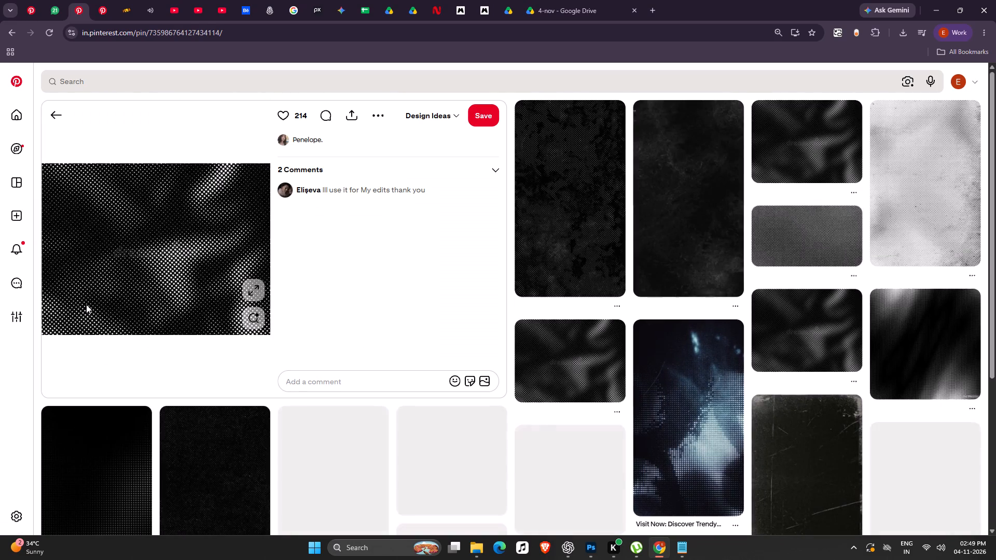
pyautogui.scroll(-4, 528, 396)
pyautogui.scroll(3, 528, 396)
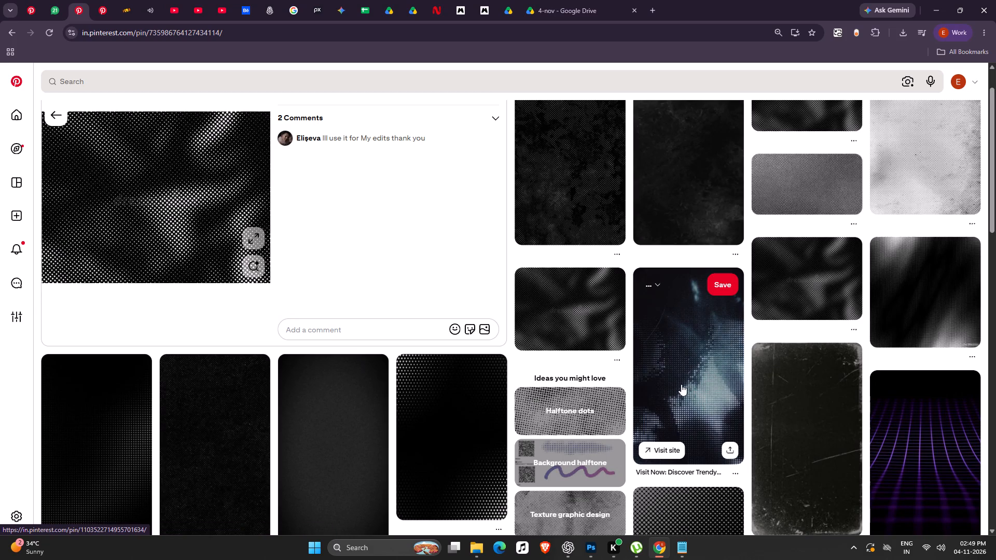
pyautogui.scroll(-10, 681, 384)
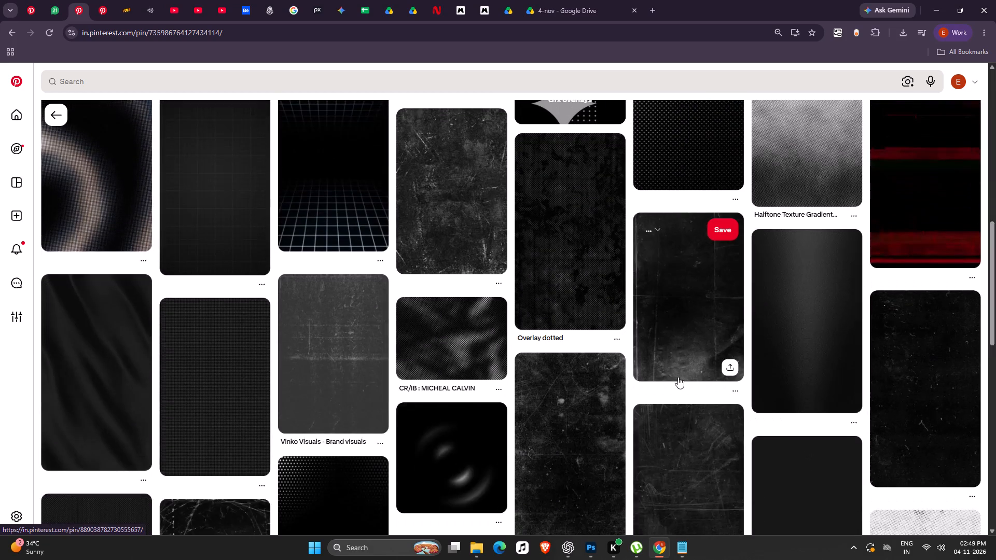
pyautogui.scroll(-4, 678, 377)
pyautogui.scroll(2, 677, 377)
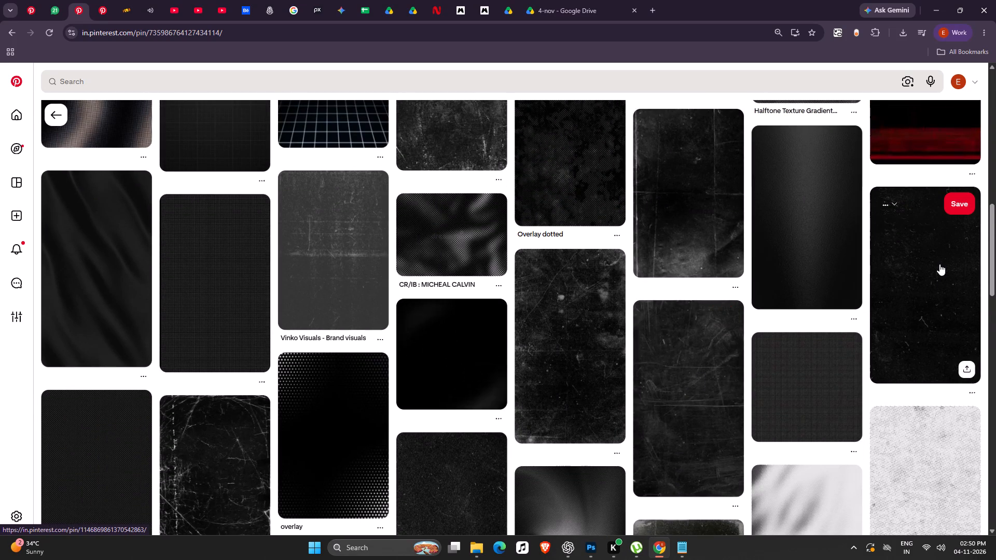
# Open the black dust-and-scratches pin and copy its image.
pyautogui.click(932, 277)
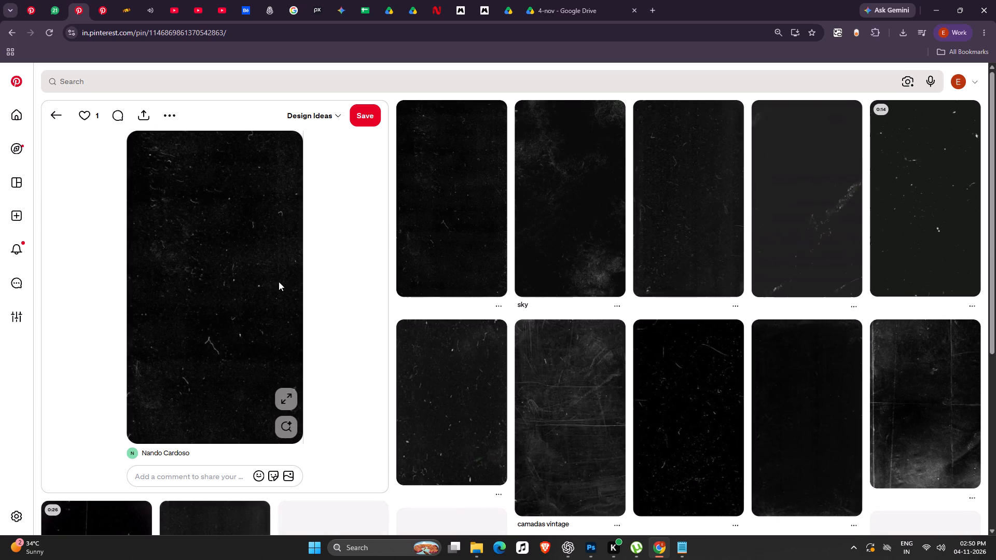
pyautogui.scroll(-5, 279, 298)
pyautogui.scroll(7, 266, 326)
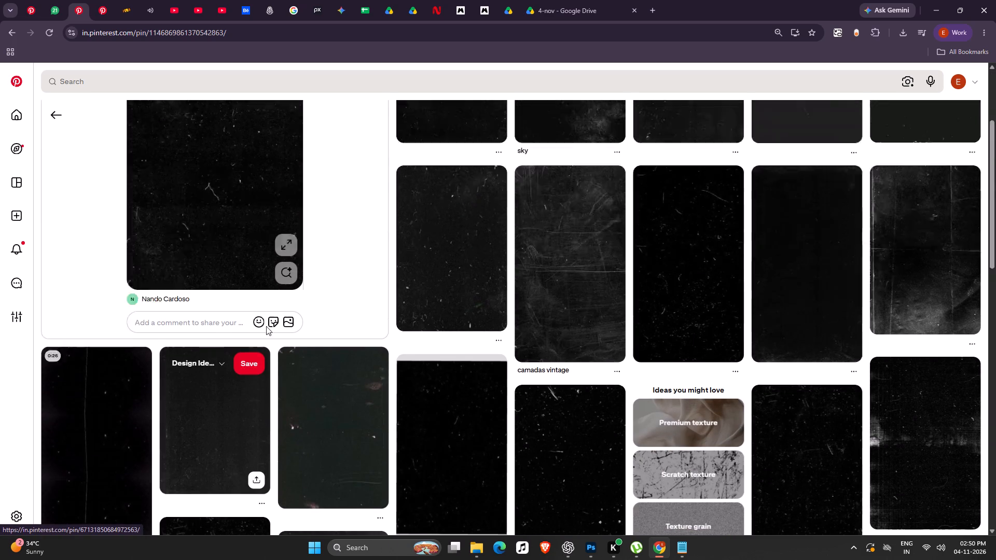
pyautogui.rightClick(210, 251)
pyautogui.click(240, 296)
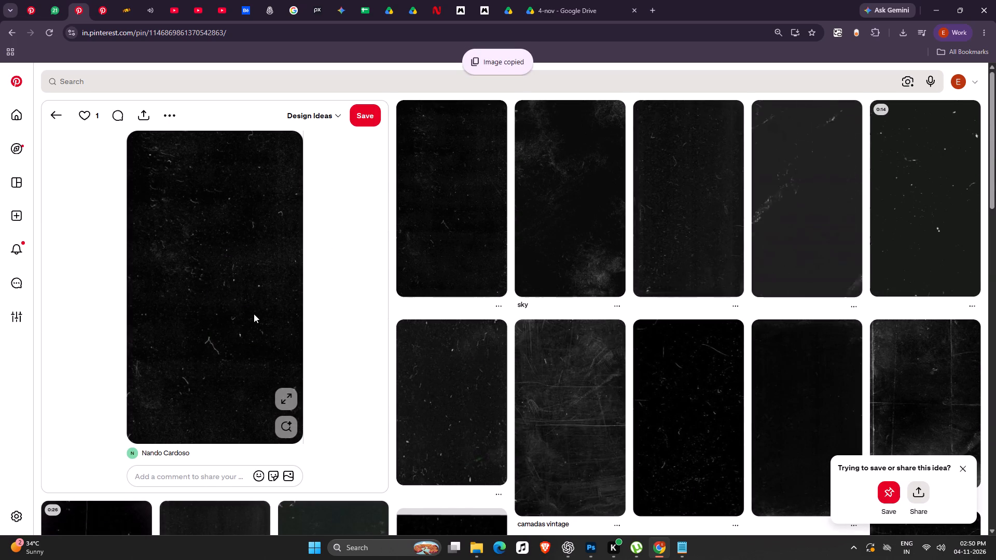
# Switch to Photoshop, delete the hexagon texture layer and paste the copied dust texture in its place.
pyautogui.hotkey('alt', 'Tab')
pyautogui.click(463, 233)
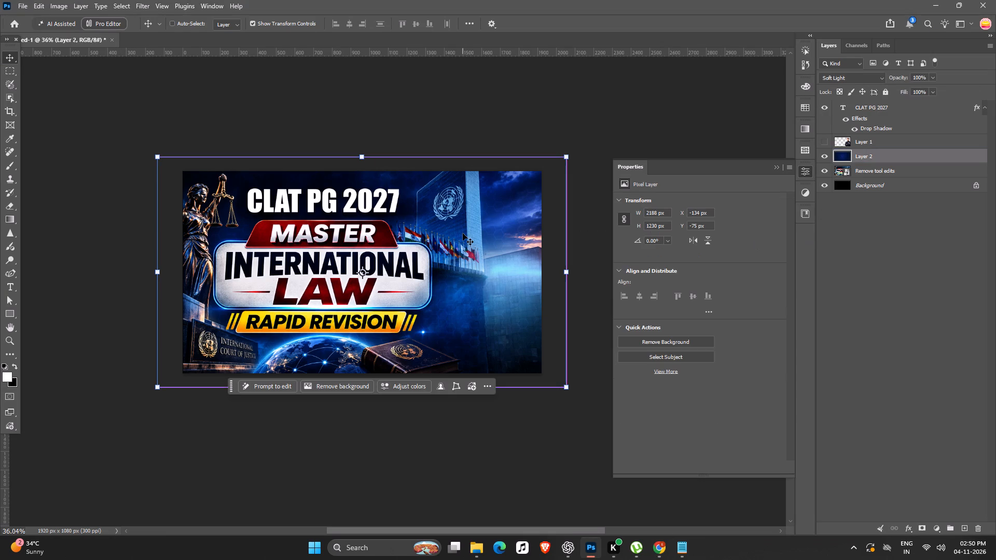
pyautogui.press('Delete')
pyautogui.hotkey('ctrl', 'v')
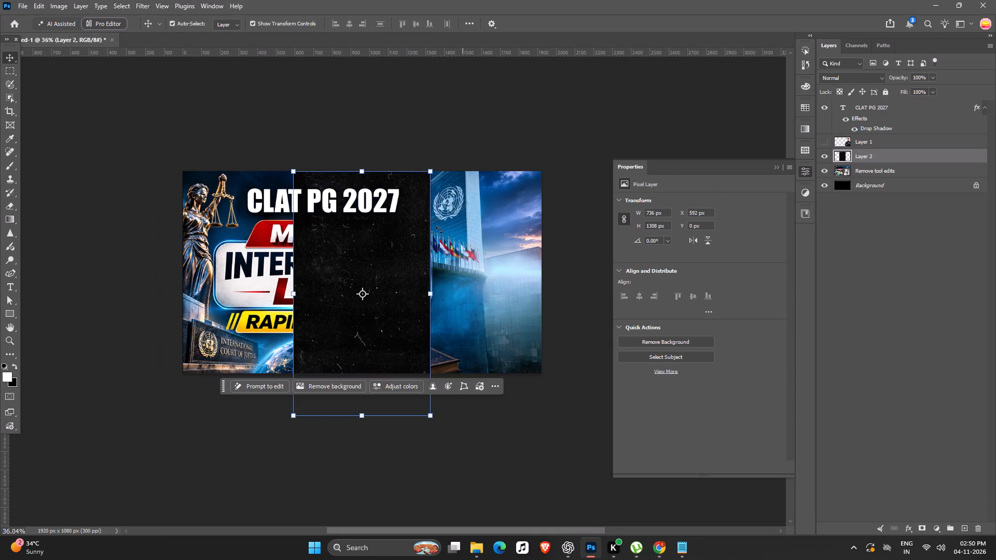
# Rotate the dust texture a quarter turn to landscape and enlarge it to about 2526 × 1422 px, covering the whole canvas.
pyautogui.moveTo(436, 164); pyautogui.dragTo(274, 194)
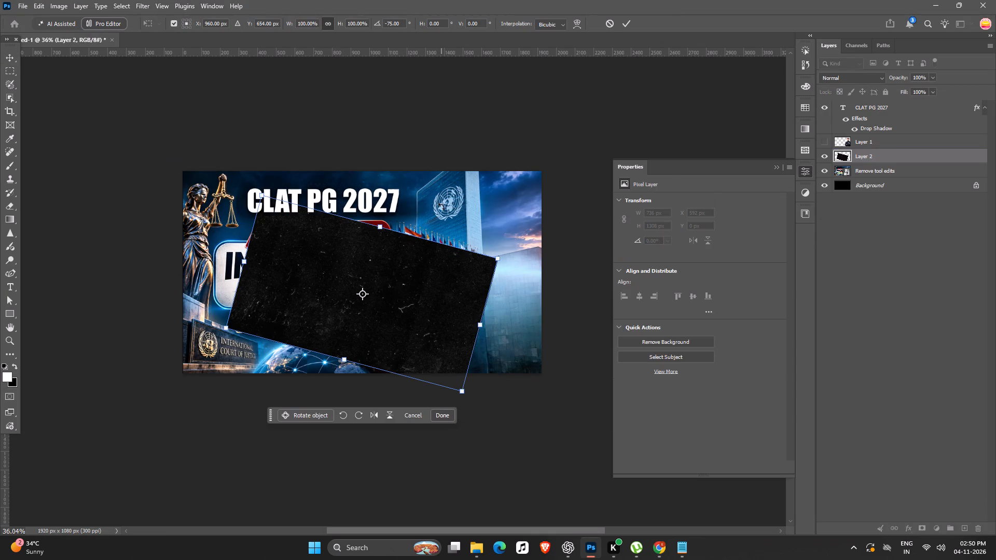
pyautogui.hotkey('ctrl', 'z')
pyautogui.moveTo(441, 165); pyautogui.dragTo(281, 185)
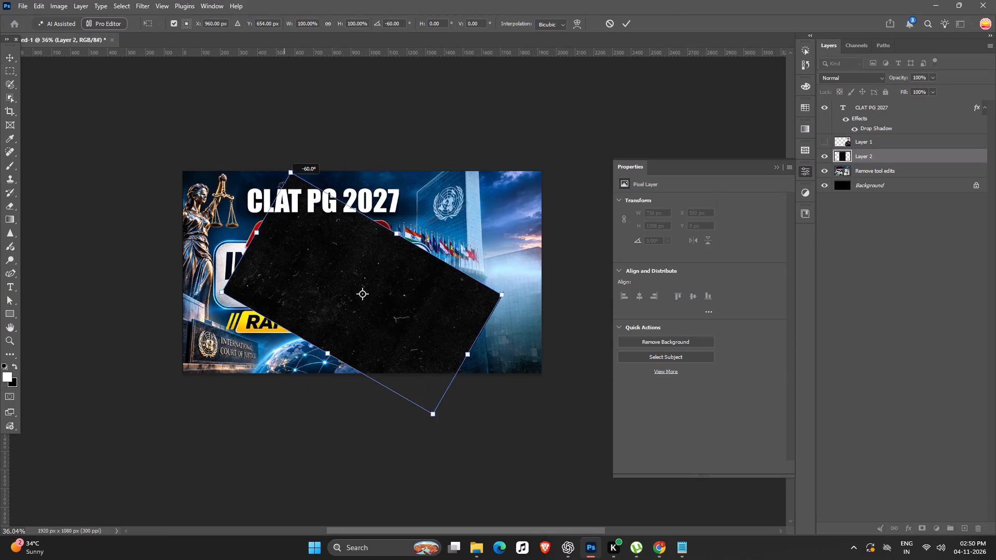
pyautogui.moveTo(281, 185); pyautogui.dragTo(255, 241)
pyautogui.moveTo(484, 224); pyautogui.dragTo(572, 113)
pyautogui.press('Return')
# Set the dust texture layer's blend mode to Soft Light.
pyautogui.scroll(1, 572, 113)
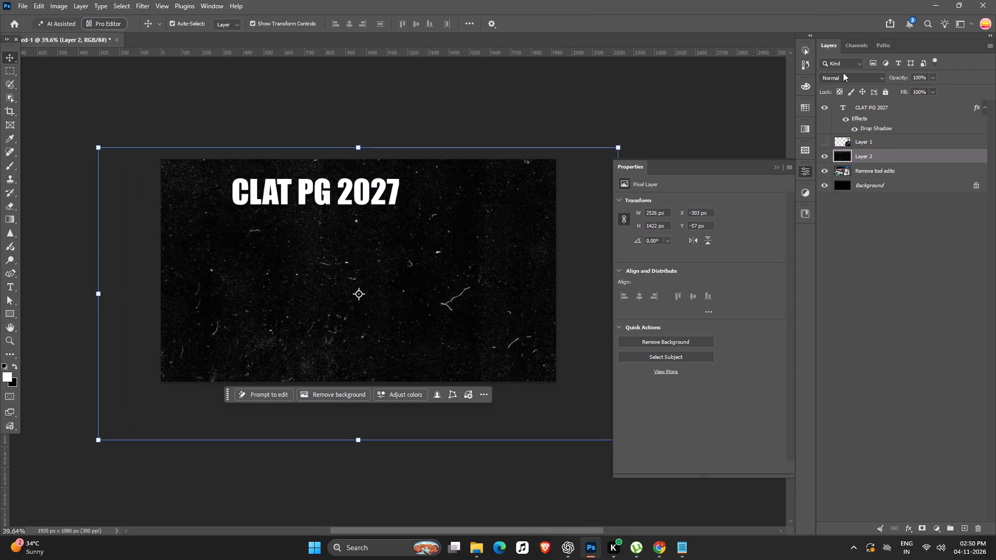
pyautogui.click(843, 81)
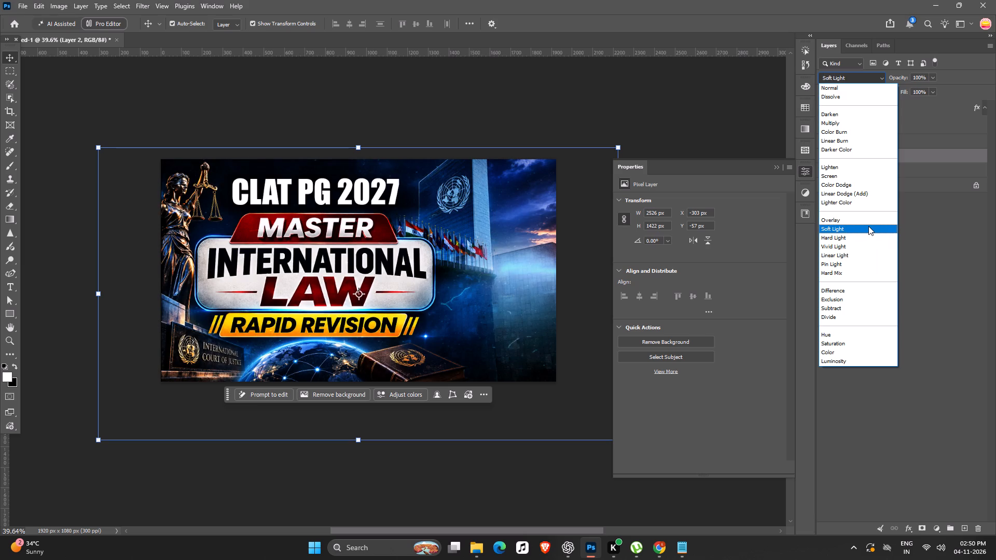
pyautogui.click(868, 226)
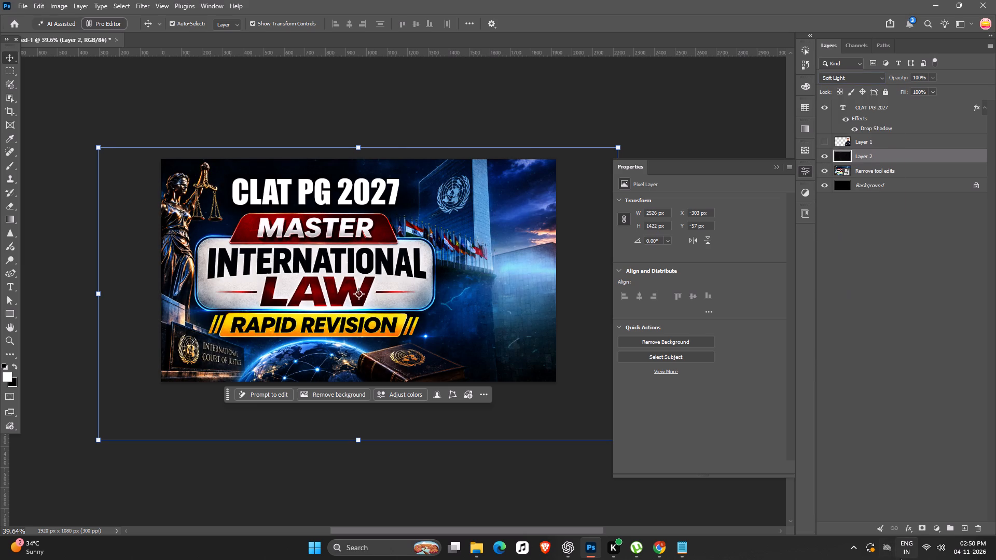
# Paint white on the dust texture layer with the 400 px Brush over the title block, statue and CLAT PG 2027 area.
pyautogui.press('b')
pyautogui.click(273, 263)
pyautogui.moveTo(273, 263); pyautogui.dragTo(288, 263)
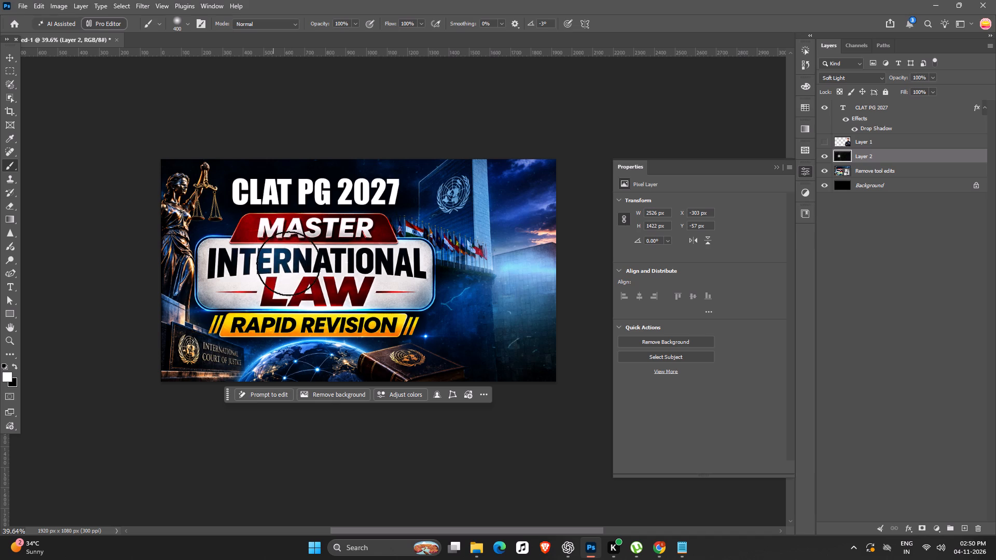
pyautogui.moveTo(288, 263); pyautogui.dragTo(268, 229)
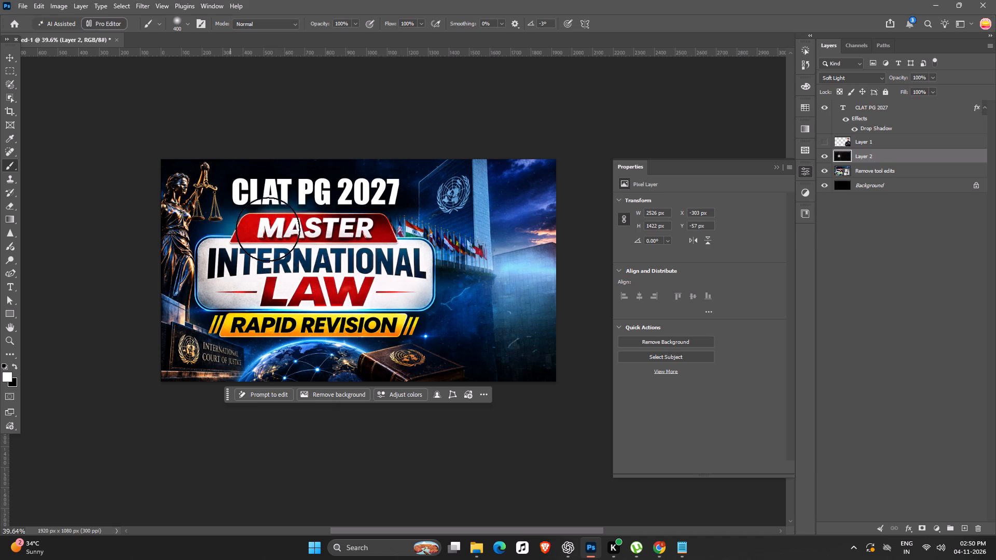
pyautogui.moveTo(268, 229); pyautogui.dragTo(445, 249)
pyautogui.hotkey('ctrl', 'z')
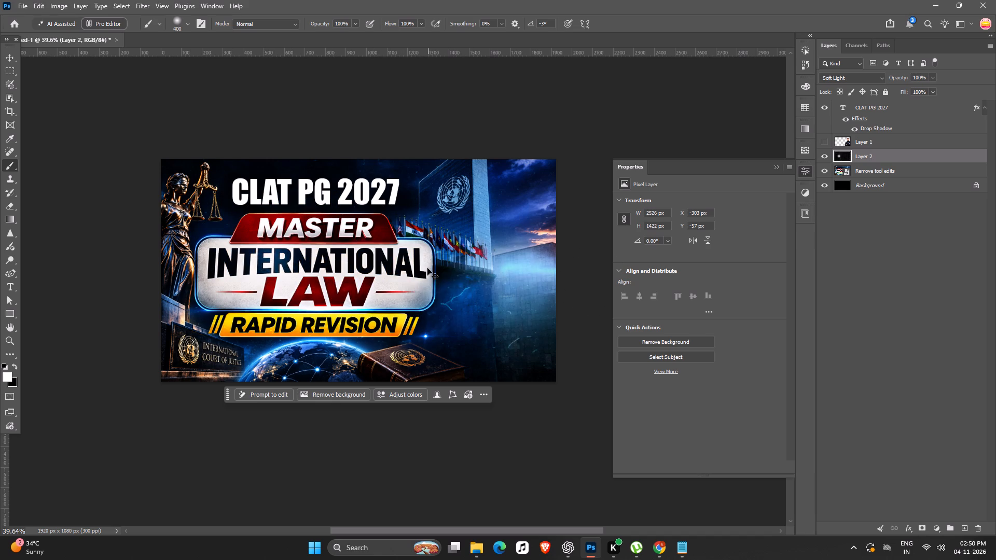
pyautogui.moveTo(426, 249); pyautogui.dragTo(240, 319)
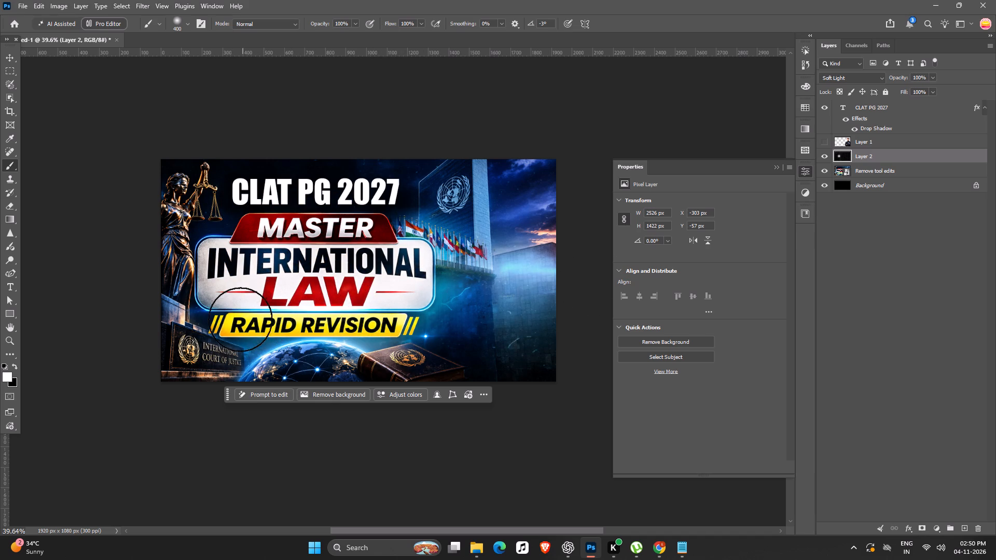
pyautogui.moveTo(240, 319); pyautogui.dragTo(187, 194)
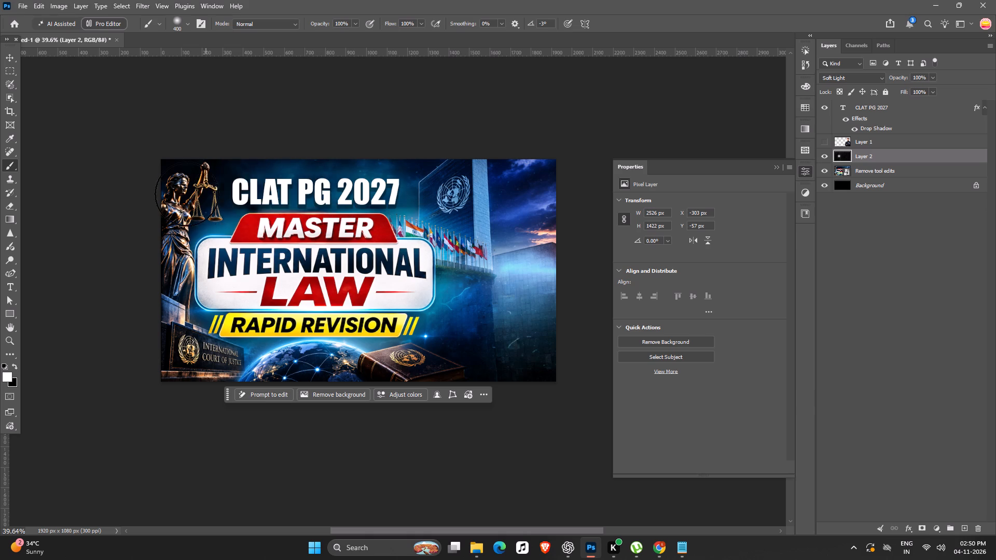
pyautogui.moveTo(187, 194); pyautogui.dragTo(374, 203)
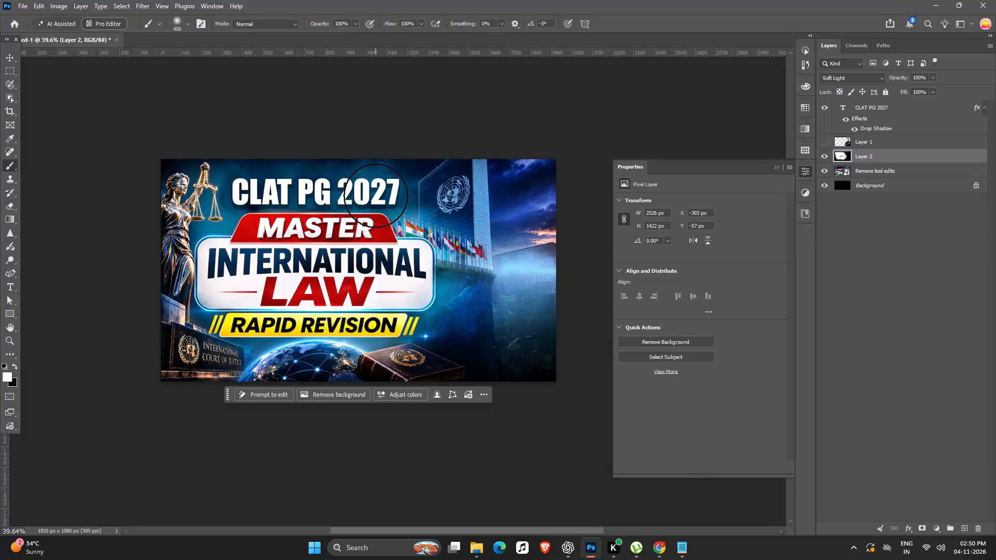
# Paint black with the 400 px Brush over the justice statue and the canvas edge beside it.
pyautogui.press('x')
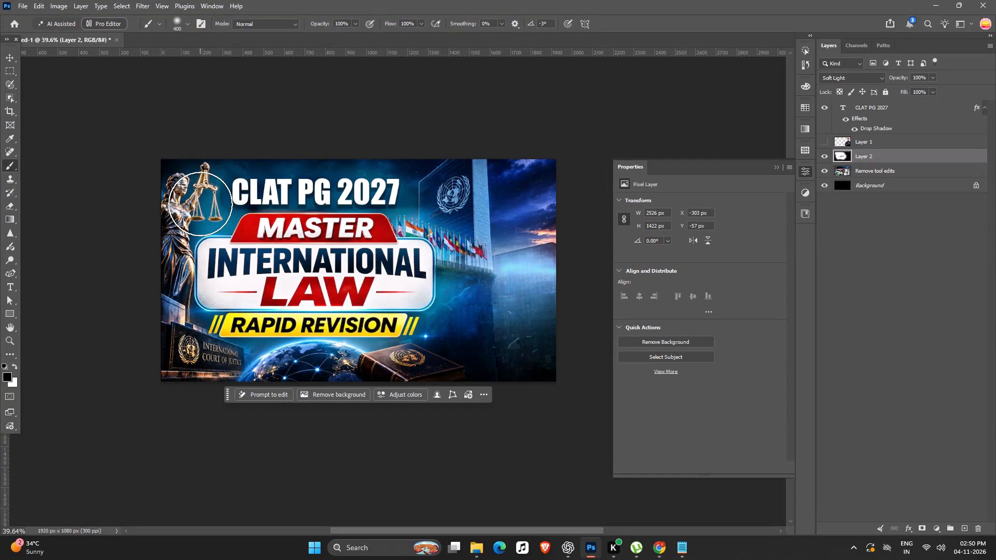
pyautogui.click(200, 204)
pyautogui.moveTo(199, 191); pyautogui.dragTo(140, 238)
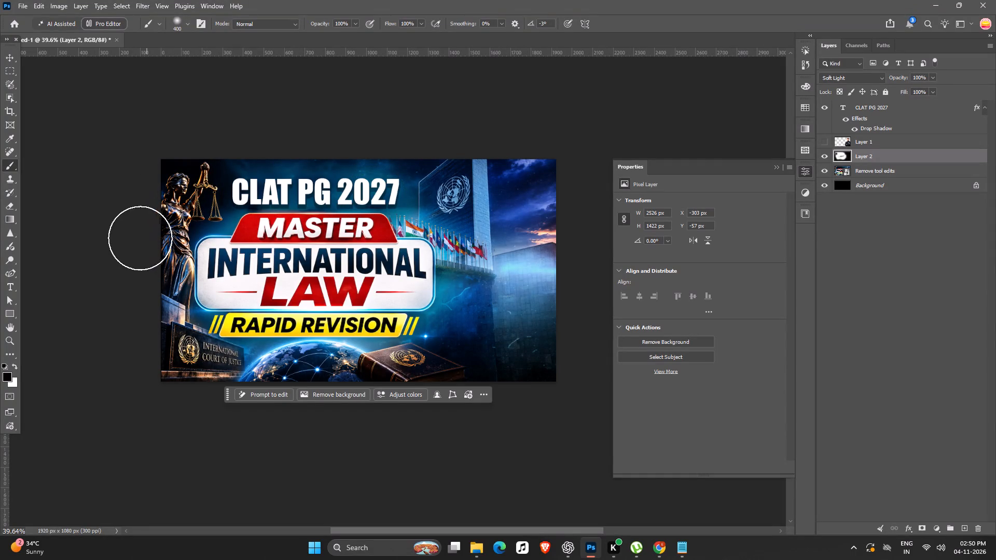
pyautogui.moveTo(140, 238); pyautogui.dragTo(85, 418)
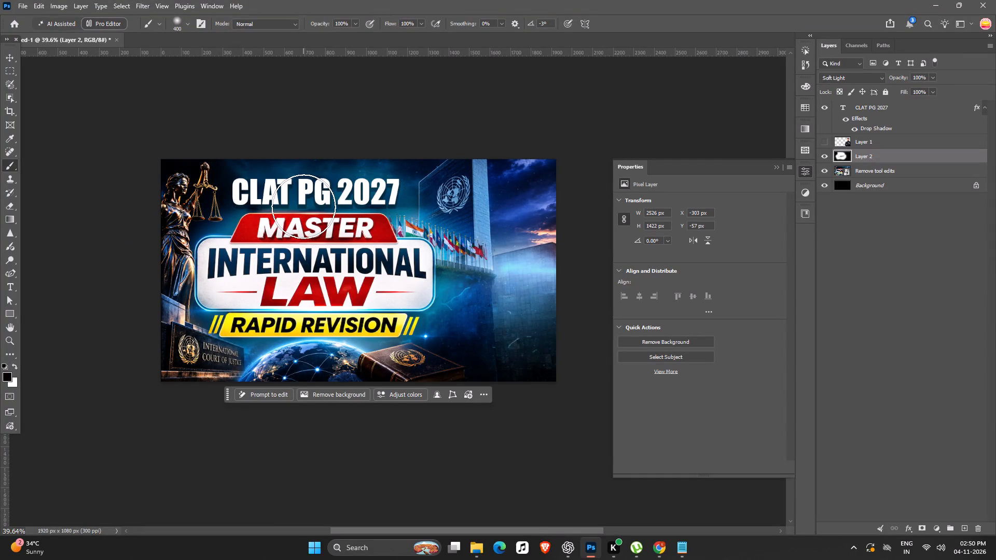
# Undo a trial black stroke over the MASTER banner, reduce the brush to 150 px and paint black beneath the CLAT PG 2027 text.
pyautogui.moveTo(283, 228); pyautogui.dragTo(412, 231)
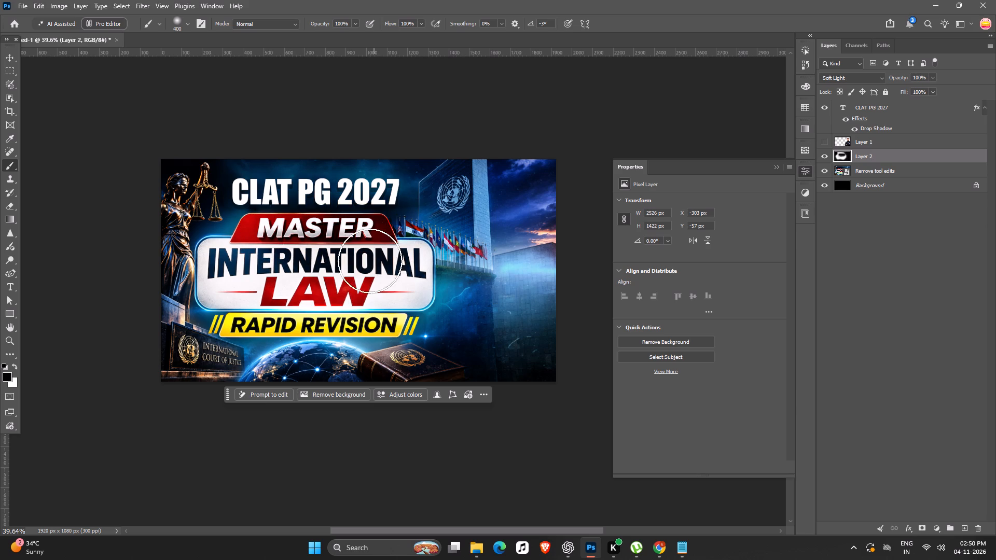
pyautogui.hotkey('ctrl', 'z')
pyautogui.press('[')
pyautogui.press('[')
pyautogui.press('[')
pyautogui.press('[')
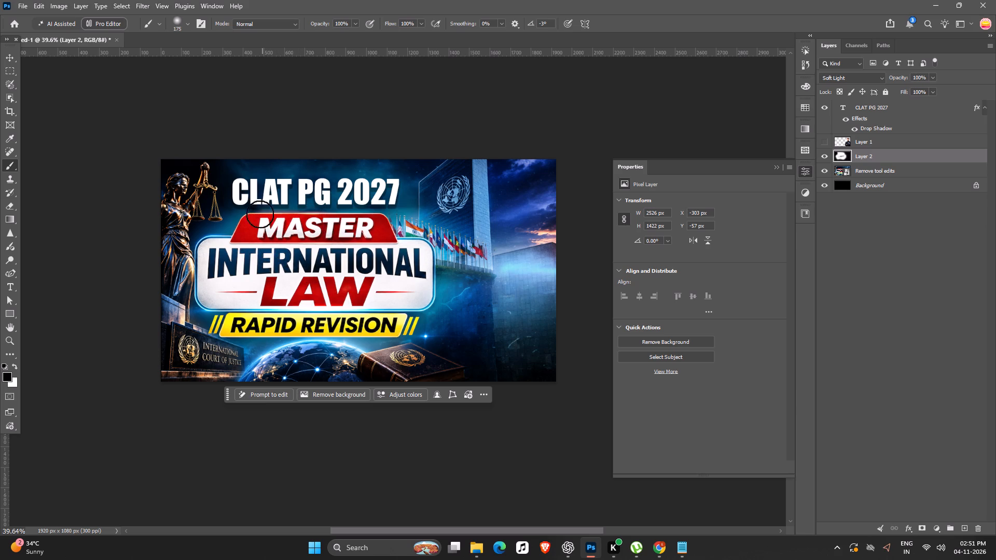
pyautogui.press('[')
pyautogui.moveTo(233, 212); pyautogui.dragTo(418, 208)
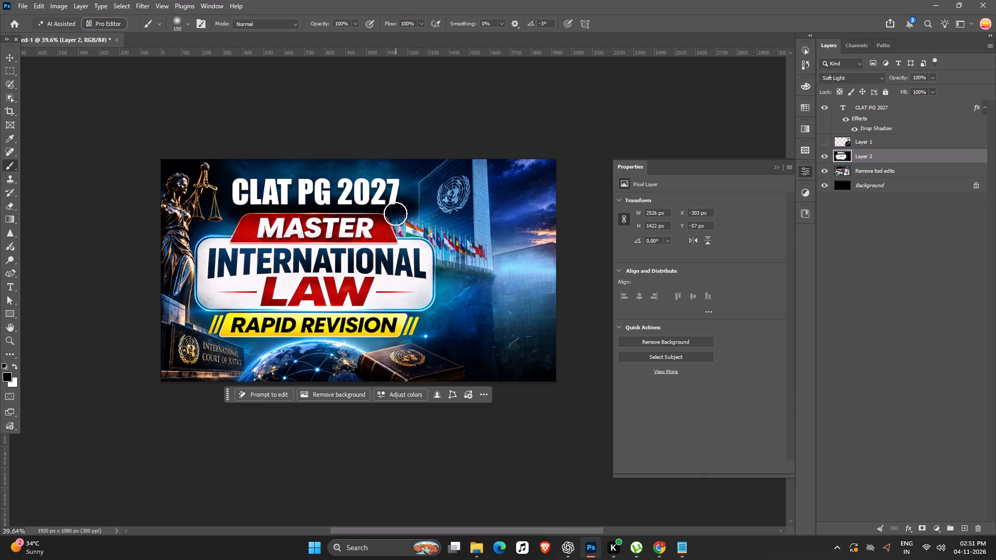
# Paint white with the 150 px Brush beside and beneath the CLAT PG 2027 text, along the MASTER banner's upper edge.
pyautogui.press('x')
pyautogui.moveTo(412, 201); pyautogui.dragTo(416, 169)
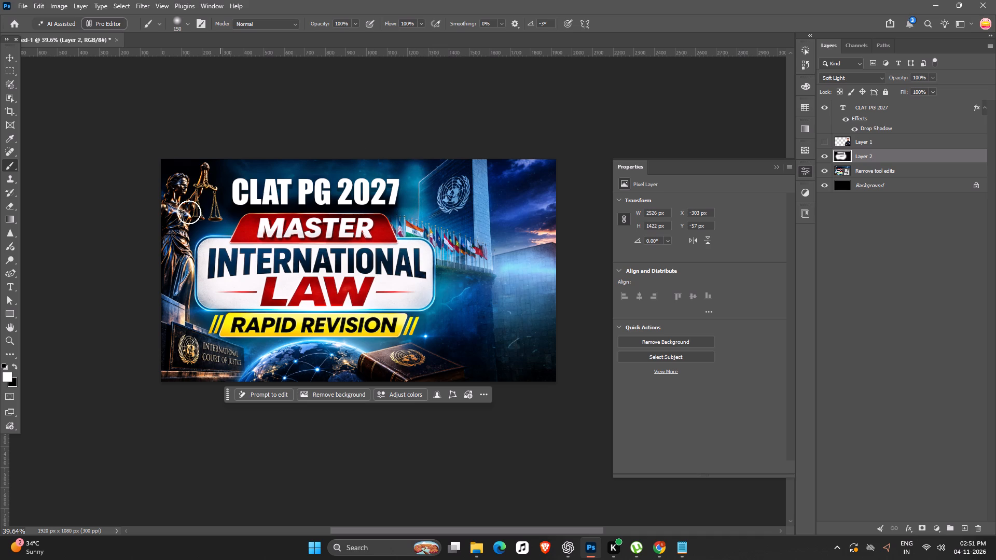
pyautogui.moveTo(230, 206); pyautogui.dragTo(403, 219)
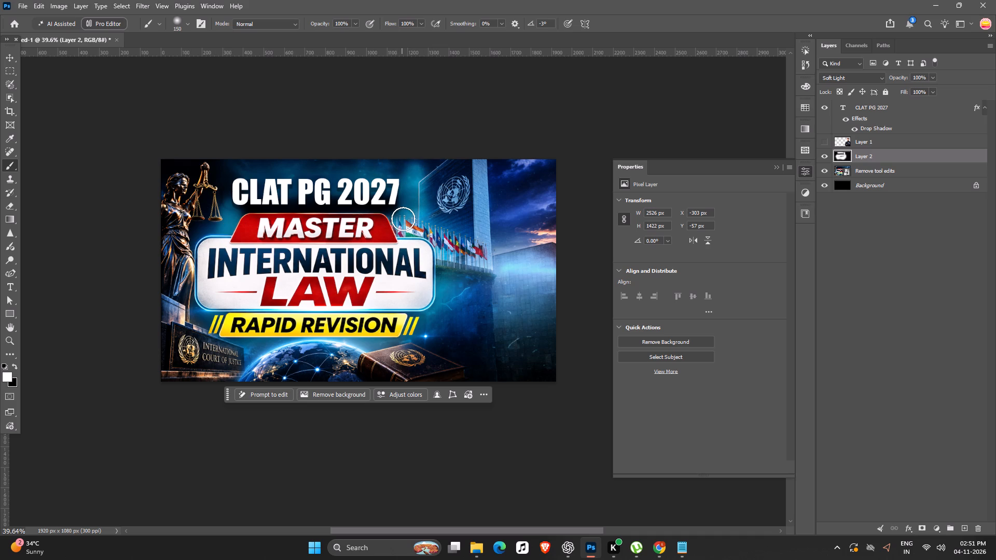
pyautogui.moveTo(403, 219); pyautogui.dragTo(407, 227)
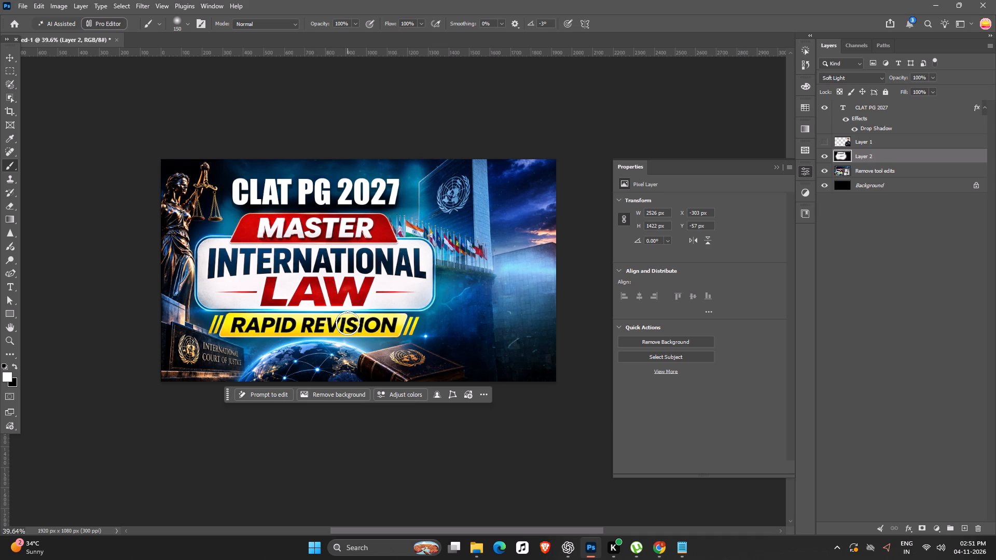
# Paint white across the MASTER banner and outward to the row of flags on the dust texture layer.
pyautogui.press('space')
pyautogui.moveTo(334, 319); pyautogui.dragTo(383, 358)
pyautogui.scroll(7, 406, 241)
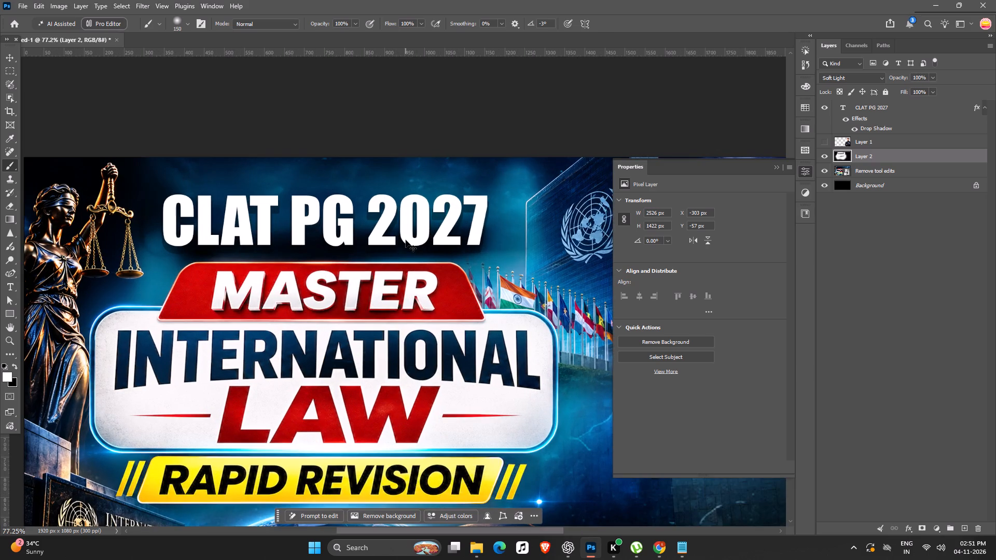
pyautogui.keyDown('ctrl'); pyautogui.scroll(-1, 406, 240); pyautogui.keyUp('ctrl')
pyautogui.moveTo(420, 277); pyautogui.dragTo(195, 276)
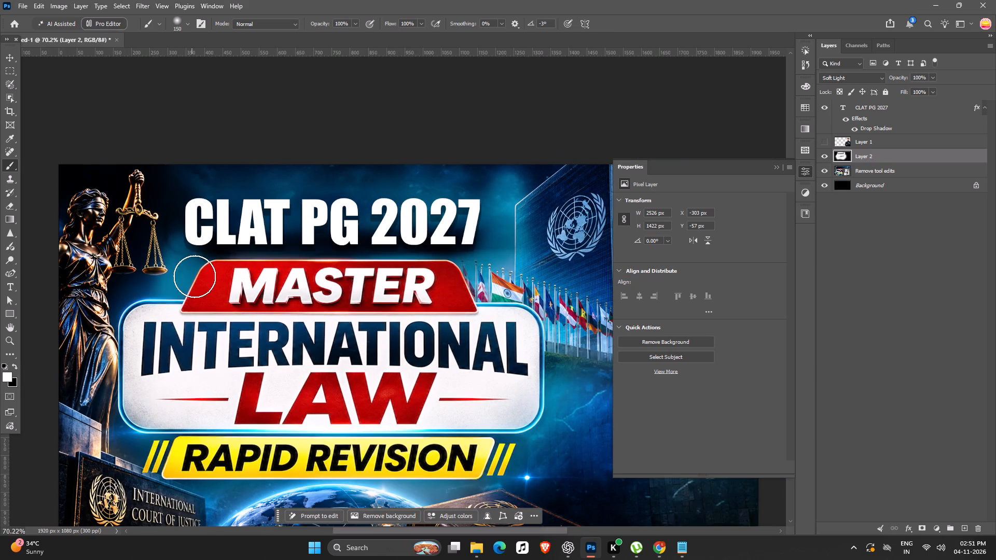
pyautogui.moveTo(195, 276); pyautogui.dragTo(526, 317)
pyautogui.moveTo(173, 265); pyautogui.dragTo(569, 300)
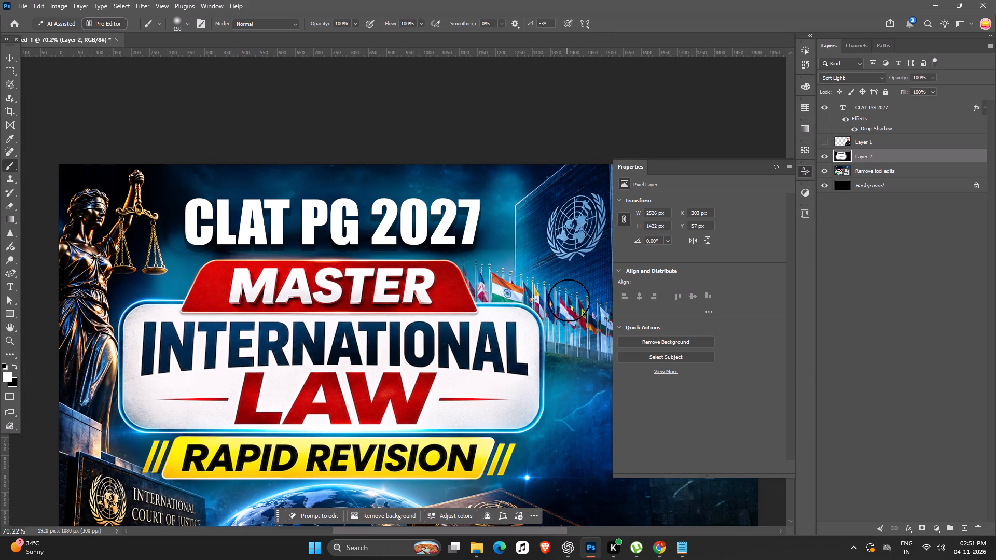
pyautogui.moveTo(569, 300); pyautogui.dragTo(582, 300)
# Make Layer 1, the cut-out presenter photo, visible, and deselect the dust texture layer with the Move tool.
pyautogui.keyDown('ctrl'); pyautogui.scroll(-8, 420, 288); pyautogui.keyUp('ctrl')
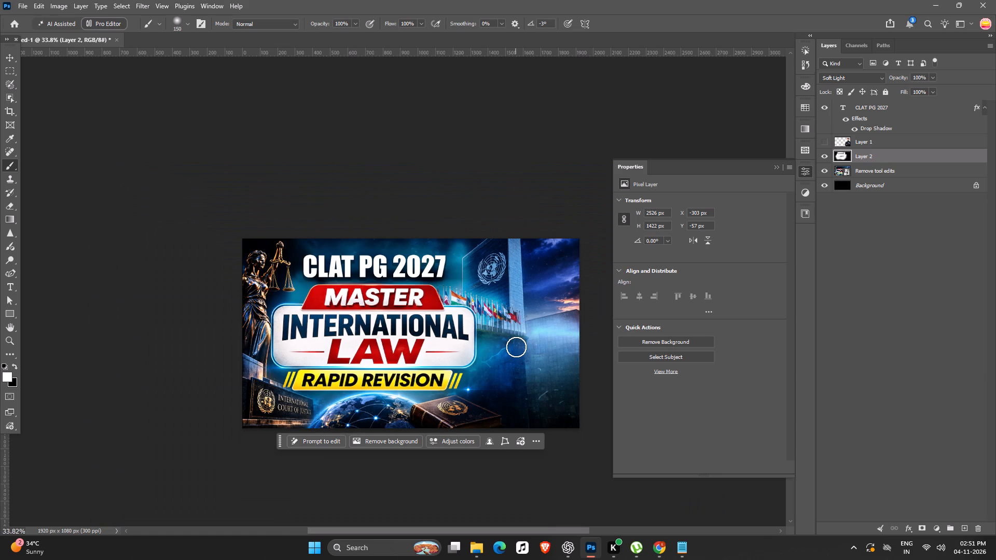
pyautogui.click(11, 59)
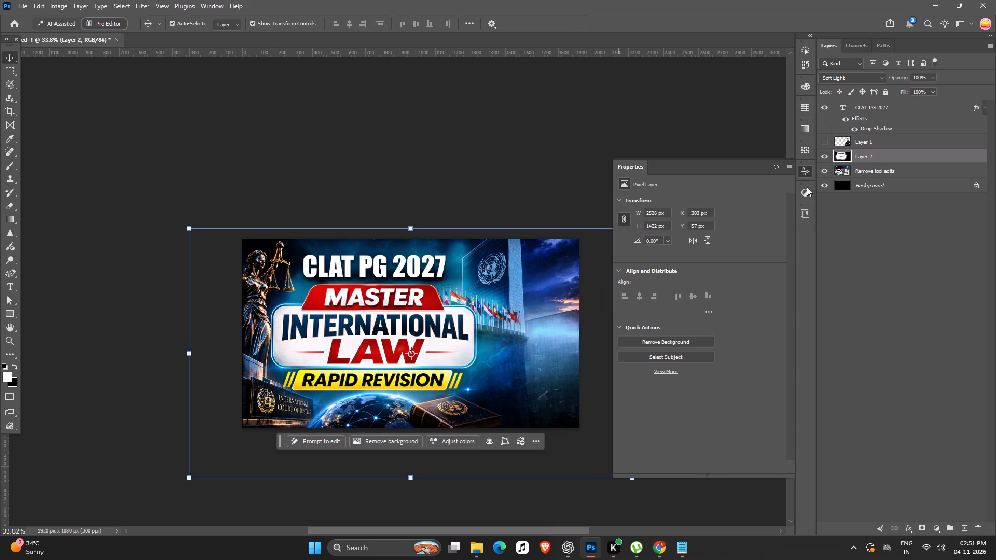
pyautogui.click(827, 143)
pyautogui.press('space')
pyautogui.press('space')
pyautogui.press('space')
pyautogui.moveTo(432, 311); pyautogui.dragTo(363, 274)
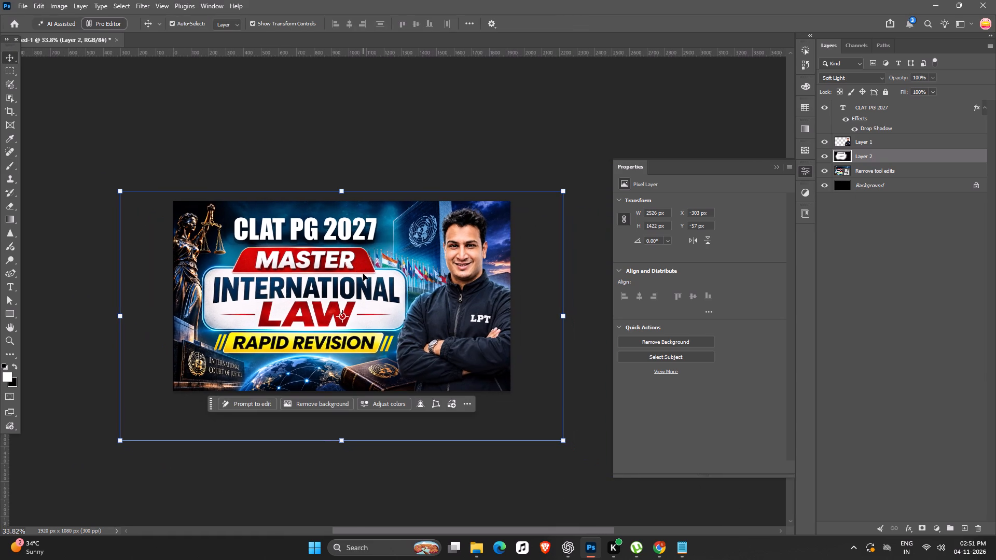
pyautogui.press('v')
pyautogui.click(421, 116)
# Enlarge the presenter cut-out on Layer 1 to about 851 x 1380 px and move it down against the canvas's right edge.
pyautogui.click(476, 320)
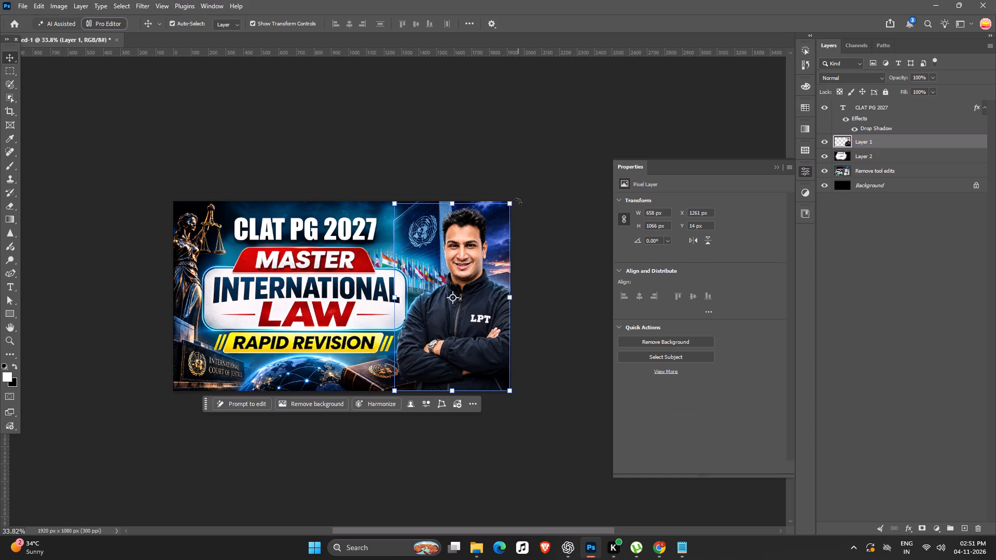
pyautogui.keyDown('alt'); pyautogui.moveTo(513, 204); pyautogui.dragTo(561, 195); pyautogui.keyUp('alt')
pyautogui.moveTo(497, 263); pyautogui.dragTo(494, 306)
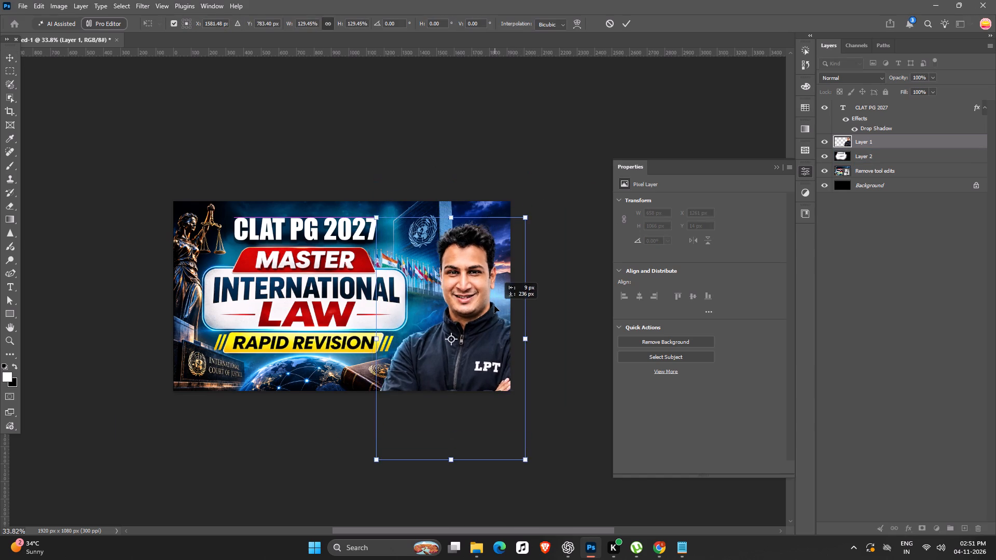
pyautogui.moveTo(494, 306); pyautogui.dragTo(492, 294)
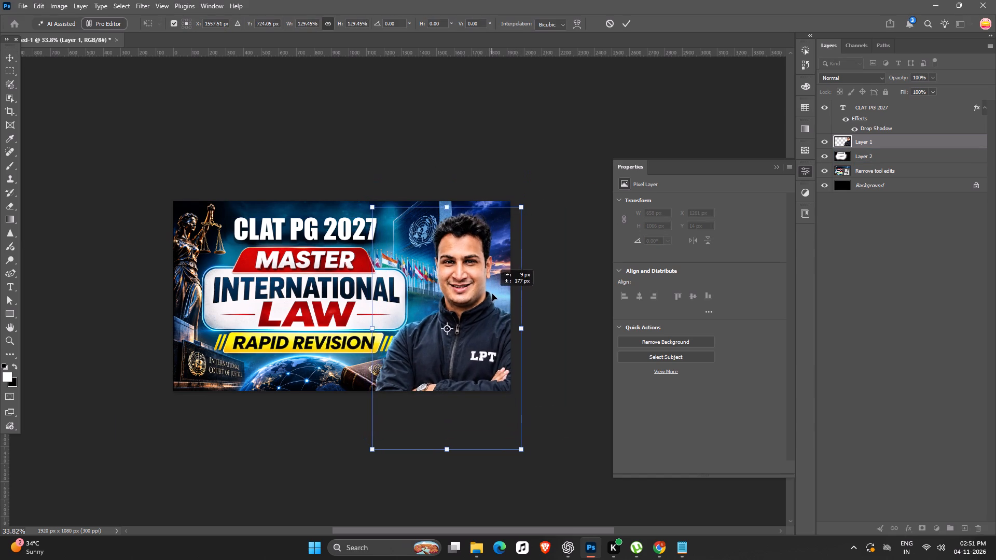
pyautogui.moveTo(492, 294); pyautogui.dragTo(493, 298)
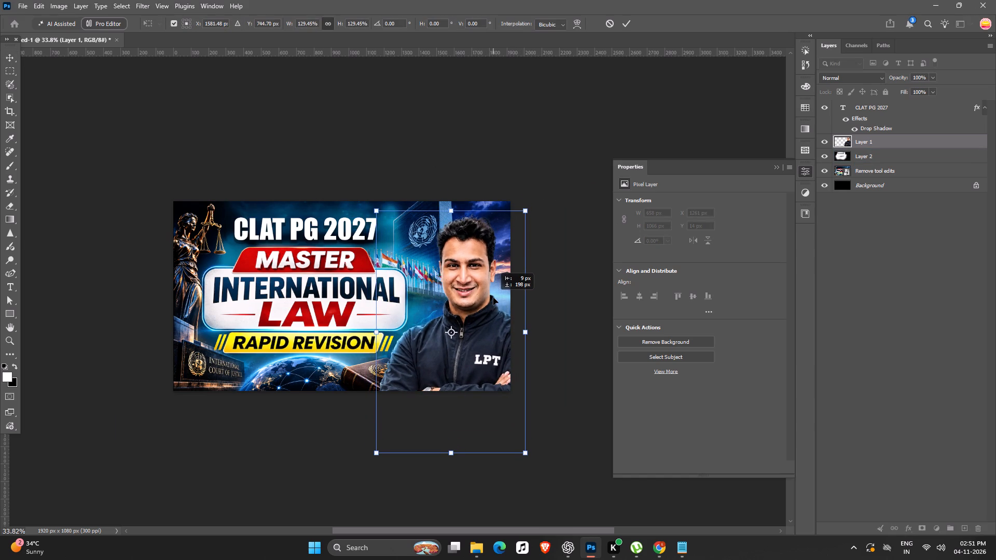
pyautogui.moveTo(493, 298); pyautogui.dragTo(494, 298)
pyautogui.press('Return')
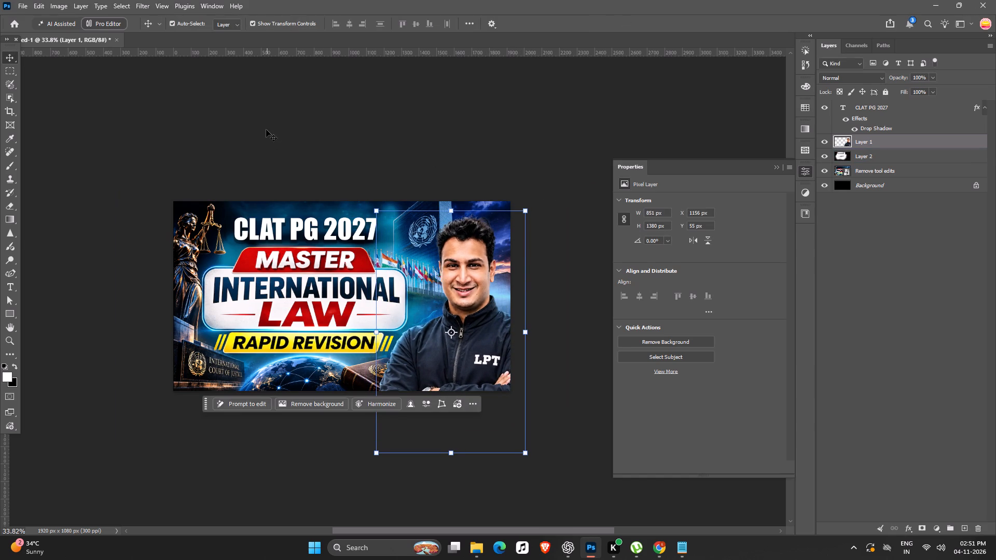
# Examine the title text up close and the overall composition with the enlarged presenter.
pyautogui.click(266, 129)
pyautogui.press('space')
pyautogui.moveTo(353, 352); pyautogui.dragTo(393, 347)
pyautogui.keyDown('ctrl'); pyautogui.scroll(8, 334, 261); pyautogui.keyUp('ctrl')
pyautogui.keyDown('ctrl'); pyautogui.scroll(5, 292, 268); pyautogui.keyUp('ctrl')
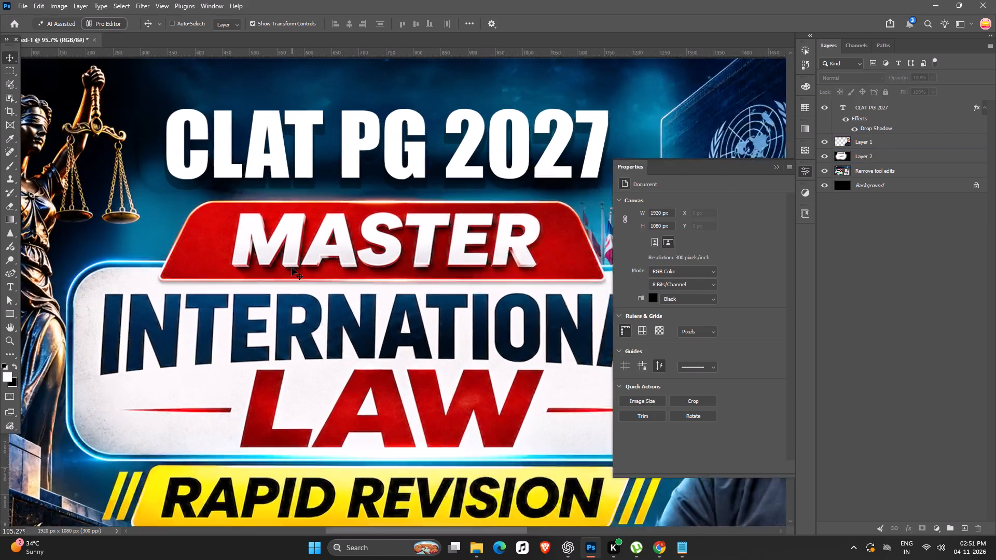
pyautogui.keyDown('ctrl'); pyautogui.scroll(2, 292, 268); pyautogui.keyUp('ctrl')
pyautogui.keyDown('ctrl'); pyautogui.scroll(-15, 367, 276); pyautogui.keyUp('ctrl')
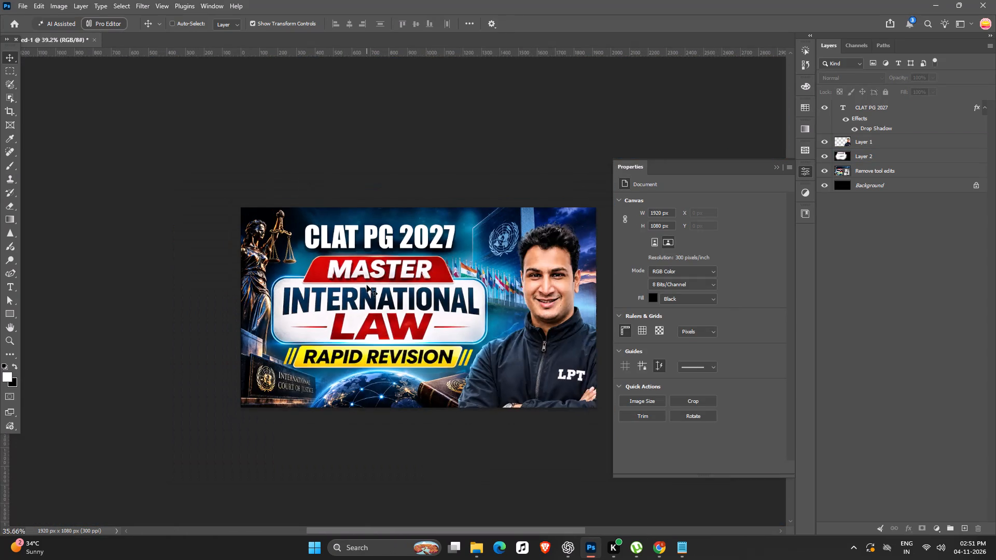
pyautogui.keyDown('ctrl'); pyautogui.scroll(-6, 367, 285); pyautogui.keyUp('ctrl')
pyautogui.keyDown('ctrl'); pyautogui.scroll(5, 404, 405); pyautogui.keyUp('ctrl')
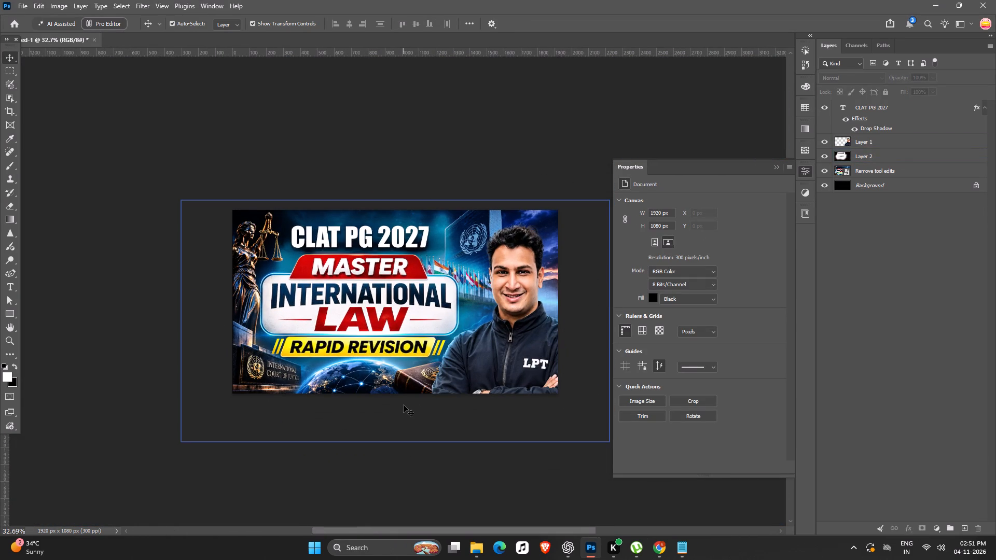
pyautogui.press('space')
pyautogui.press('space')
pyautogui.press('space')
pyautogui.press('space')
pyautogui.press('space')
pyautogui.press('space')
pyautogui.press('space')
pyautogui.press('space')
pyautogui.press('space')
pyautogui.press('space')
pyautogui.press('space')
pyautogui.press('space')
pyautogui.click(404, 405)
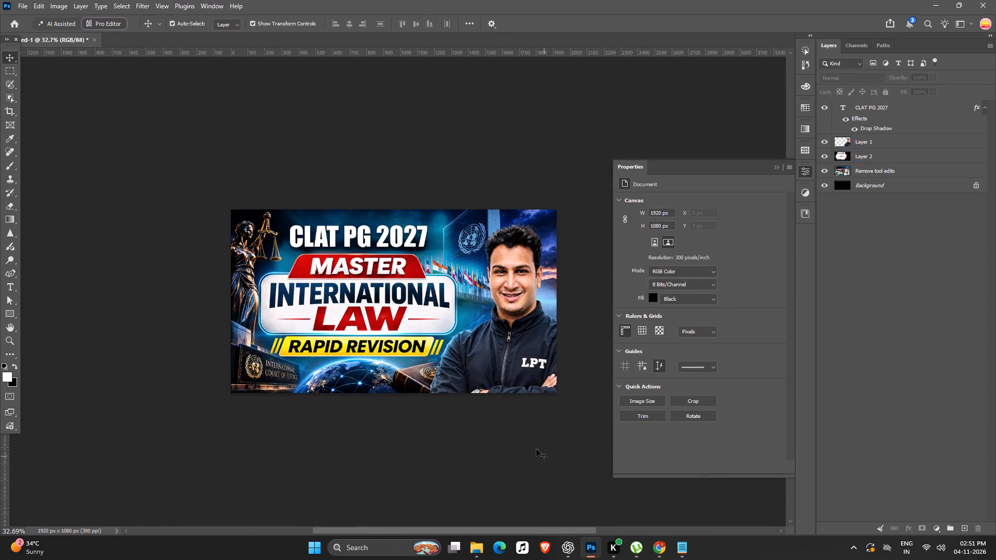
# Scale the presenter cut-out up to about 927 x 1502 px and shift it slightly to the left.
pyautogui.click(512, 361)
pyautogui.keyDown('alt'); pyautogui.moveTo(570, 225); pyautogui.dragTo(583, 220); pyautogui.keyUp('alt')
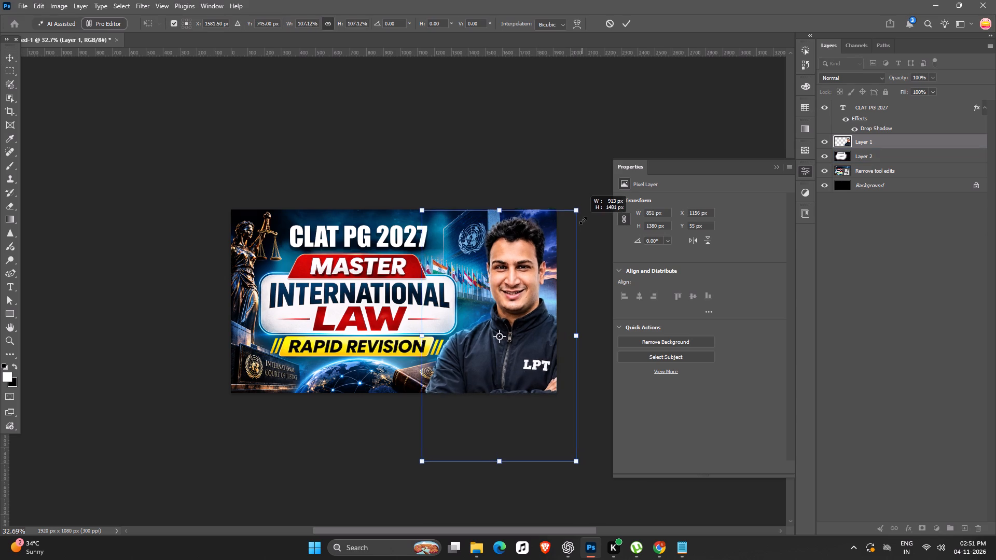
pyautogui.keyDown('alt'); pyautogui.moveTo(583, 220); pyautogui.dragTo(587, 220); pyautogui.keyUp('alt')
pyautogui.moveTo(534, 274); pyautogui.dragTo(534, 284)
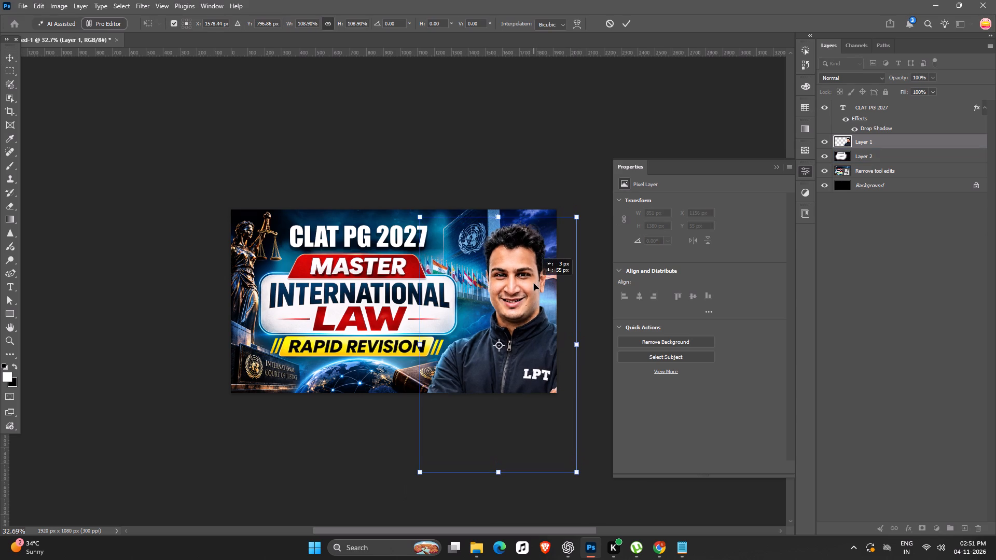
pyautogui.moveTo(534, 284); pyautogui.dragTo(532, 284)
pyautogui.press('Return')
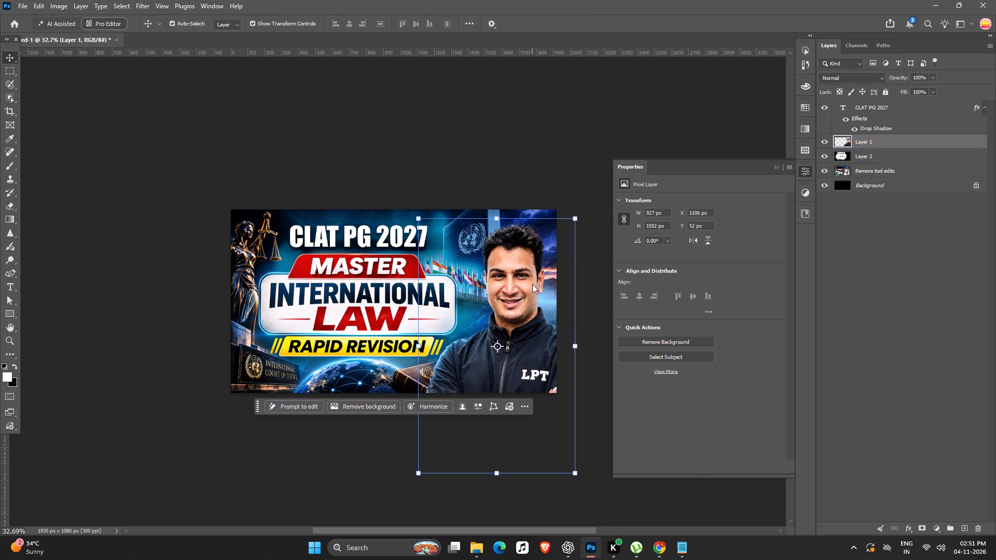
pyautogui.click(325, 130)
# Move the presenter cut-out down and left, enlarge it to about 952 x 1542 px and nudge it up 10 px.
pyautogui.keyDown('ctrl'); pyautogui.scroll(7, 362, 259); pyautogui.keyUp('ctrl')
pyautogui.keyDown('ctrl'); pyautogui.scroll(-8, 362, 259); pyautogui.keyUp('ctrl')
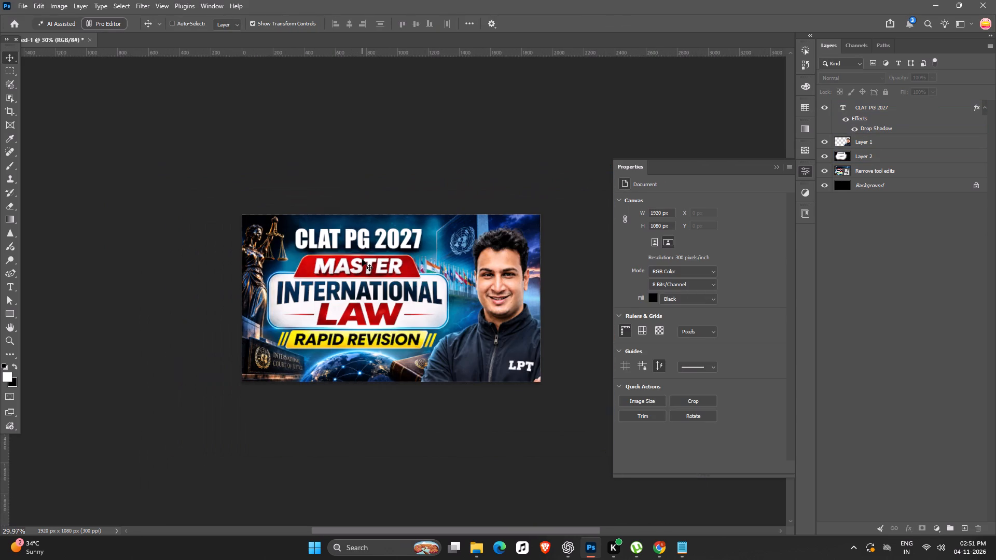
pyautogui.moveTo(509, 324); pyautogui.dragTo(507, 332)
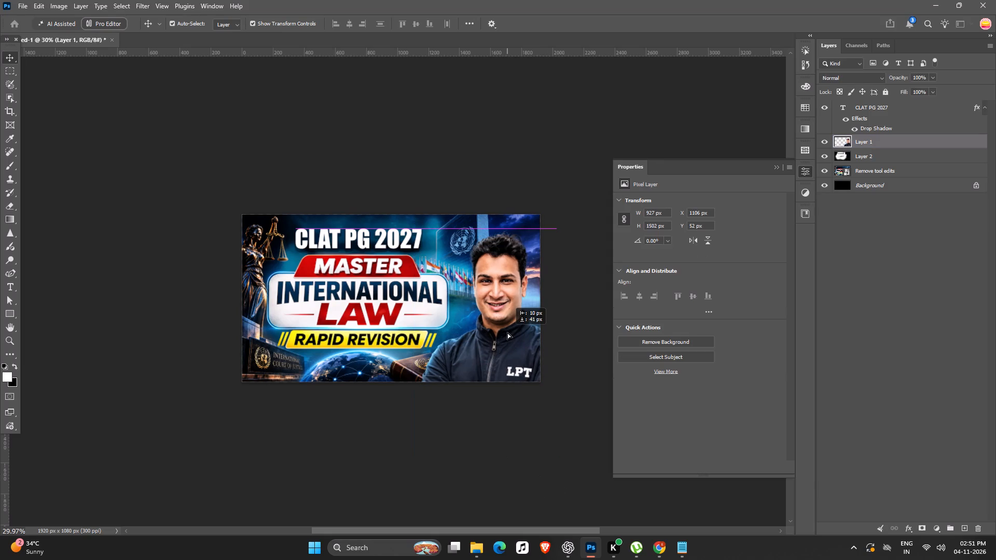
pyautogui.moveTo(507, 332); pyautogui.dragTo(504, 332)
pyautogui.keyDown('alt'); pyautogui.click(555, 227); pyautogui.keyUp('alt')
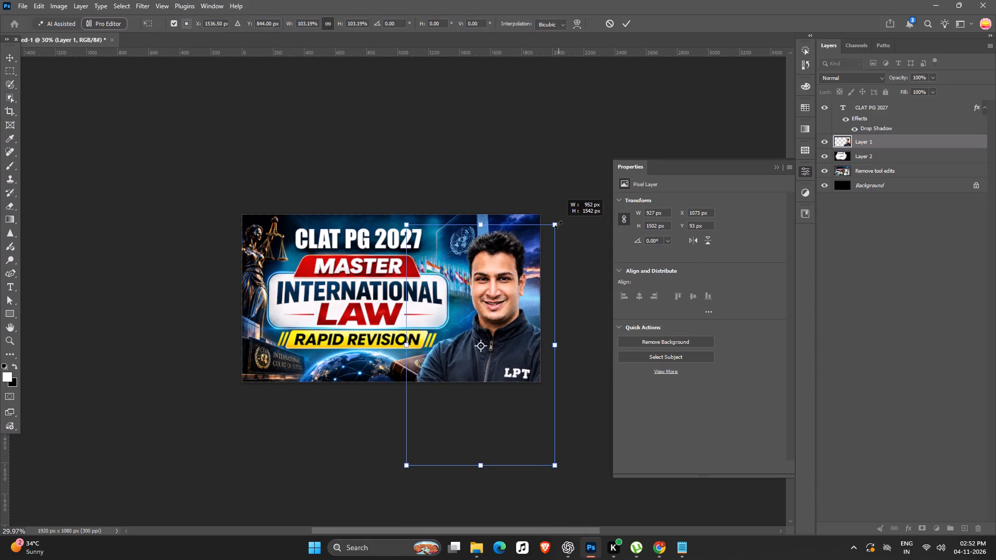
pyautogui.click(512, 334)
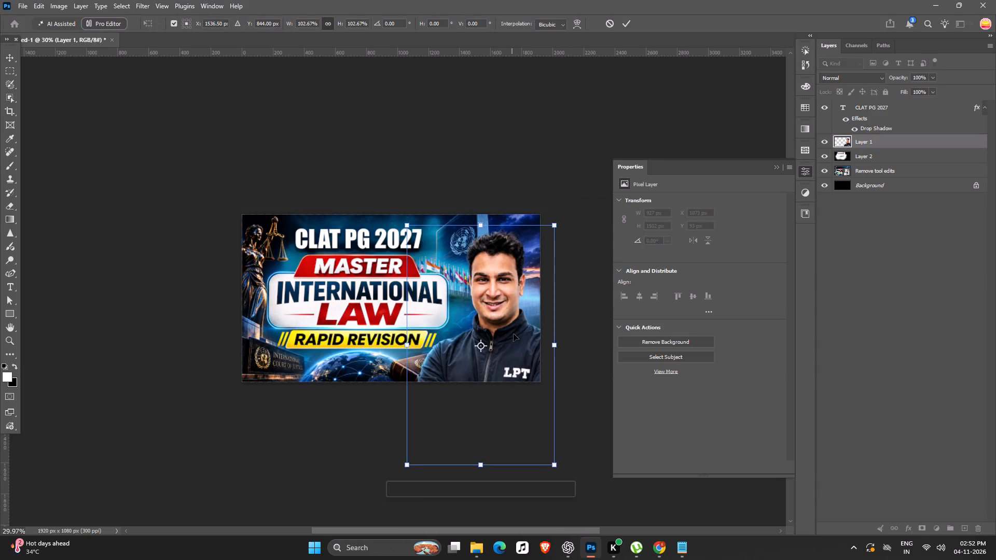
pyautogui.hotkey('shift', 'Up')
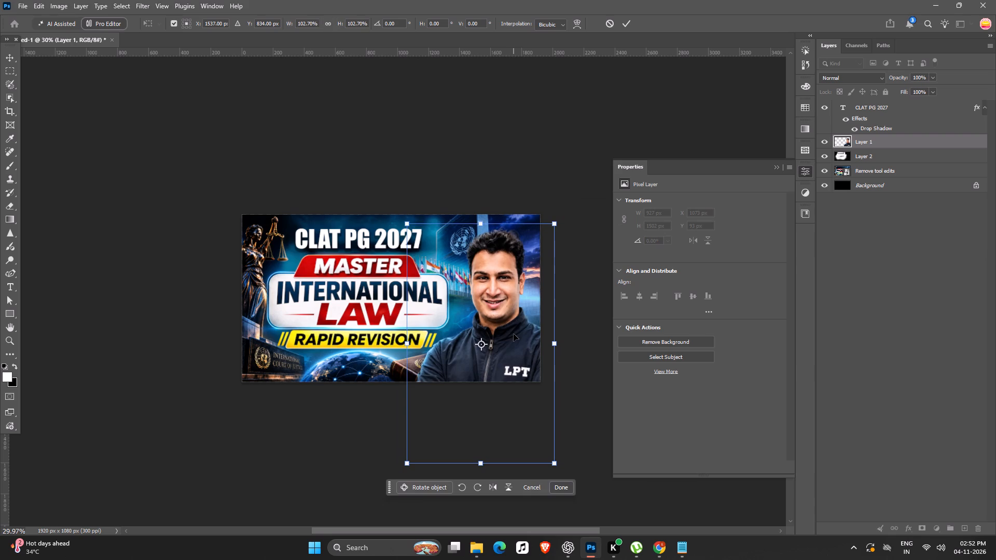
pyautogui.press('Return')
# Switch to Chrome, browse YouTube's suggested videos and play the New Marwadi Song 2026 video from SV Marwadi.
pyautogui.click(660, 550)
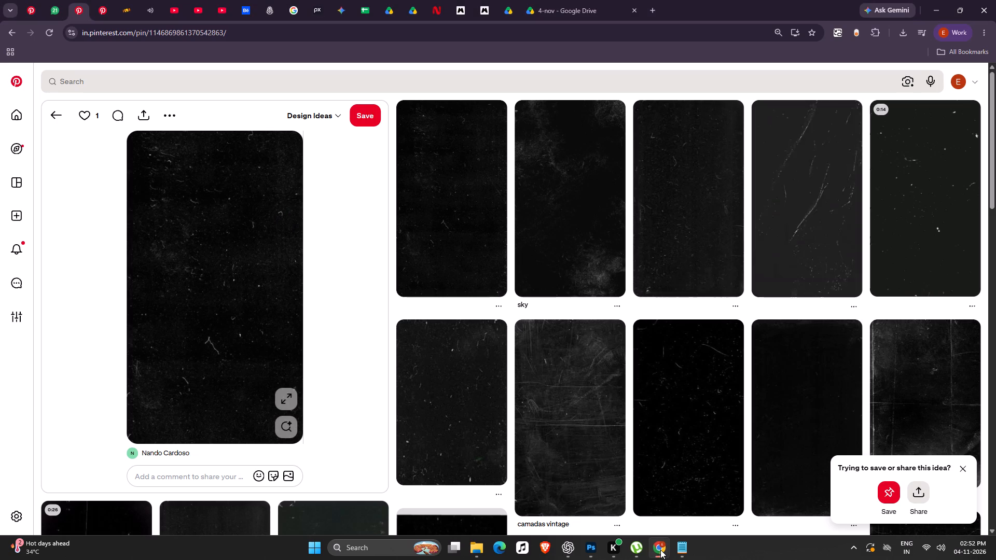
pyautogui.click(471, 3)
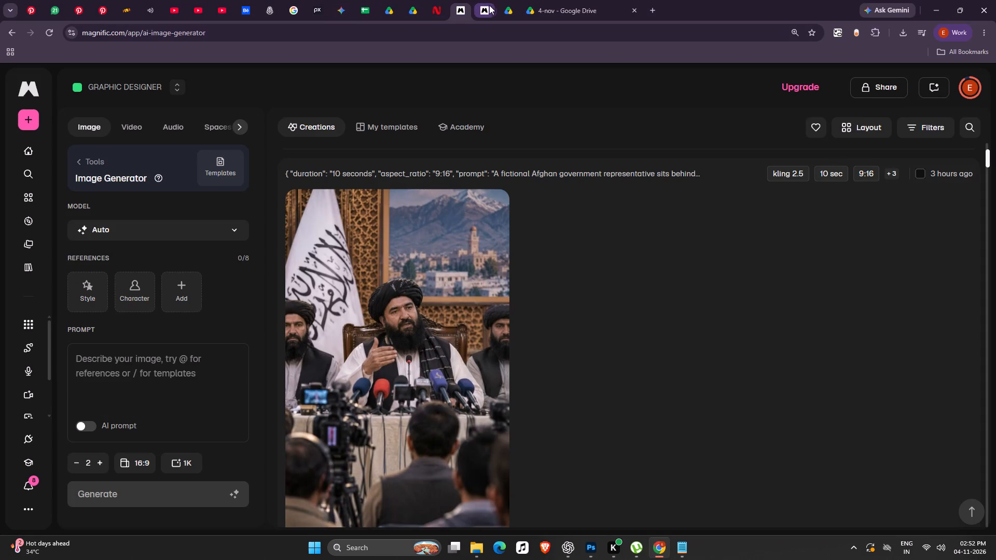
pyautogui.click(151, 8)
pyautogui.press('space')
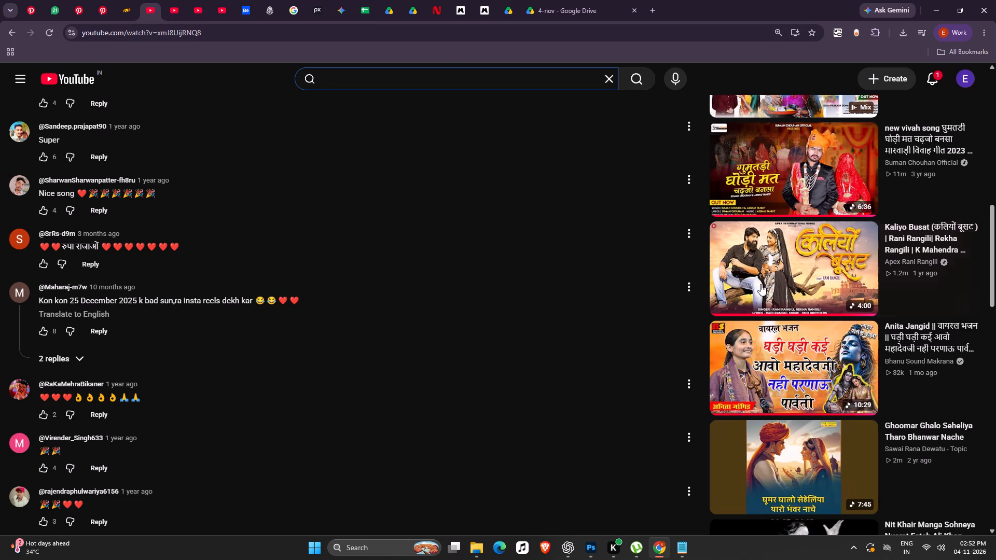
pyautogui.scroll(8, 773, 285)
pyautogui.scroll(-1, 774, 285)
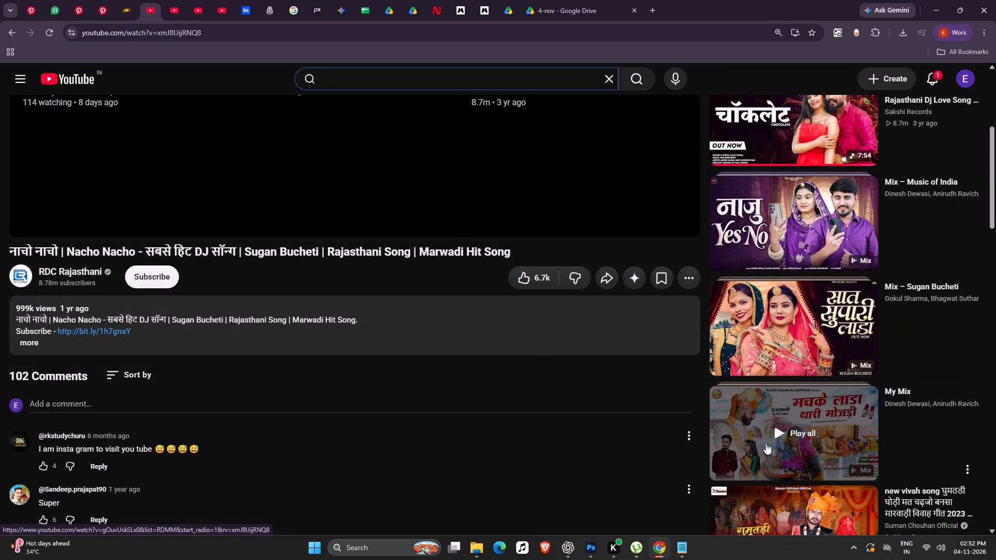
pyautogui.scroll(5, 766, 440)
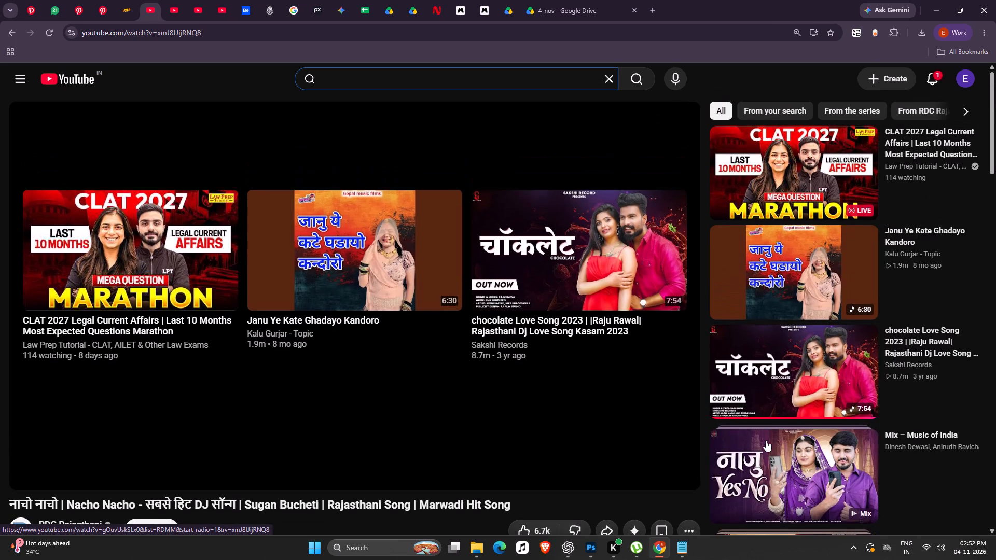
pyautogui.scroll(7, 766, 440)
pyautogui.scroll(-10, 766, 440)
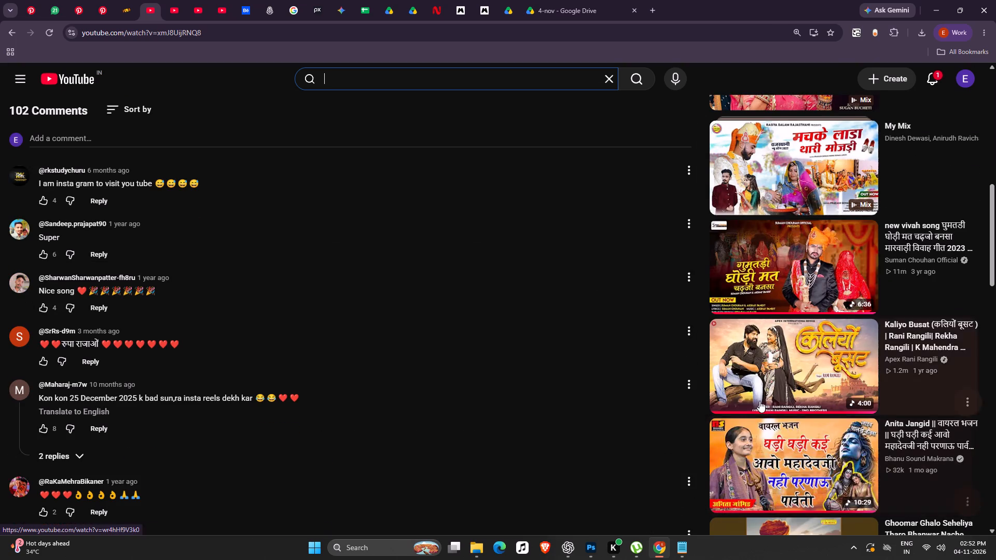
pyautogui.scroll(-12, 759, 400)
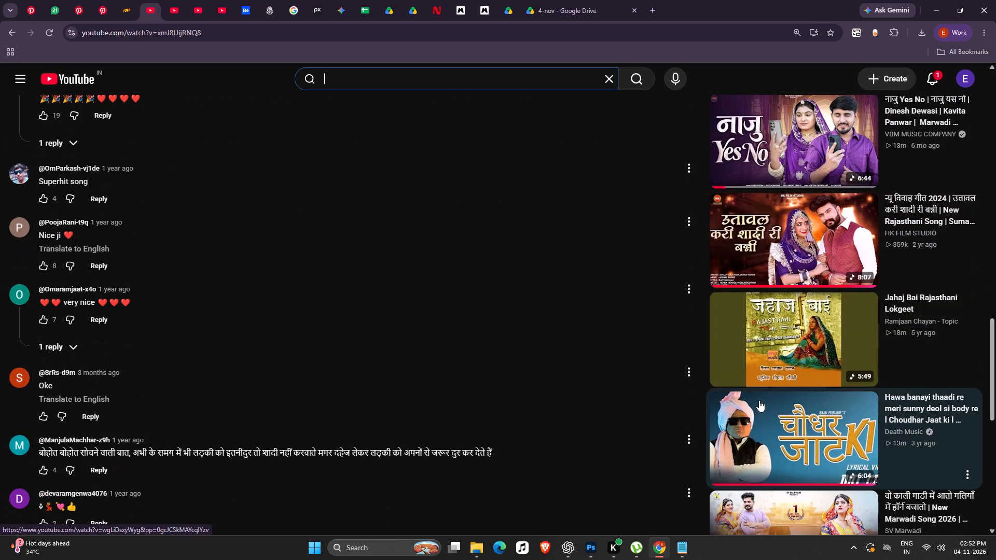
pyautogui.scroll(-5, 749, 314)
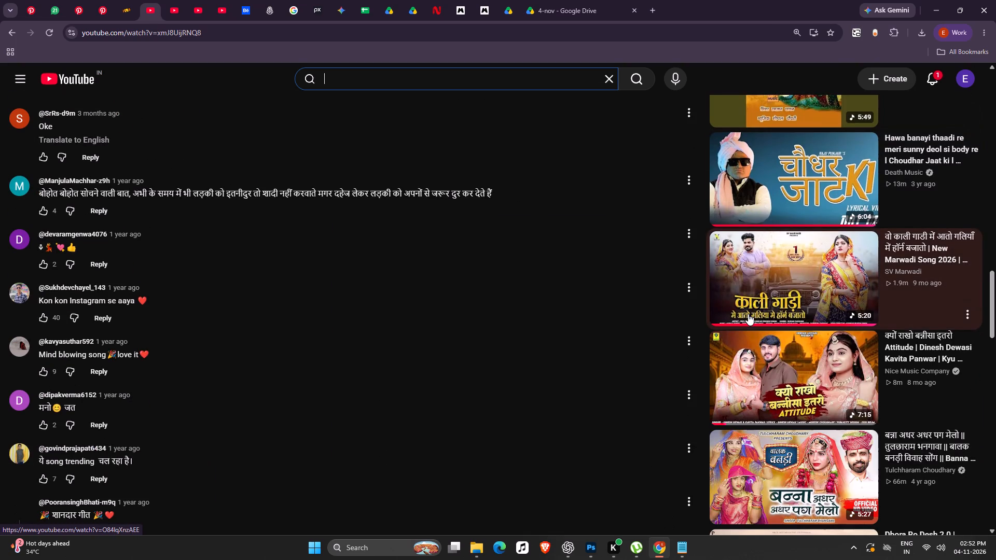
pyautogui.click(738, 303)
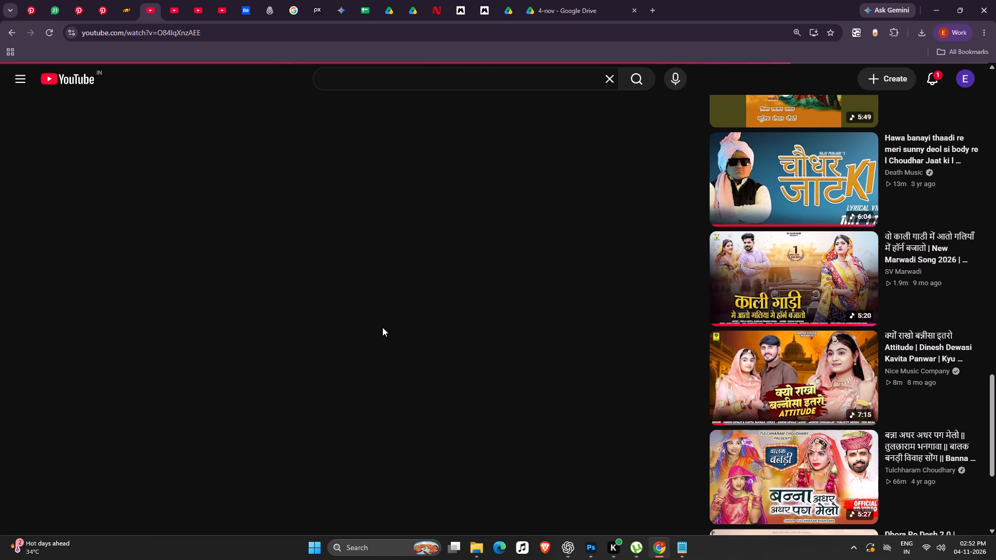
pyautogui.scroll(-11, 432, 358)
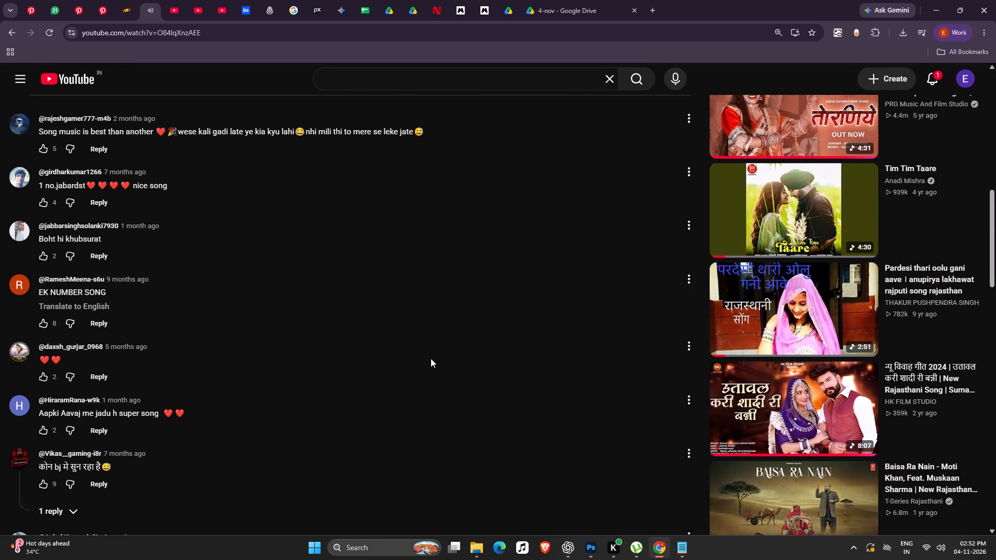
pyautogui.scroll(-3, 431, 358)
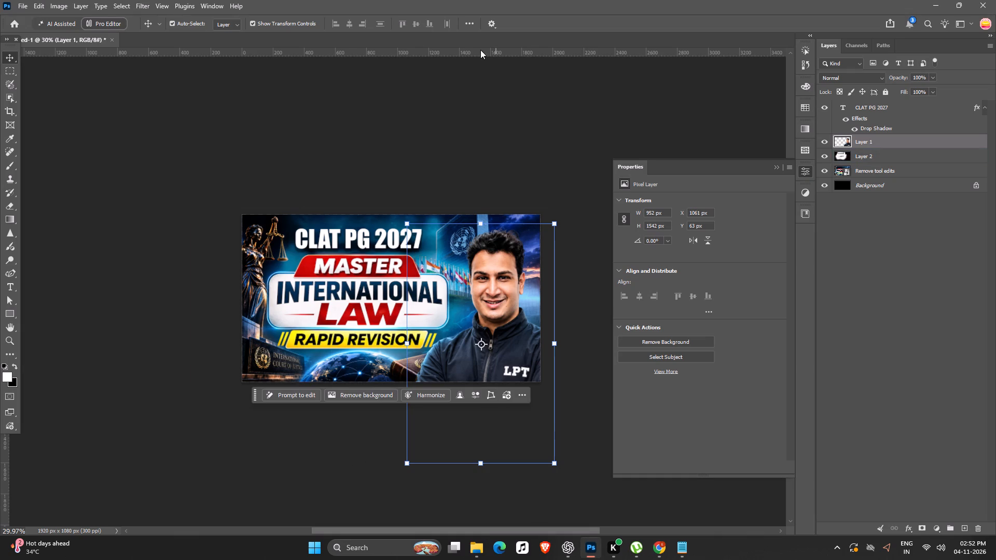
pyautogui.click(478, 110)
pyautogui.keyDown('ctrl'); pyautogui.scroll(4, 347, 317); pyautogui.keyUp('ctrl')
pyautogui.press('space')
pyautogui.press('space')
pyautogui.press('space')
pyautogui.press('space')
pyautogui.press('space')
pyautogui.press('space')
pyautogui.press('space')
pyautogui.press('space')
pyautogui.press('space')
pyautogui.press('space')
pyautogui.press('space')
pyautogui.moveTo(352, 300); pyautogui.dragTo(257, 298)
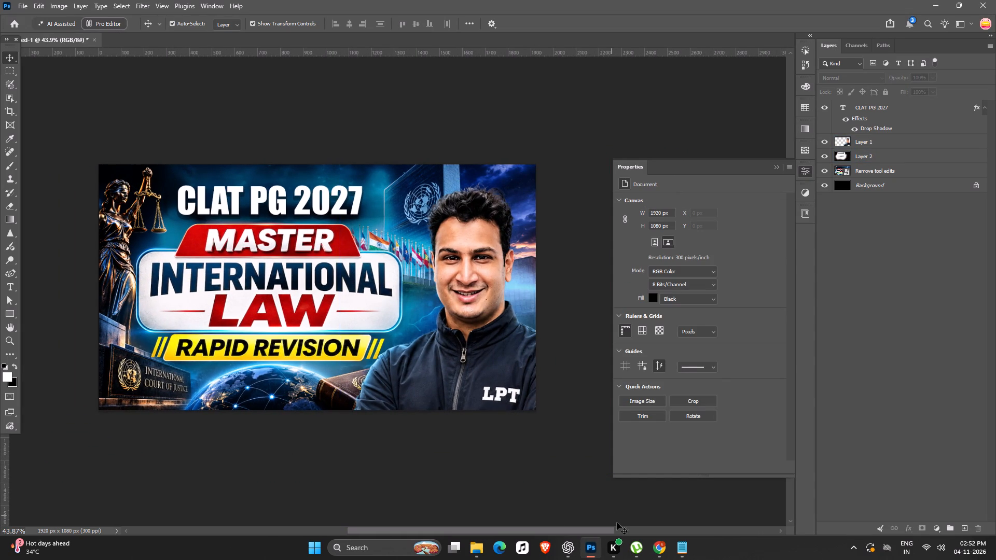
pyautogui.click(10, 222)
pyautogui.moveTo(300, 246); pyautogui.dragTo(314, 361)
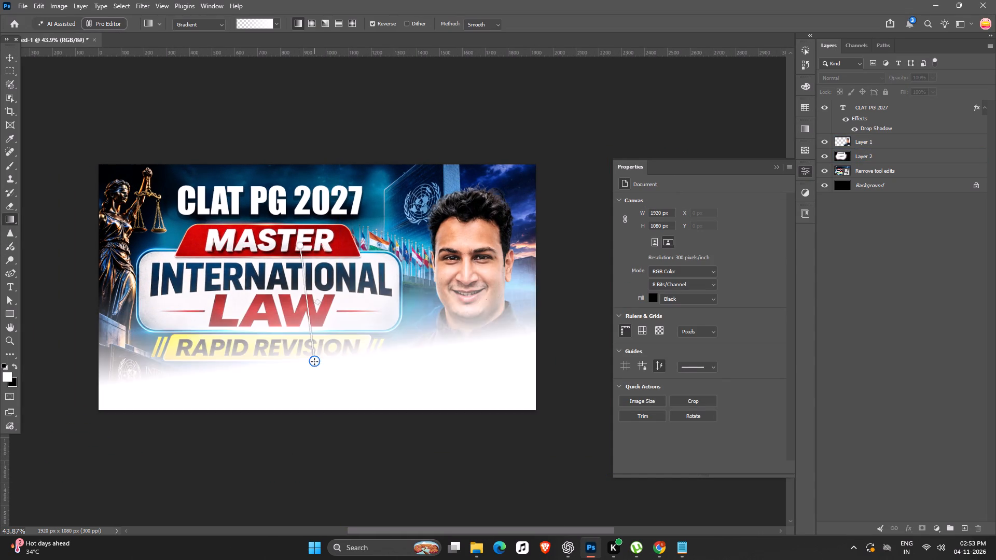
pyautogui.moveTo(314, 361); pyautogui.dragTo(302, 397)
pyautogui.tripleClick(301, 397)
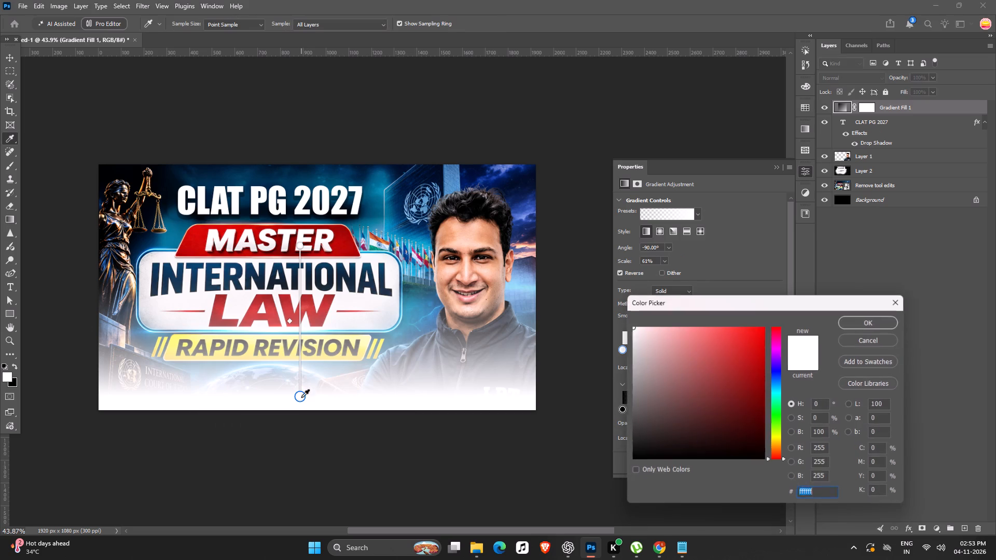
pyautogui.moveTo(718, 436); pyautogui.dragTo(448, 479)
pyautogui.click(865, 317)
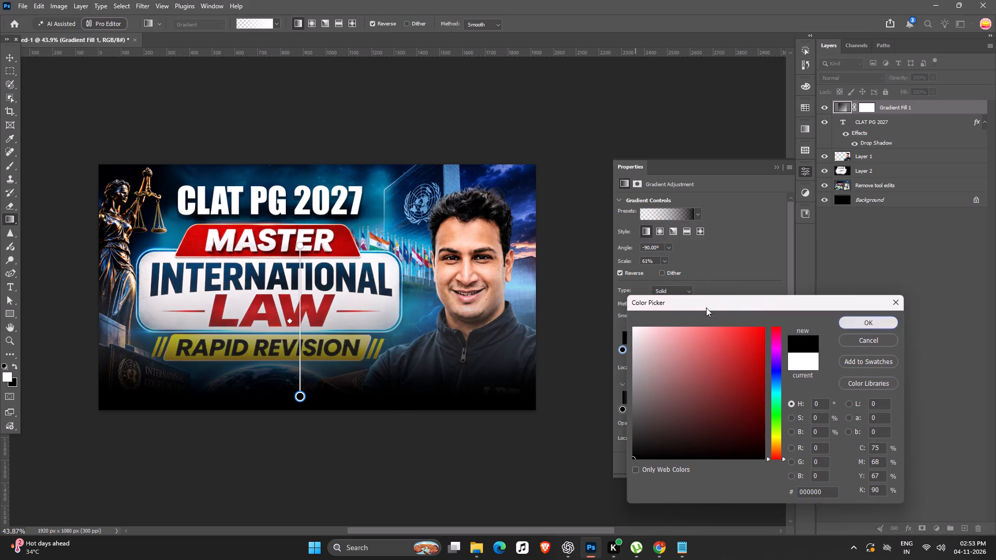
# Move the gradient fill directly above the Remove tool edits layer and set its white colour stop to black (000000).
pyautogui.hotkey('ctrl', 'shift', '[')
pyautogui.hotkey('ctrl', ']')
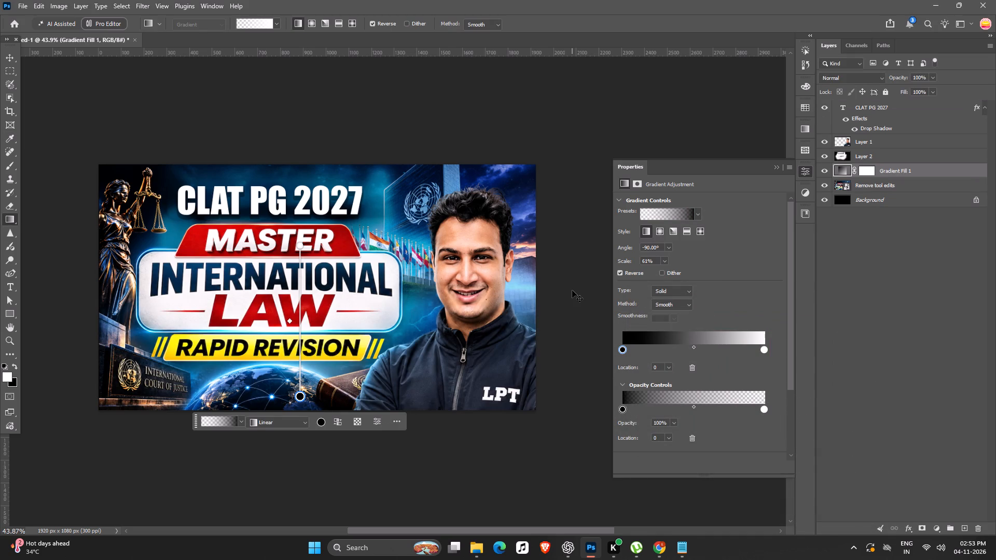
pyautogui.doubleClick(762, 352)
pyautogui.moveTo(665, 407); pyautogui.dragTo(572, 522)
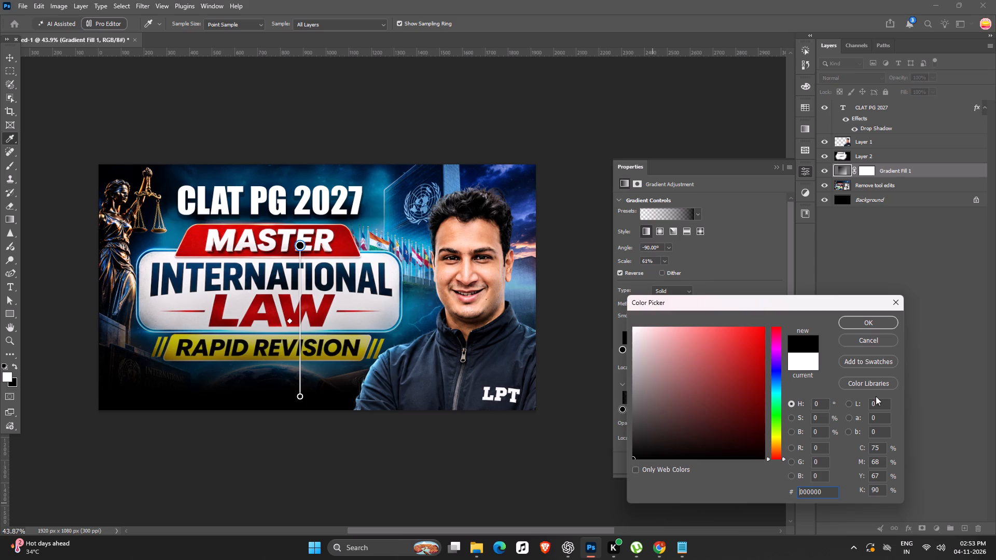
pyautogui.click(853, 325)
# Paint black on the bottom gradient's mask with 150 and 250 px brushes to reveal the statue base, court sign, globe and books.
pyautogui.click(870, 173)
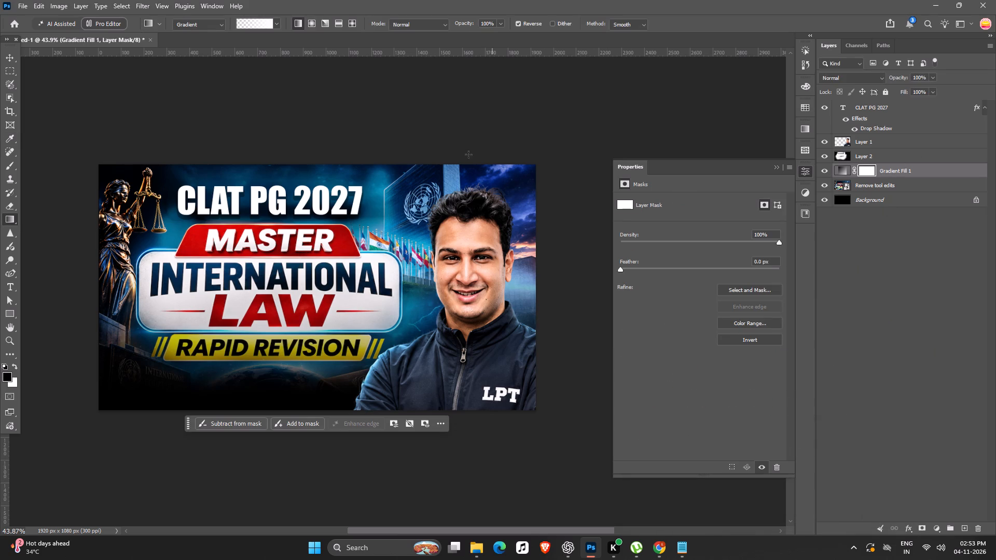
pyautogui.press('b')
pyautogui.moveTo(160, 343); pyautogui.dragTo(420, 345)
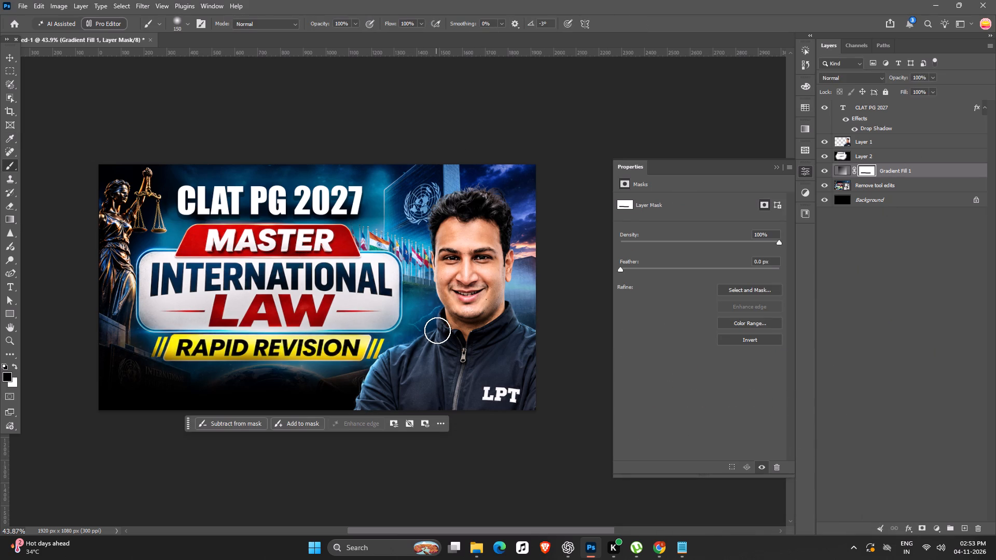
pyautogui.press(']')
pyautogui.press(']')
pyautogui.press(']')
pyautogui.moveTo(102, 347); pyautogui.dragTo(119, 347)
pyautogui.moveTo(119, 347); pyautogui.dragTo(104, 284)
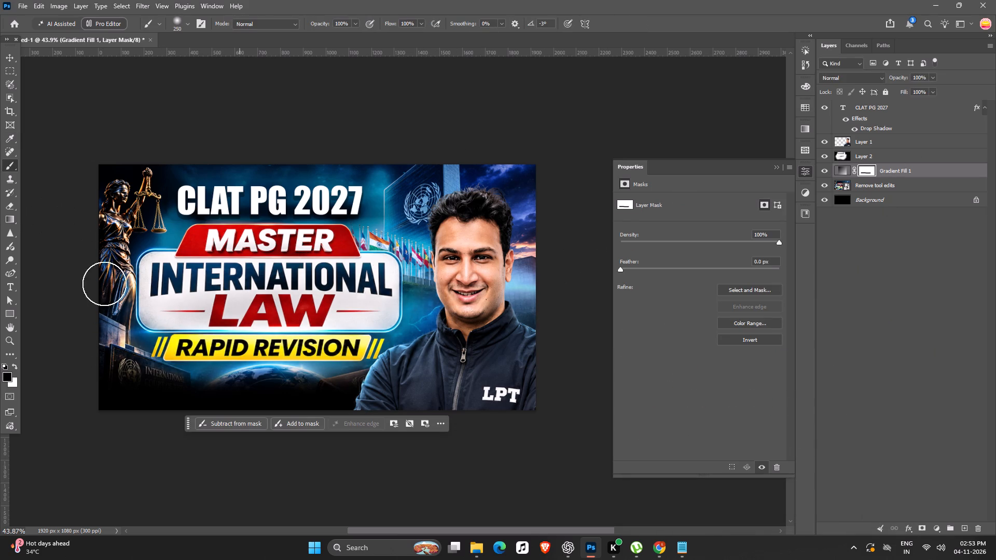
pyautogui.moveTo(104, 284); pyautogui.dragTo(452, 321)
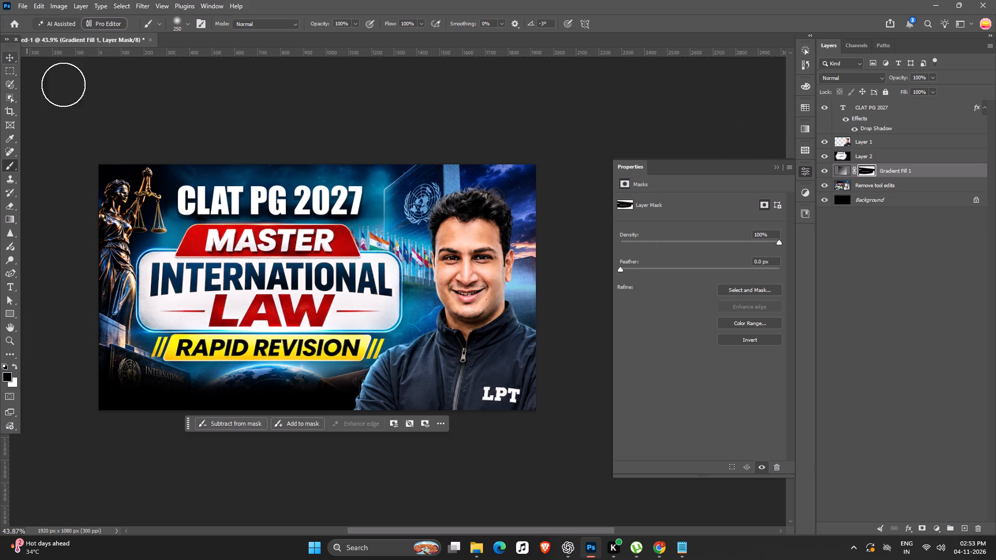
pyautogui.moveTo(239, 370); pyautogui.dragTo(240, 366)
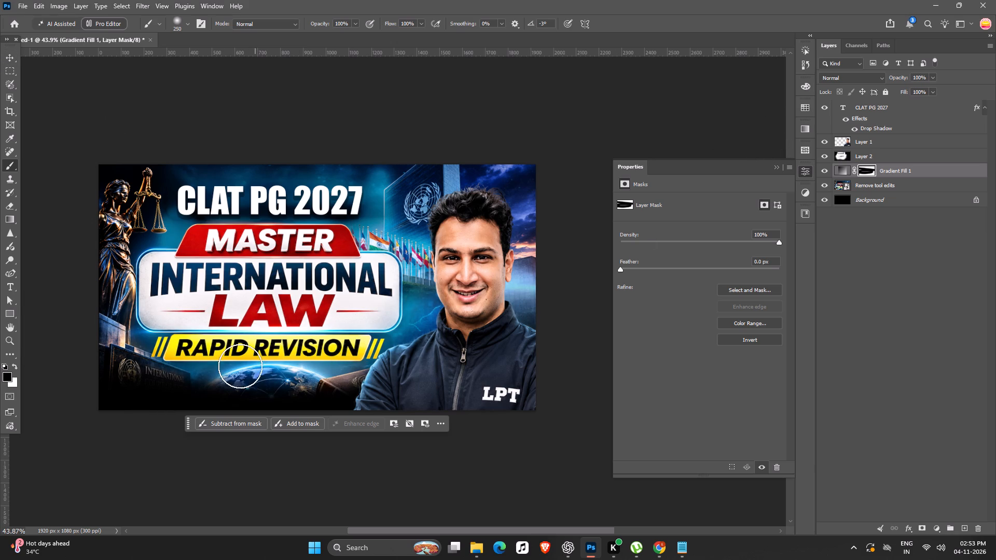
pyautogui.moveTo(240, 366); pyautogui.dragTo(503, 353)
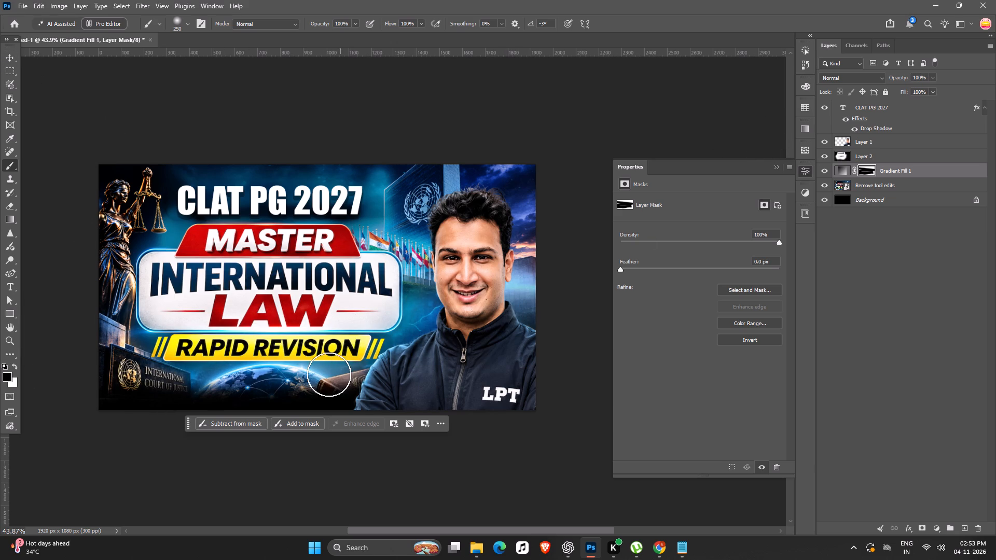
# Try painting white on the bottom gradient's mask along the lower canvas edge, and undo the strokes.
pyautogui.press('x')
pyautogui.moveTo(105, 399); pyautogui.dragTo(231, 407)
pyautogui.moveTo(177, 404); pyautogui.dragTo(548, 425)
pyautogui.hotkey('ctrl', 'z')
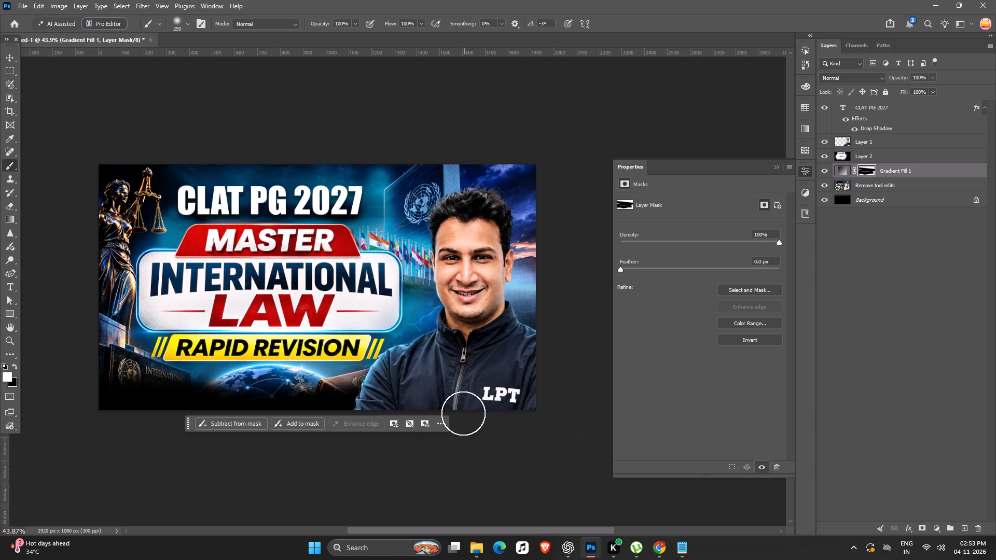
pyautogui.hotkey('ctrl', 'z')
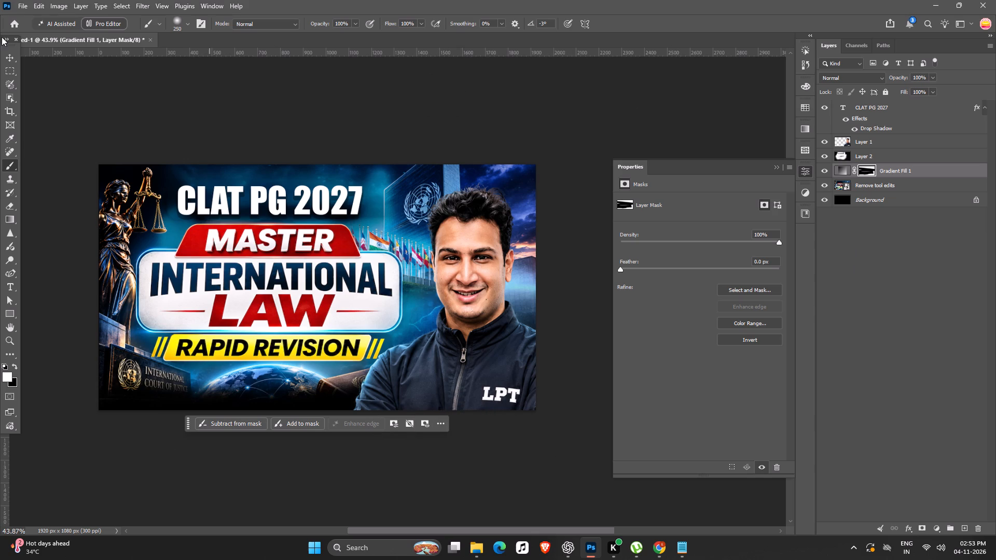
# On a new layer above the bottom gradient, draw a linear gradient fading down from the canvas top, with its top stop black.
pyautogui.click(5, 51)
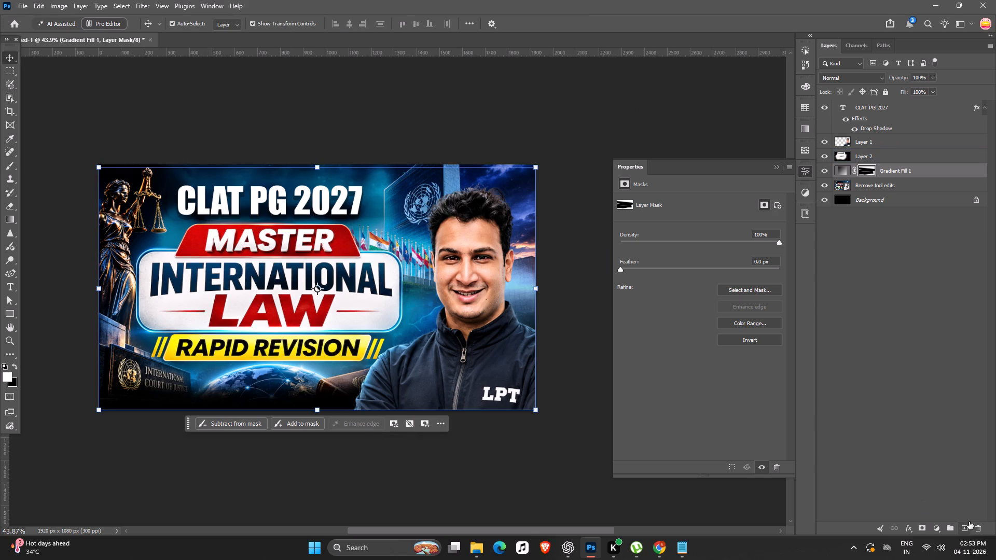
pyautogui.click(961, 530)
pyautogui.click(13, 216)
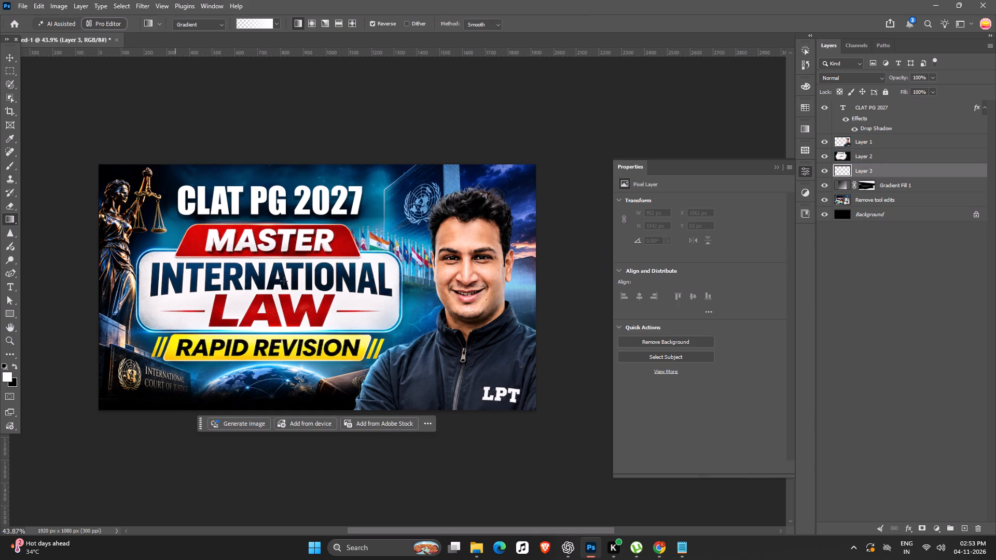
pyautogui.moveTo(311, 278); pyautogui.dragTo(317, 172)
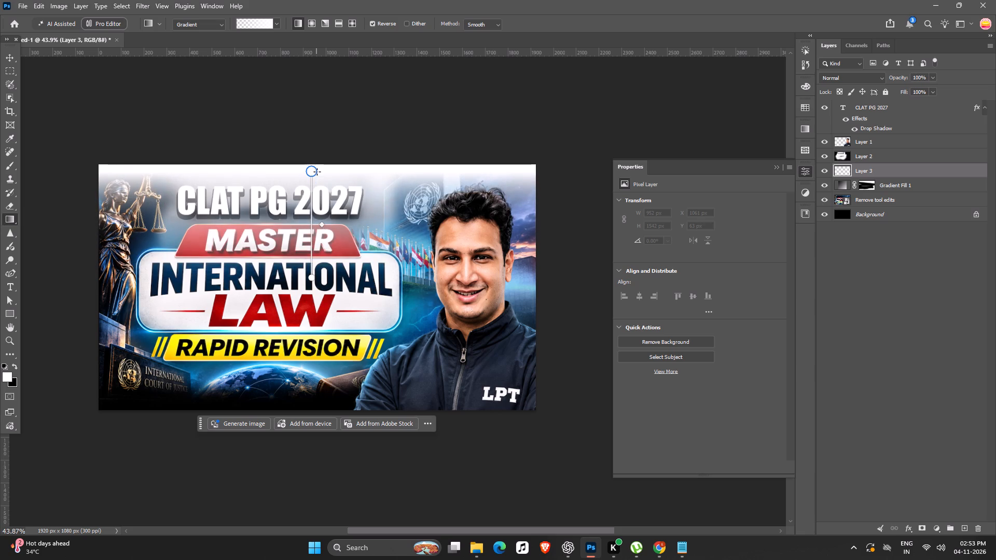
pyautogui.moveTo(317, 172); pyautogui.dragTo(317, 172)
pyautogui.doubleClick(312, 167)
pyautogui.moveTo(673, 410); pyautogui.dragTo(561, 491)
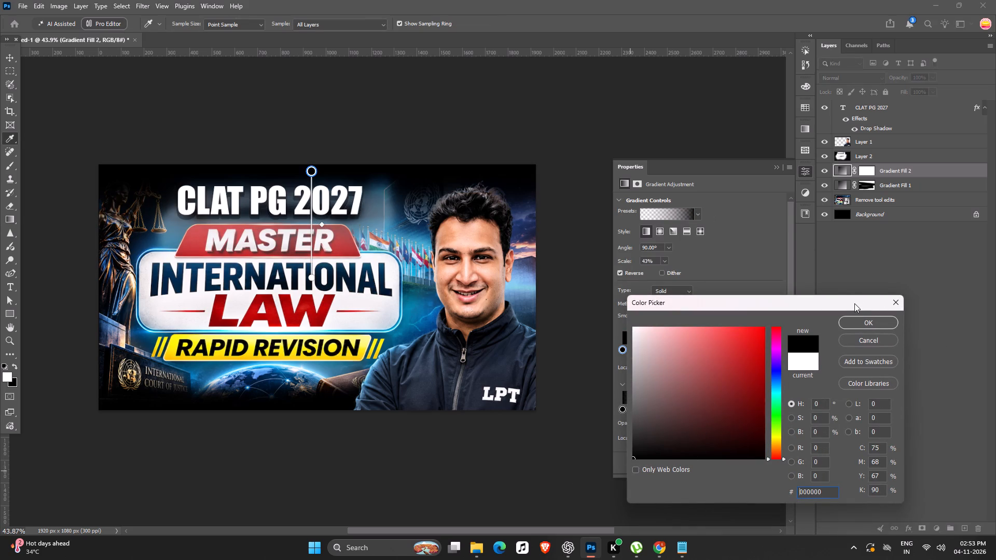
pyautogui.click(311, 172)
pyautogui.click(869, 321)
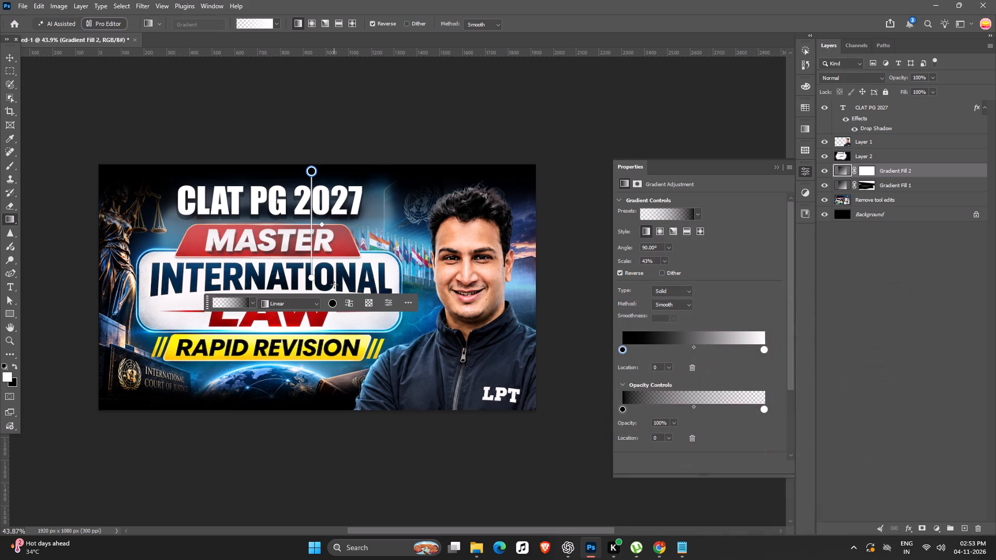
# Set the top gradient's lower colour stop to black (000000) and move its upper end beyond the canvas's top edge.
pyautogui.doubleClick(310, 277)
pyautogui.moveTo(690, 361); pyautogui.dragTo(529, 524)
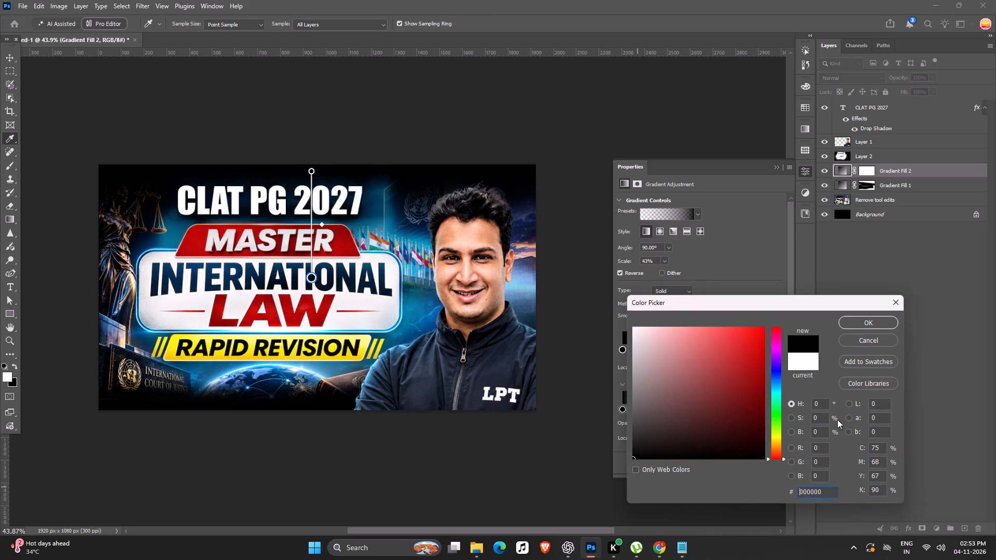
pyautogui.click(872, 324)
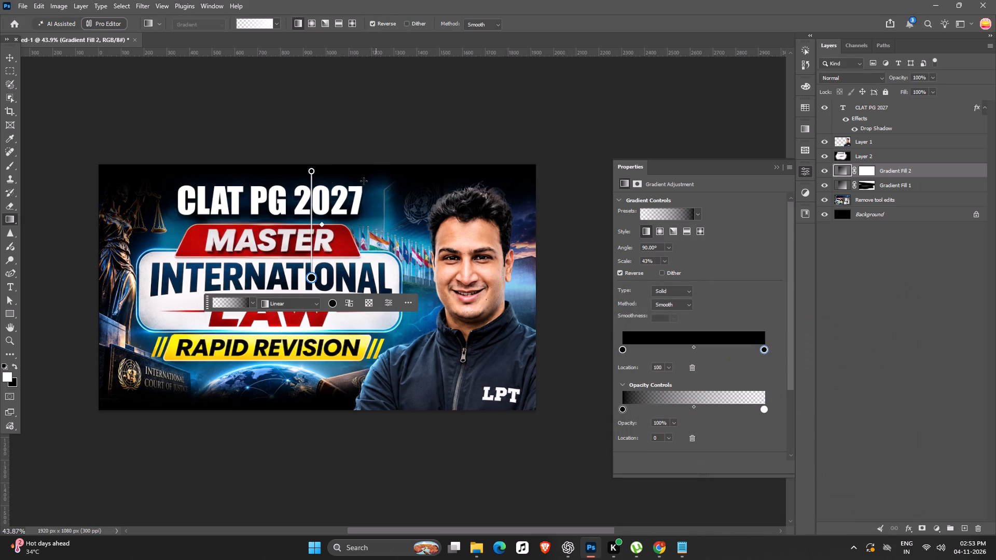
pyautogui.moveTo(312, 172); pyautogui.dragTo(314, 145)
# Paint black on the top gradient's mask with the 250 px brush to reveal the statue, scales, emblem and sky around the title.
pyautogui.click(872, 170)
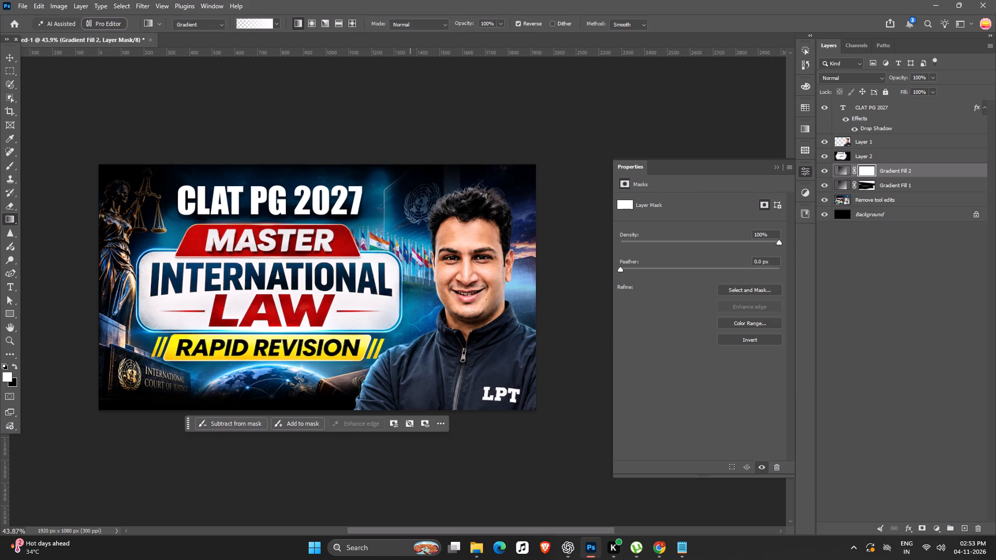
pyautogui.press('b')
pyautogui.moveTo(103, 239); pyautogui.dragTo(172, 219)
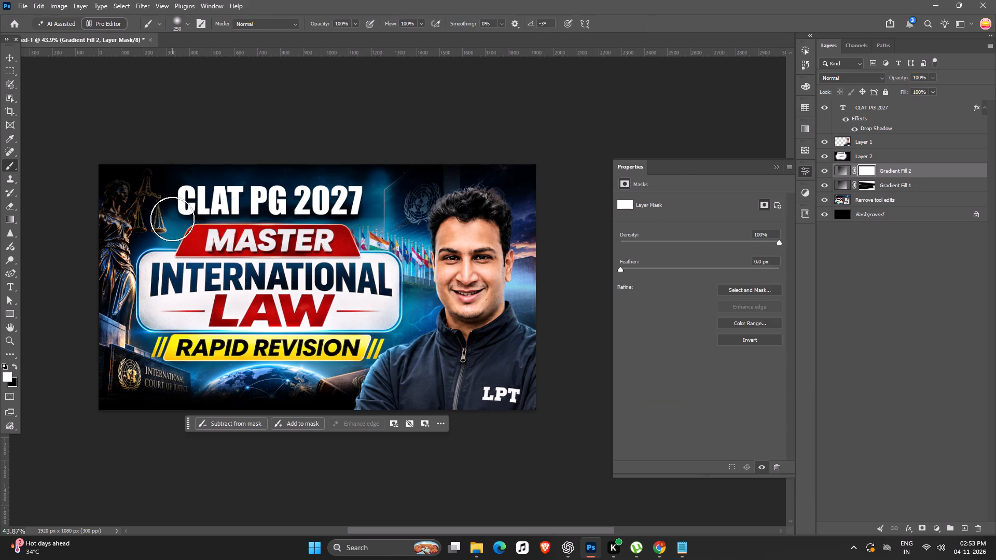
pyautogui.moveTo(172, 219); pyautogui.dragTo(389, 248)
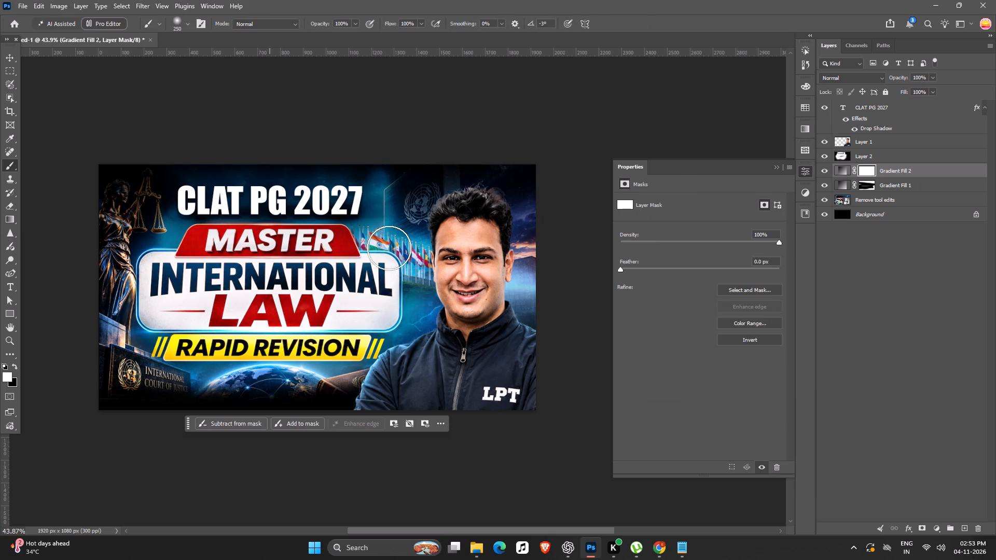
pyautogui.moveTo(389, 248); pyautogui.dragTo(162, 166)
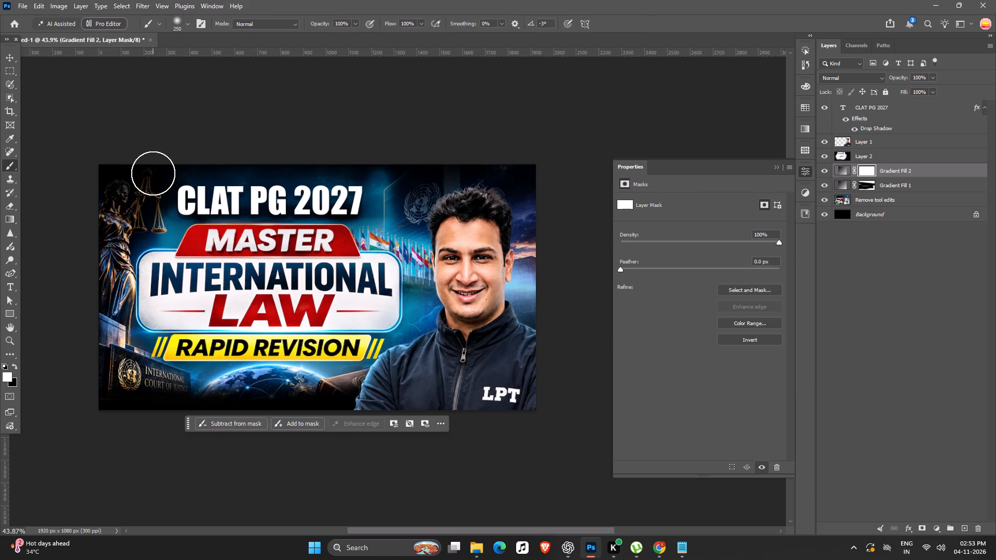
pyautogui.press('x')
pyautogui.moveTo(119, 188); pyautogui.dragTo(686, 204)
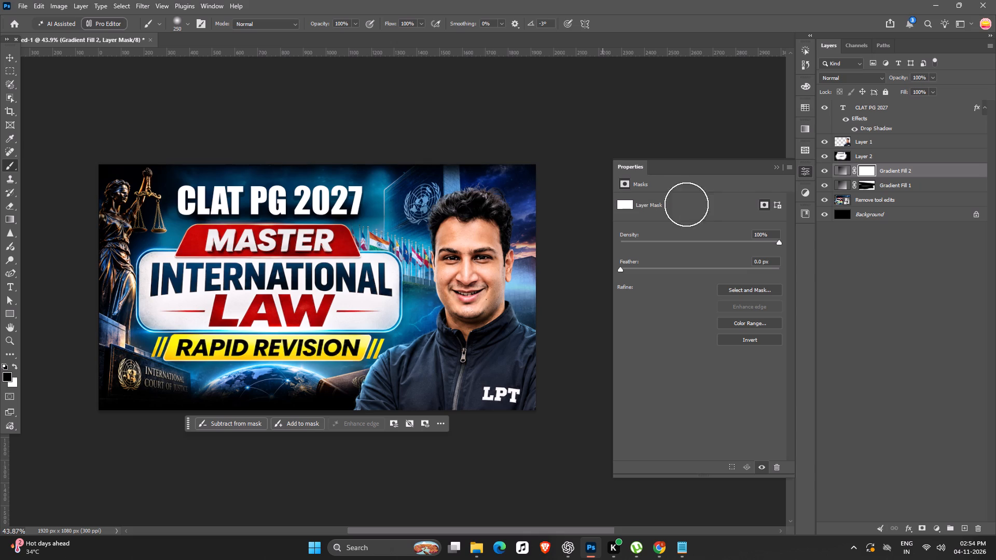
pyautogui.moveTo(686, 204); pyautogui.dragTo(637, 262)
pyautogui.moveTo(278, 209); pyautogui.dragTo(0, 301)
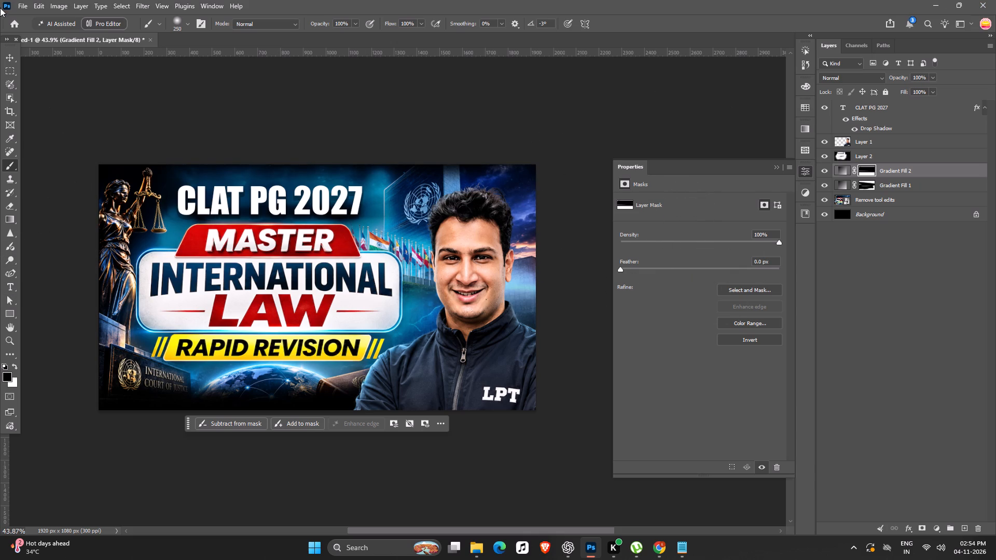
# Examine the overall thumbnail composition with the top and bottom black gradients around the title and presenter.
pyautogui.click(7, 56)
pyautogui.click(312, 114)
pyautogui.click(484, 340)
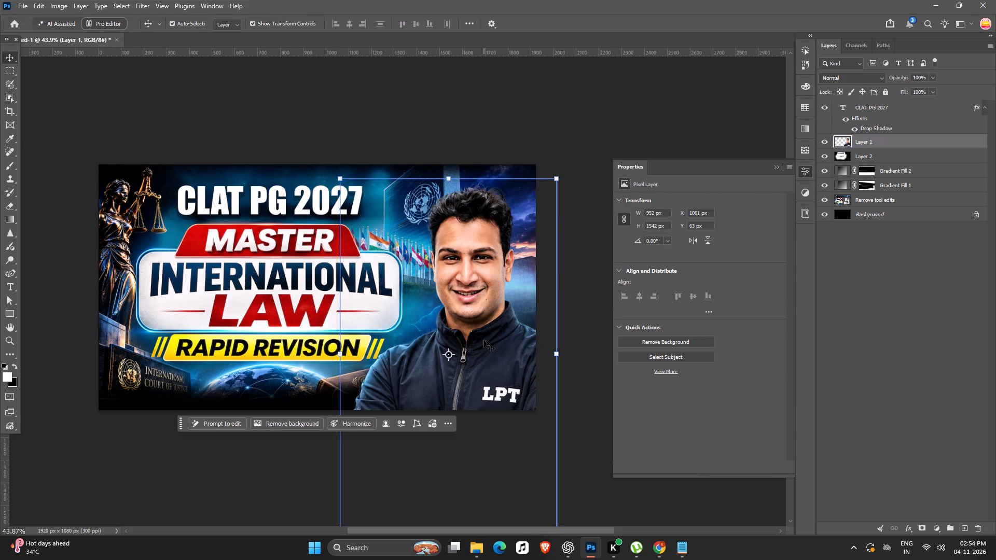
pyautogui.press('space')
pyautogui.press('space')
pyautogui.press('space')
pyautogui.press('space')
pyautogui.press('space')
pyautogui.press('space')
pyautogui.press('space')
pyautogui.press('space')
pyautogui.press('space')
pyautogui.press('space')
pyautogui.press('space')
pyautogui.moveTo(481, 357); pyautogui.dragTo(447, 355)
pyautogui.press('space')
pyautogui.press('space')
pyautogui.press('space')
pyautogui.moveTo(320, 398); pyautogui.dragTo(359, 396)
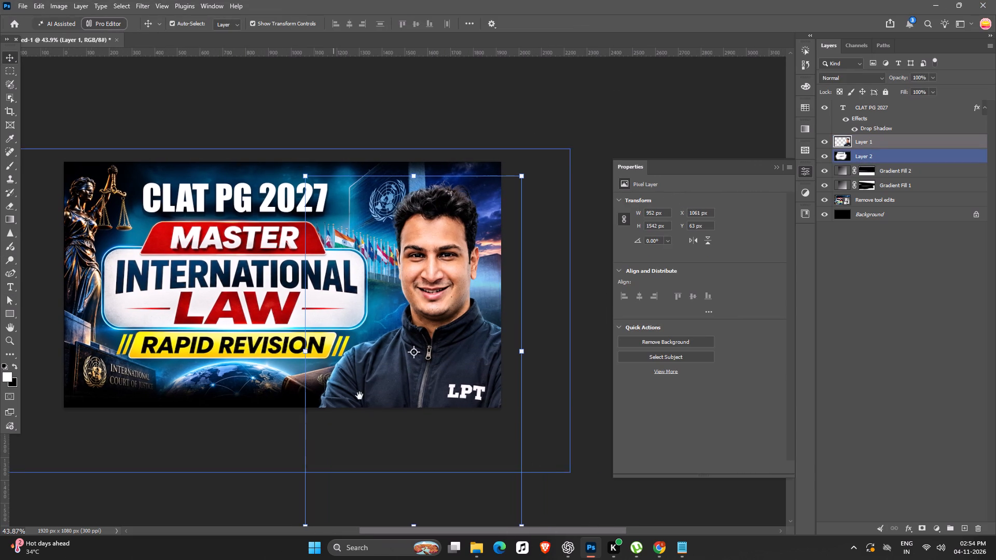
pyautogui.moveTo(359, 396); pyautogui.dragTo(374, 395)
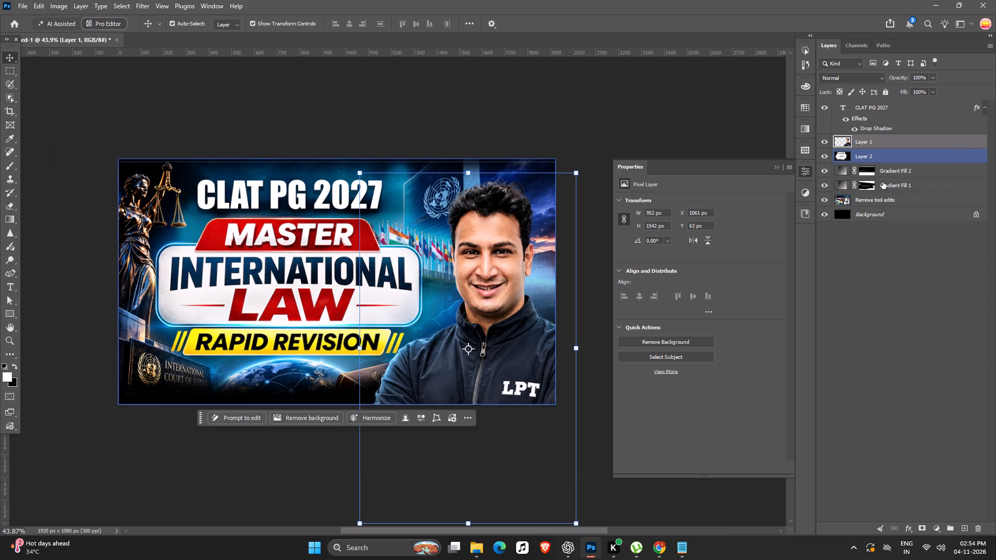
# Rework the Gradient Fill 2 mask around the title block with the 250 px brush, alternating black and white and finishing with black.
pyautogui.click(873, 170)
pyautogui.press('b')
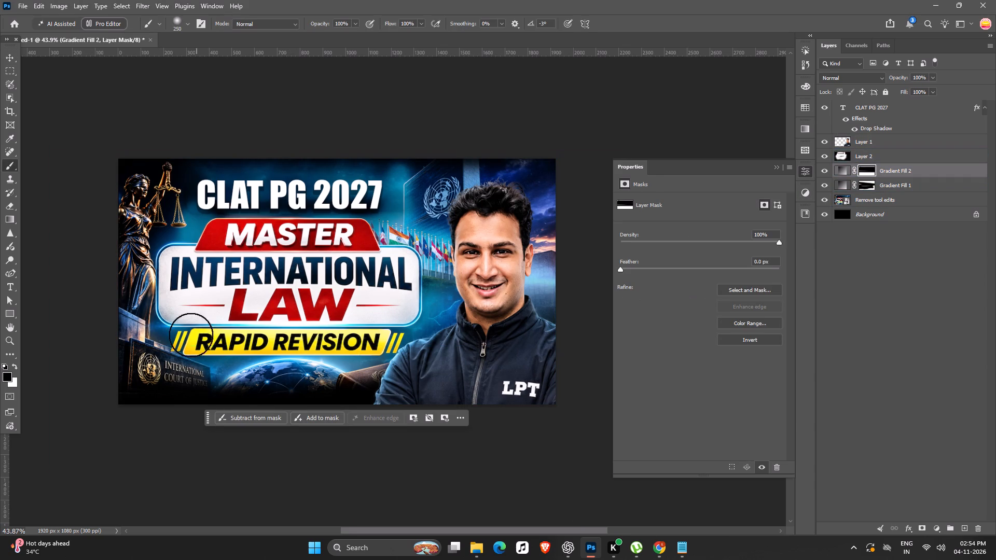
pyautogui.moveTo(188, 322); pyautogui.dragTo(461, 258)
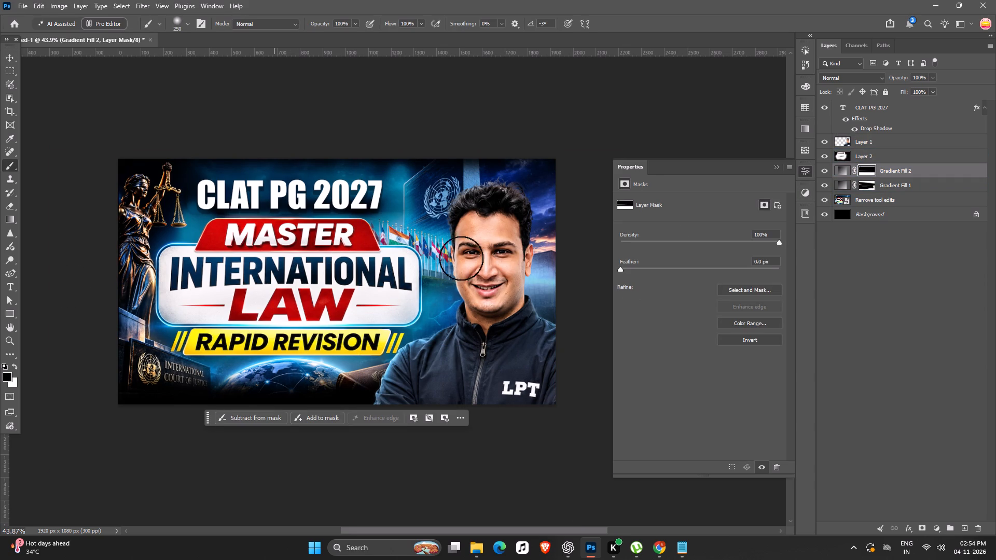
pyautogui.moveTo(461, 258); pyautogui.dragTo(286, 275)
pyautogui.moveTo(286, 275); pyautogui.dragTo(150, 319)
pyautogui.moveTo(181, 319); pyautogui.dragTo(350, 323)
pyautogui.press('x')
pyautogui.moveTo(213, 292); pyautogui.dragTo(442, 257)
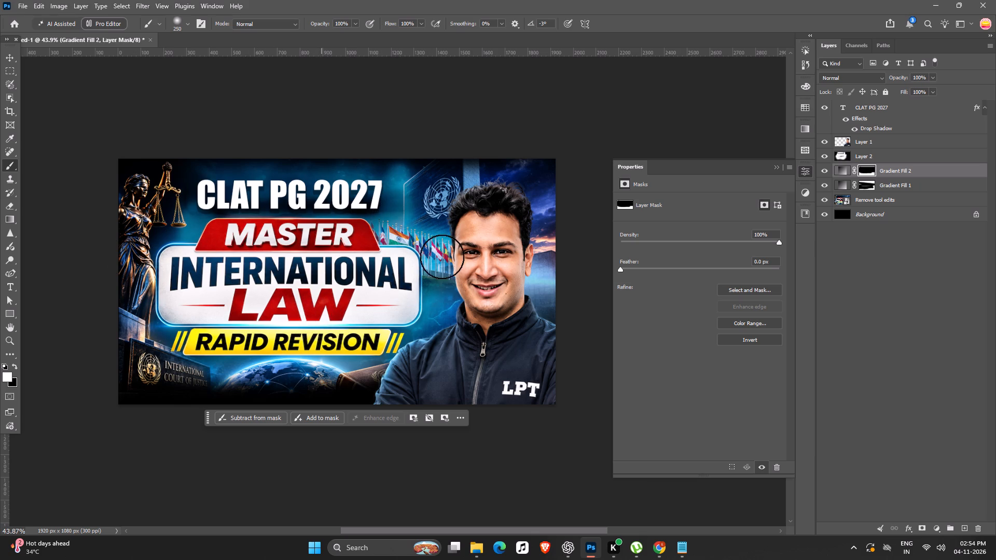
pyautogui.moveTo(442, 257); pyautogui.dragTo(125, 315)
pyautogui.press('x')
pyautogui.moveTo(111, 299); pyautogui.dragTo(196, 275)
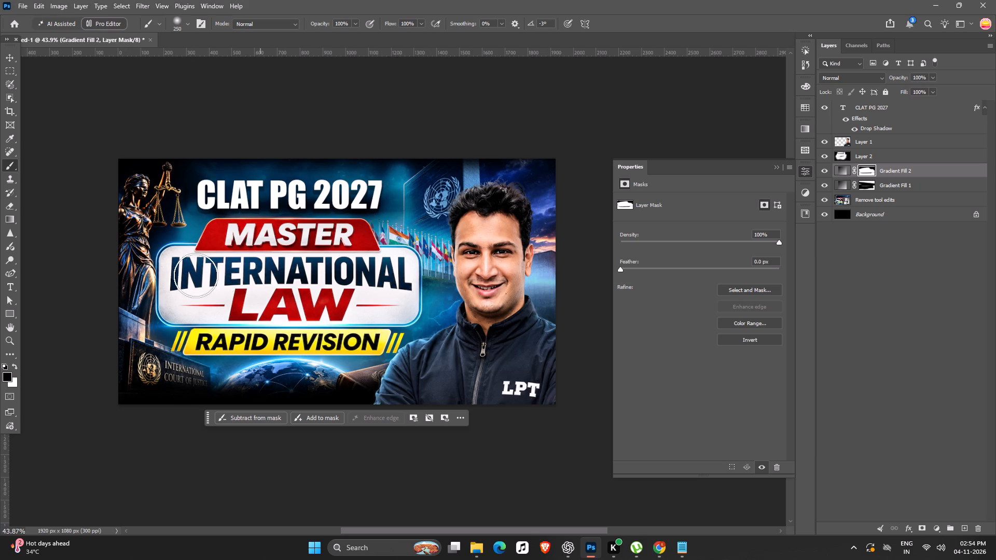
pyautogui.moveTo(196, 275); pyautogui.dragTo(340, 236)
pyautogui.moveTo(175, 289); pyautogui.dragTo(333, 331)
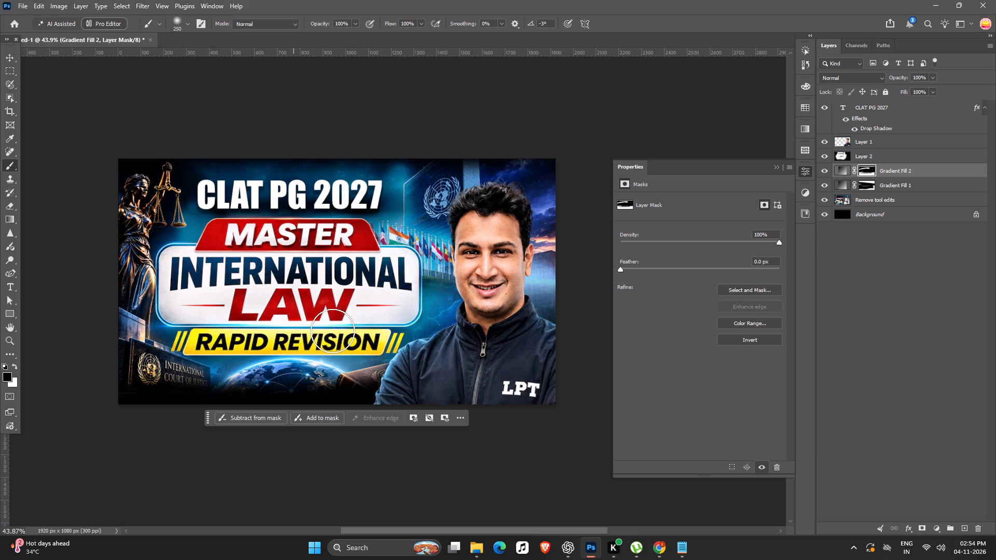
pyautogui.moveTo(333, 331); pyautogui.dragTo(101, 240)
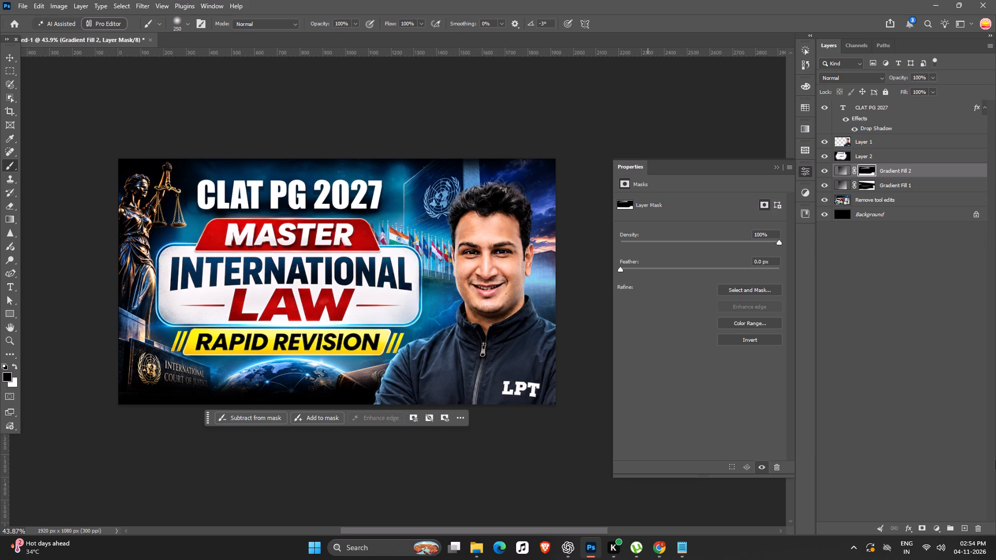
# Examine the title lettering up close and the overall thumbnail composition with the reworked gradient mask.
pyautogui.keyDown('ctrl'); pyautogui.scroll(17, 322, 216); pyautogui.keyUp('ctrl')
pyautogui.keyDown('ctrl'); pyautogui.scroll(6, 404, 267); pyautogui.keyUp('ctrl')
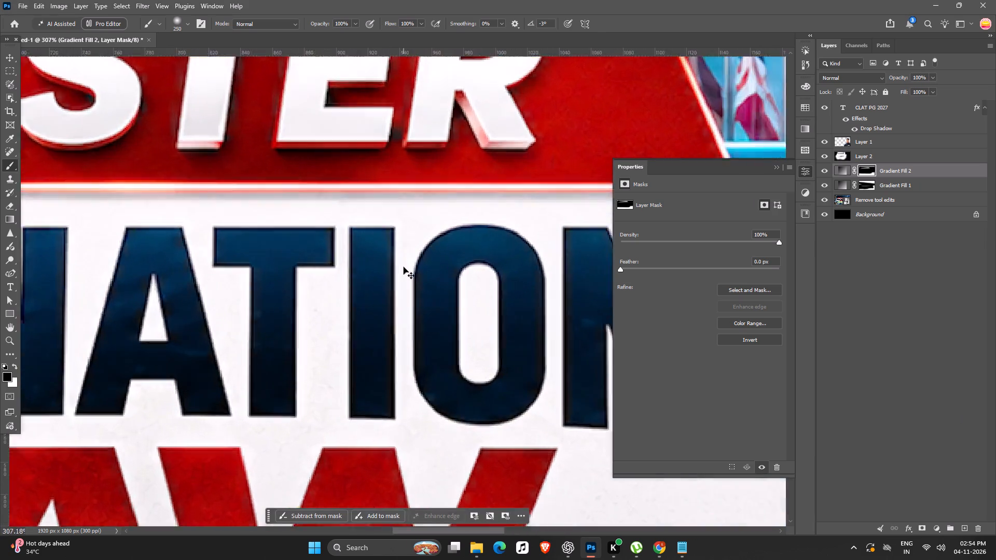
pyautogui.keyDown('ctrl'); pyautogui.scroll(2, 404, 267); pyautogui.keyUp('ctrl')
pyautogui.keyDown('ctrl'); pyautogui.scroll(-20, 379, 282); pyautogui.keyUp('ctrl')
pyautogui.keyDown('ctrl'); pyautogui.scroll(-4, 379, 282); pyautogui.keyUp('ctrl')
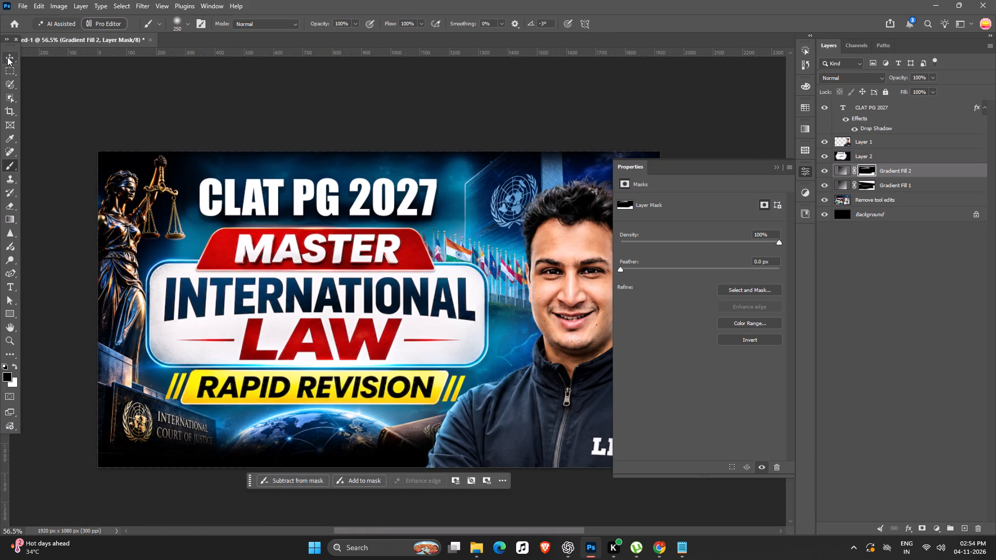
pyautogui.click(9, 60)
pyautogui.click(177, 78)
pyautogui.keyDown('ctrl'); pyautogui.scroll(-9, 444, 279); pyautogui.keyUp('ctrl')
pyautogui.press('space')
pyautogui.press('space')
pyautogui.press('space')
pyautogui.moveTo(456, 318); pyautogui.dragTo(402, 291)
pyautogui.keyDown('ctrl'); pyautogui.scroll(6, 394, 288); pyautogui.keyUp('ctrl')
pyautogui.press('space')
pyautogui.press('space')
pyautogui.press('space')
pyautogui.press('space')
pyautogui.press('space')
pyautogui.press('space')
pyautogui.click(394, 288)
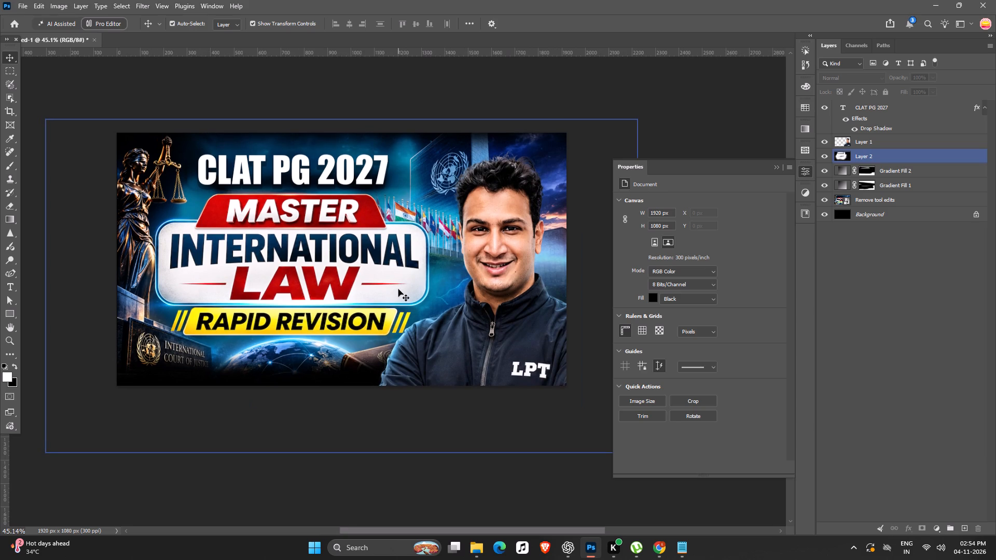
# Place LPT PG thumbnail.png from the All Size Logos folder onto the canvas at its default size and position.
pyautogui.click(471, 549)
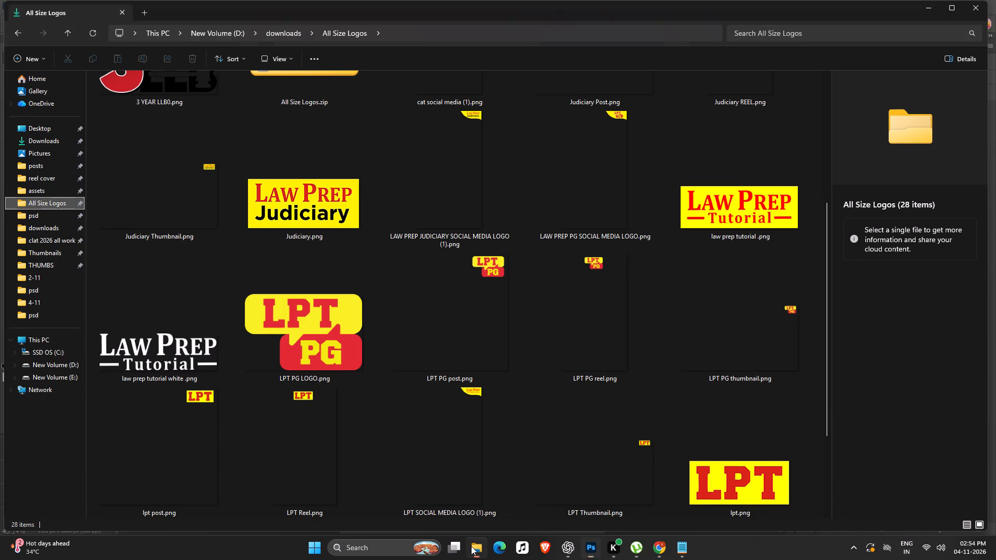
pyautogui.moveTo(719, 316); pyautogui.dragTo(643, 453)
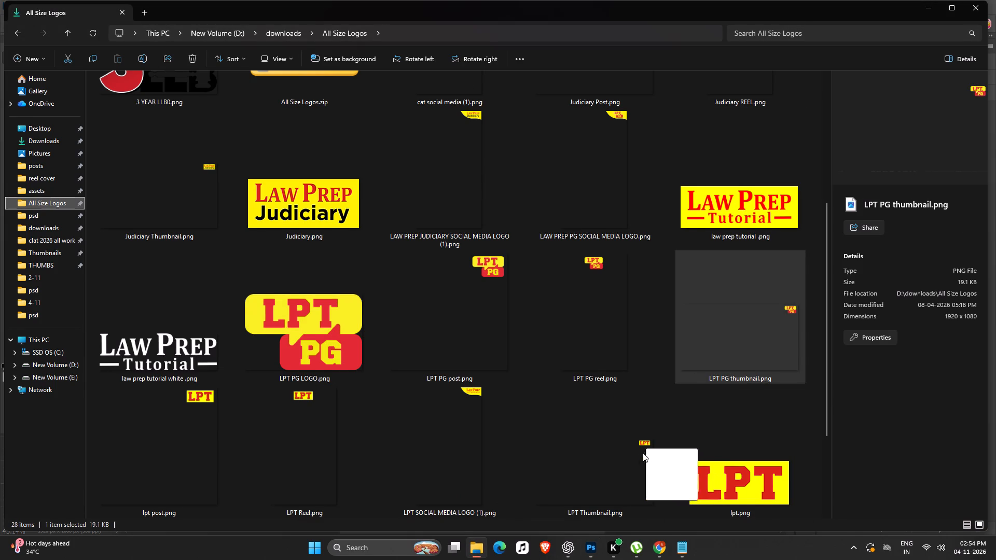
pyautogui.moveTo(643, 453); pyautogui.dragTo(338, 292)
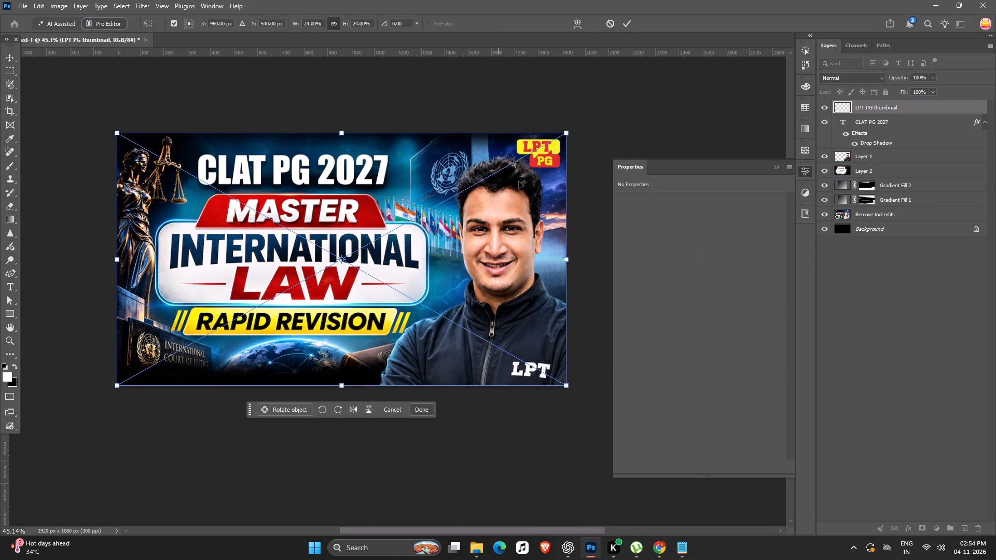
pyautogui.press('Return')
pyautogui.click(525, 77)
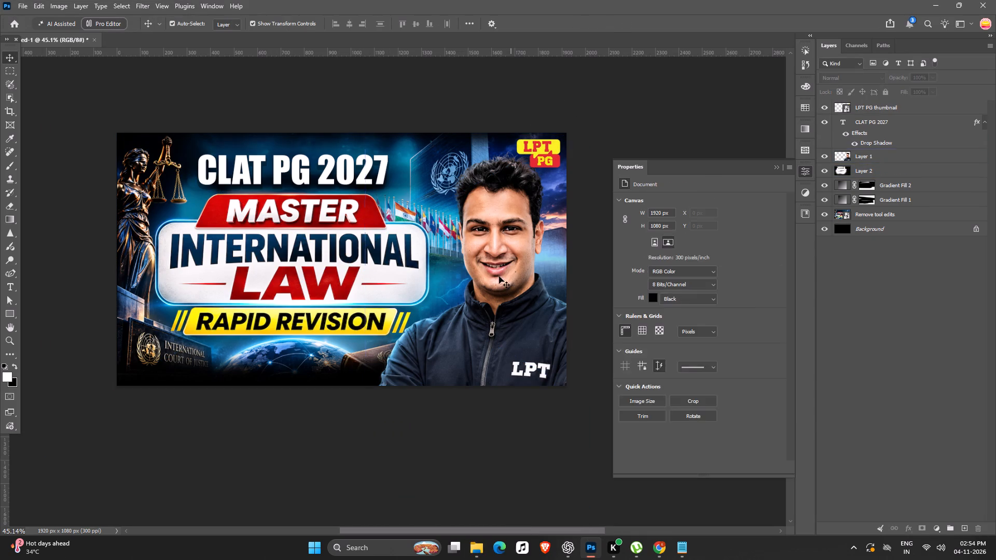
# Move the presenter layer slightly left and down to about X 1040 px, Y 93 px.
pyautogui.moveTo(497, 281); pyautogui.dragTo(495, 289)
pyautogui.click(502, 260)
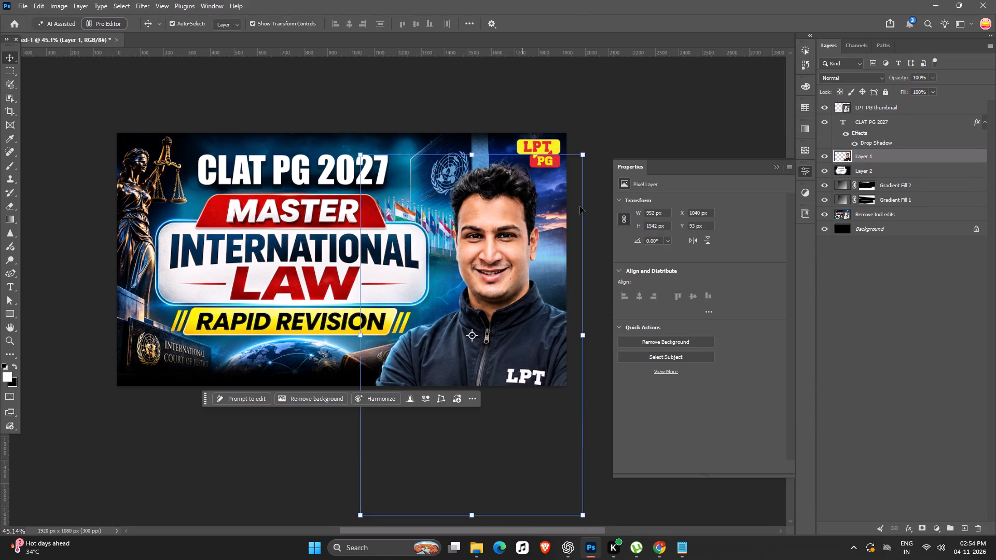
pyautogui.click(683, 105)
# In Chrome, find the grey horizontal-line texture on the Pinterest home feed, open its pin and copy the image.
pyautogui.click(653, 553)
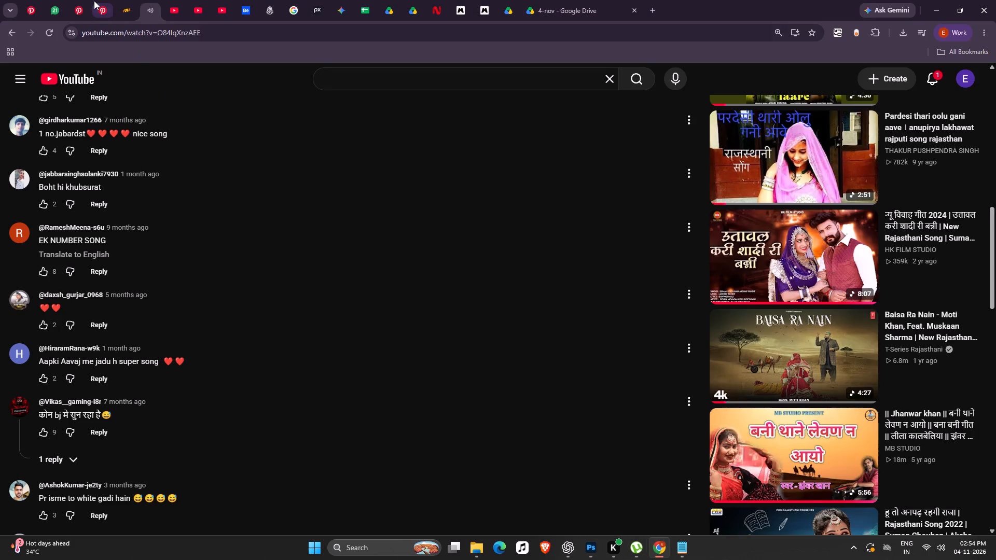
pyautogui.click(79, 0)
pyautogui.click(20, 76)
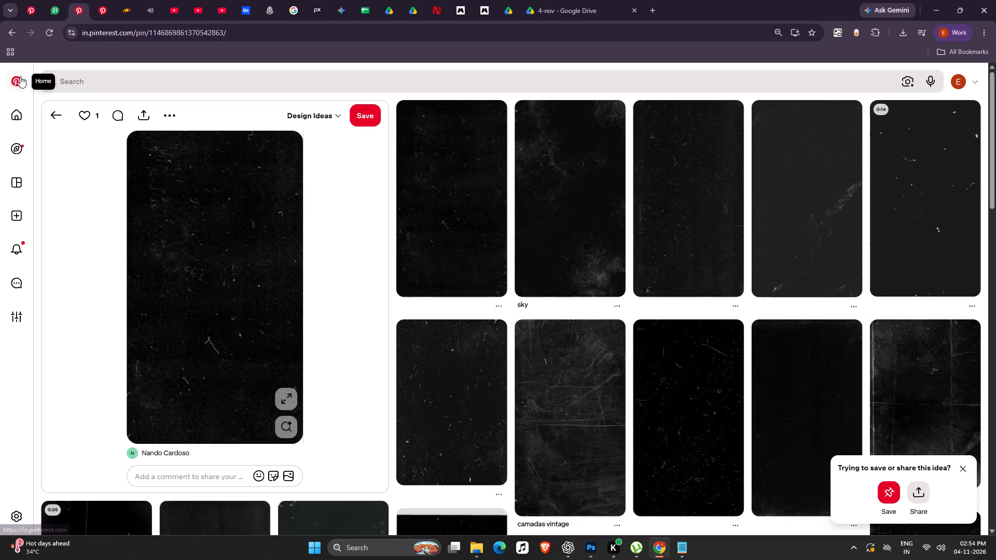
pyautogui.scroll(-9, 381, 388)
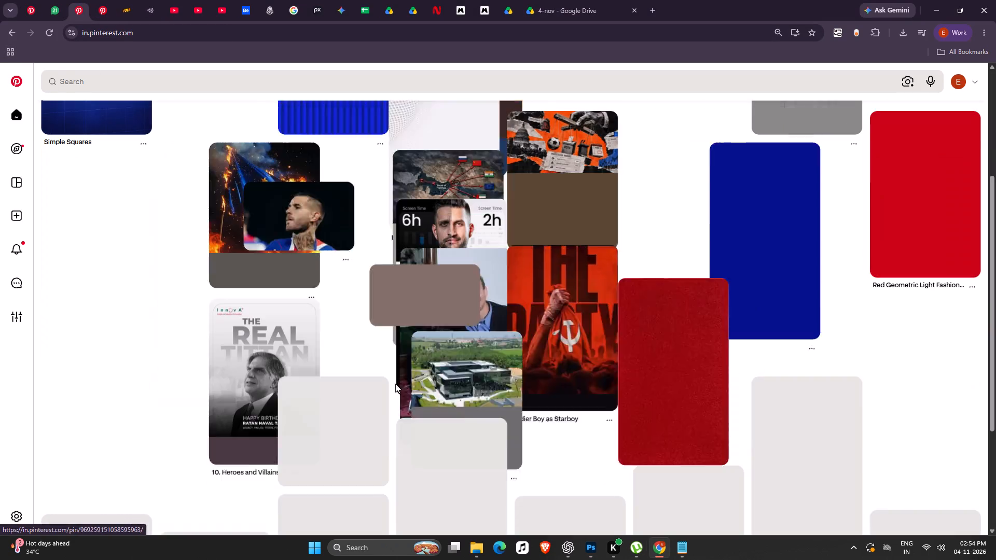
pyautogui.click(14, 78)
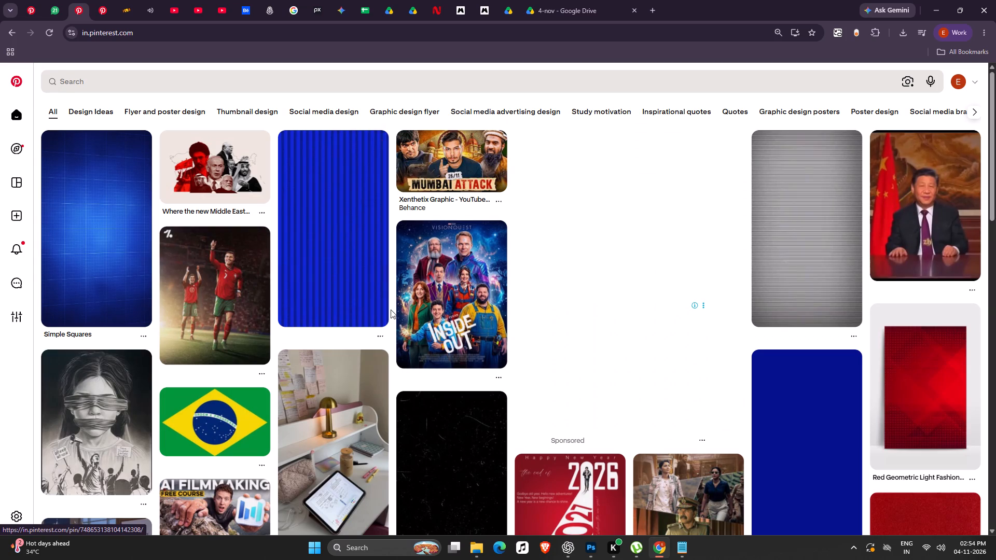
pyautogui.scroll(-2, 594, 370)
pyautogui.scroll(2, 598, 368)
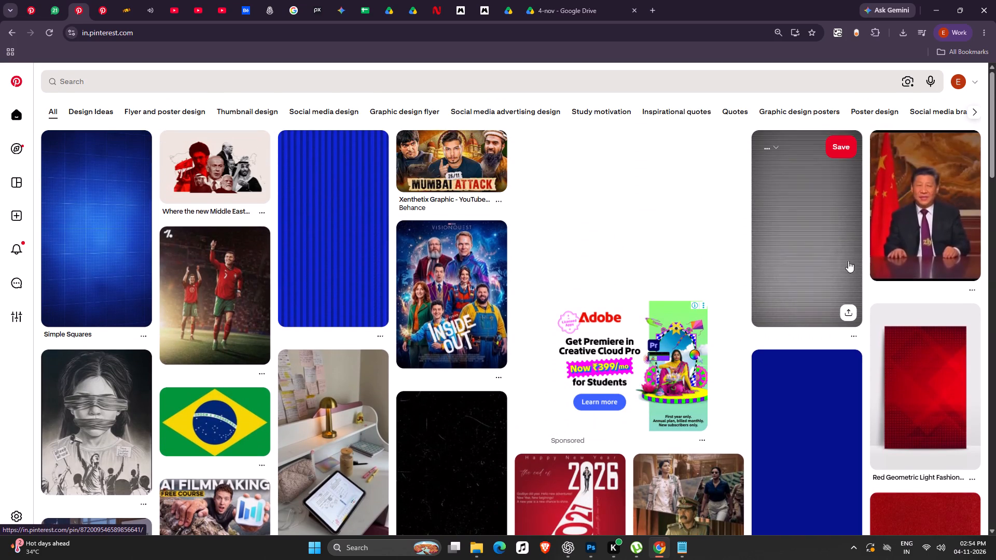
pyautogui.click(821, 248)
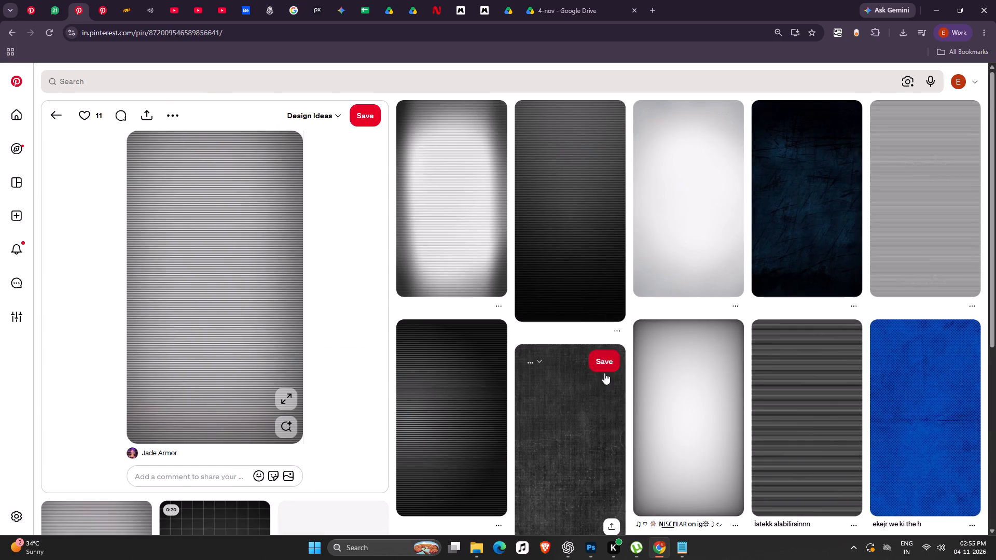
pyautogui.scroll(-7, 426, 333)
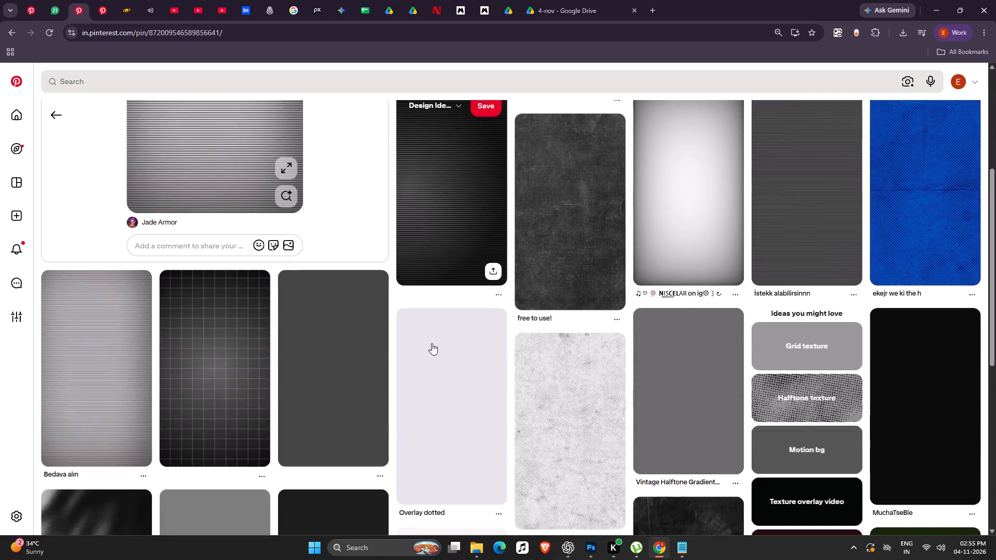
pyautogui.scroll(7, 432, 355)
pyautogui.rightClick(141, 162)
pyautogui.click(190, 206)
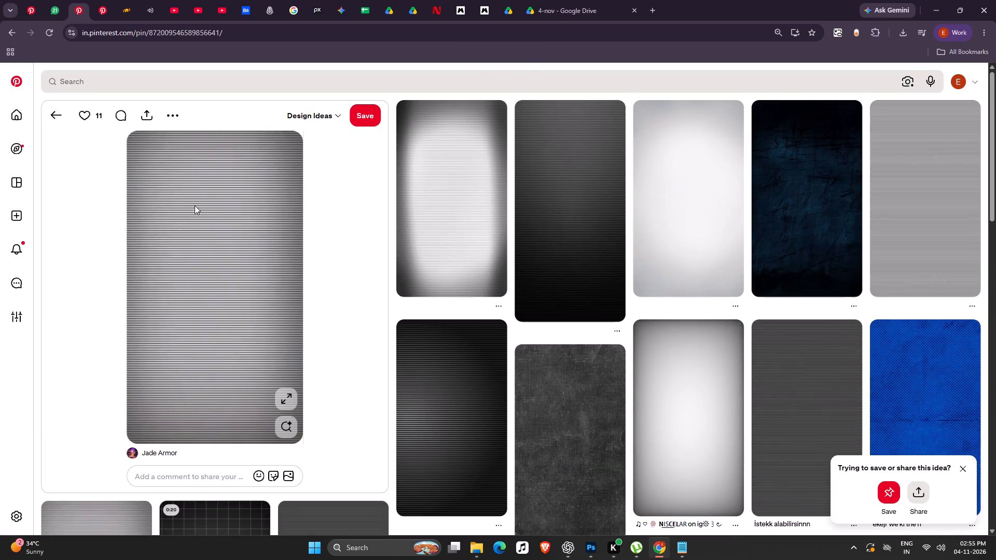
pyautogui.scroll(-7, 376, 343)
pyautogui.scroll(-7, 420, 377)
# Paste the texture into the Photoshop thumbnail, rotate it so its lines run vertically, and enlarge it to about 2237 × 1259 px over the canvas.
pyautogui.hotkey('alt', 'Tab')
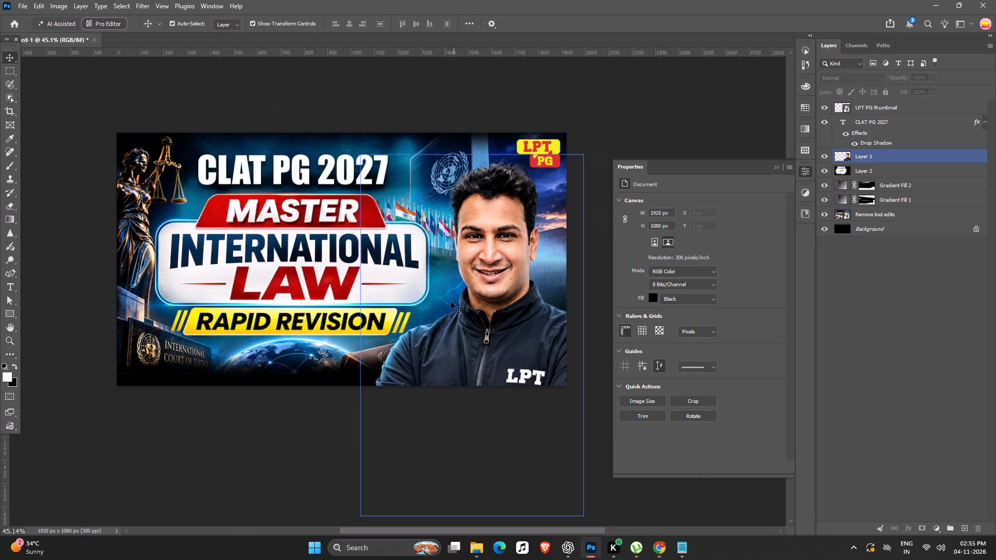
pyautogui.hotkey('ctrl', 'v')
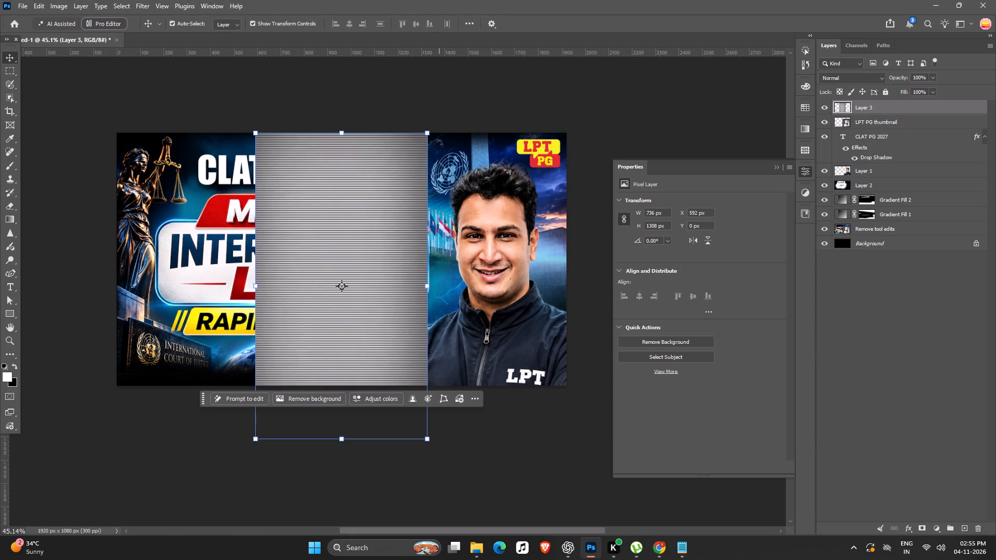
pyautogui.moveTo(434, 130); pyautogui.dragTo(151, 194)
pyautogui.hotkey('ctrl', 'z')
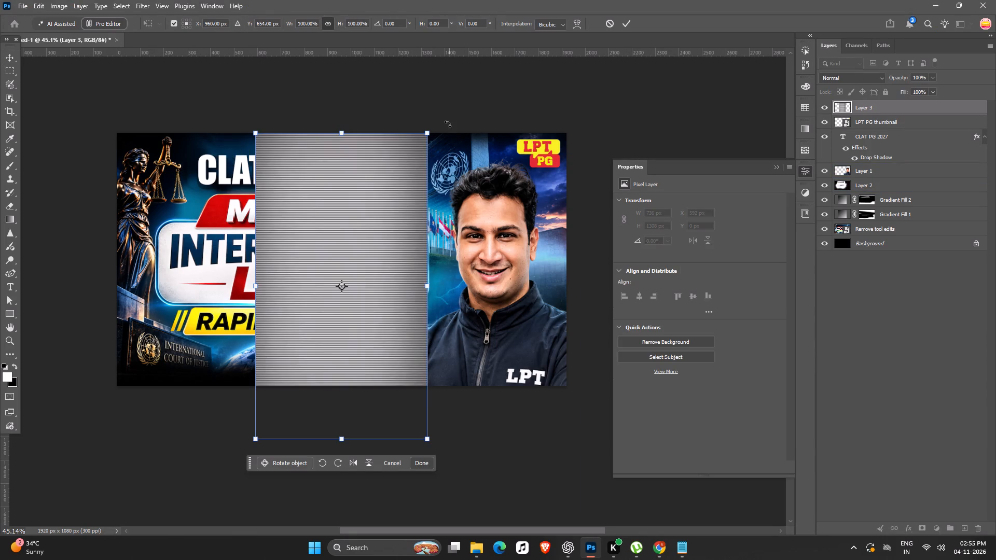
pyautogui.moveTo(446, 124); pyautogui.dragTo(230, 211)
pyautogui.keyDown('alt'); pyautogui.moveTo(499, 200); pyautogui.dragTo(610, 143); pyautogui.keyUp('alt')
pyautogui.moveTo(500, 215); pyautogui.dragTo(502, 196)
pyautogui.press('Return')
# Place the line texture layer directly above Remove tool edits and set its blend mode to Multiply.
pyautogui.hotkey('ctrl', 'shift', '[')
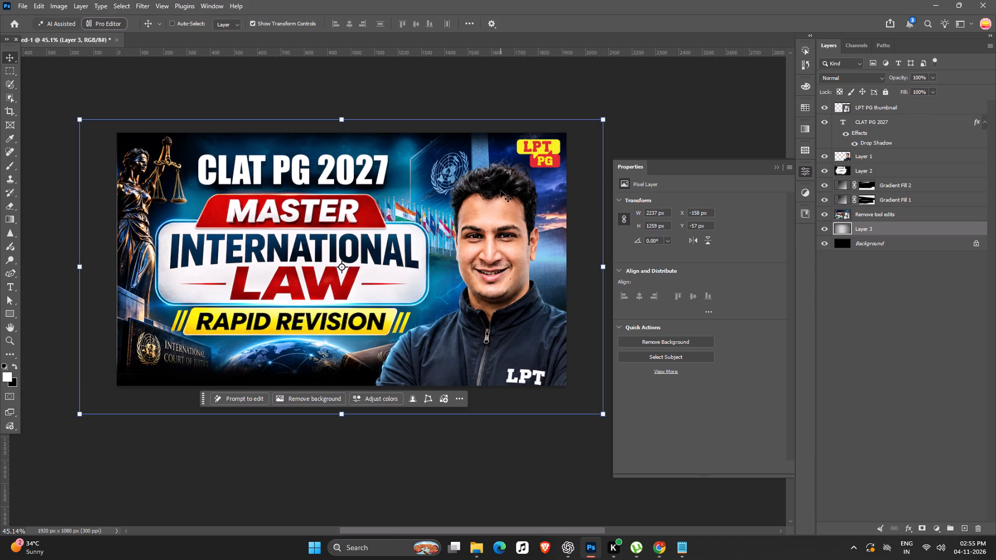
pyautogui.hotkey('ctrl', ']')
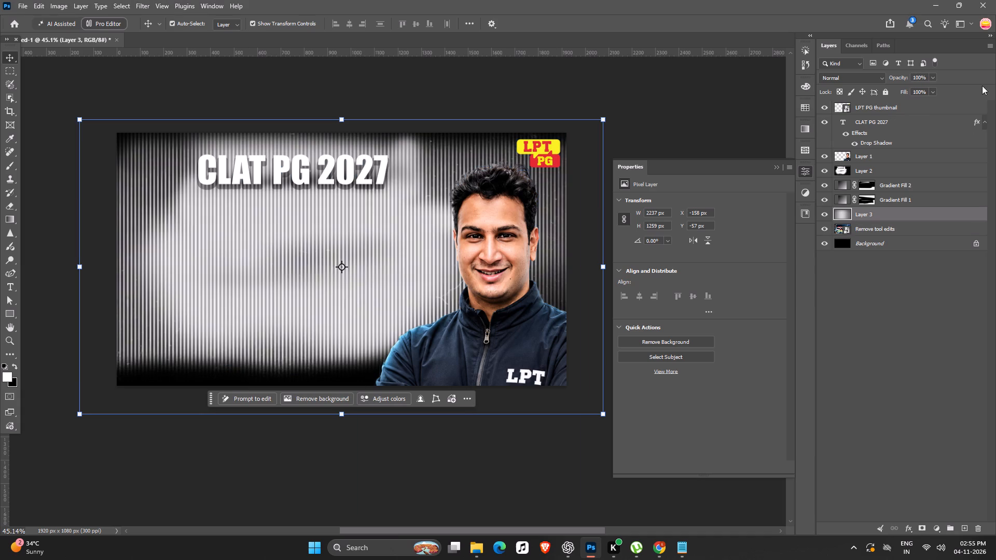
pyautogui.click(859, 78)
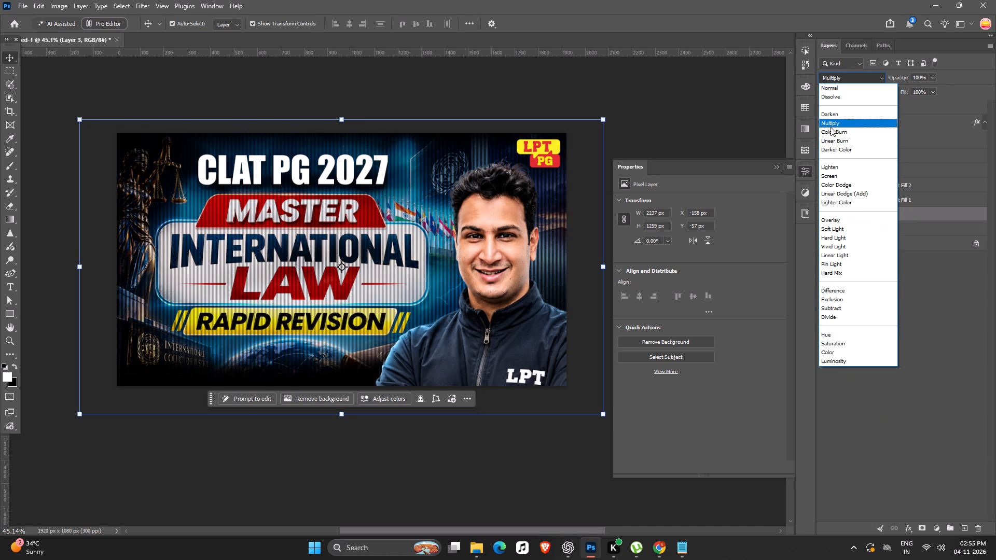
pyautogui.click(831, 125)
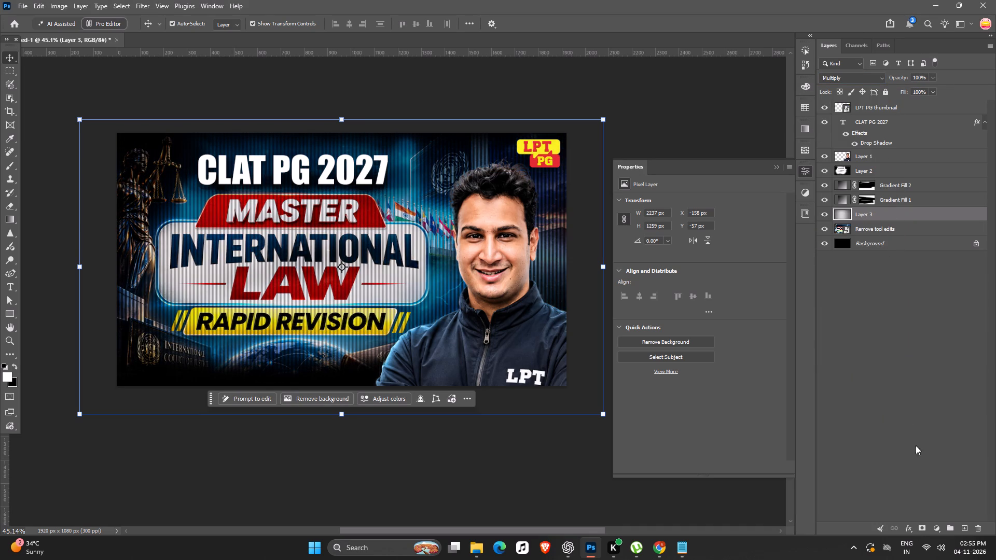
# Add a layer mask to line texture Layer 3 and paint black with a 600 px brush to remove the lines over the title artwork.
pyautogui.click(923, 523)
pyautogui.press('v')
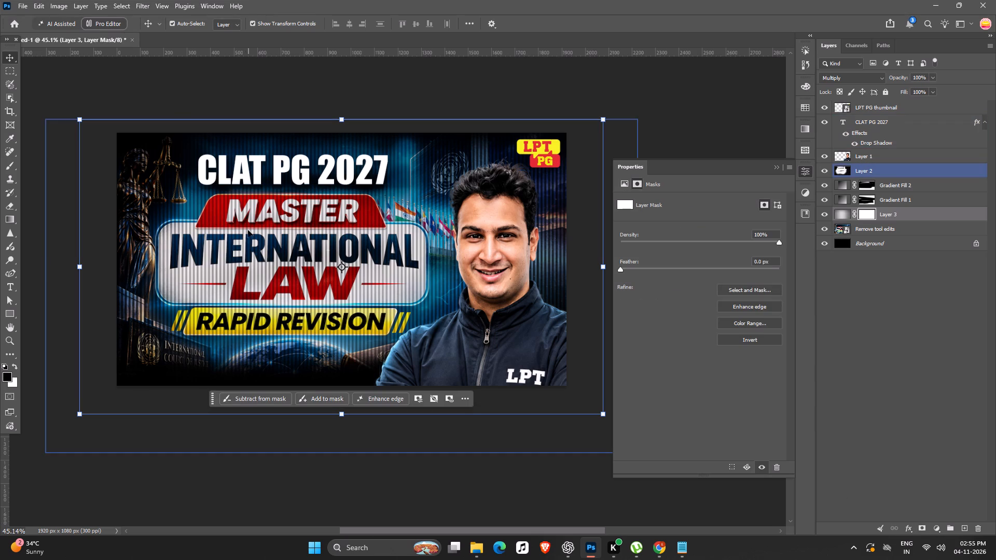
pyautogui.press('b')
pyautogui.moveTo(232, 238); pyautogui.dragTo(421, 265)
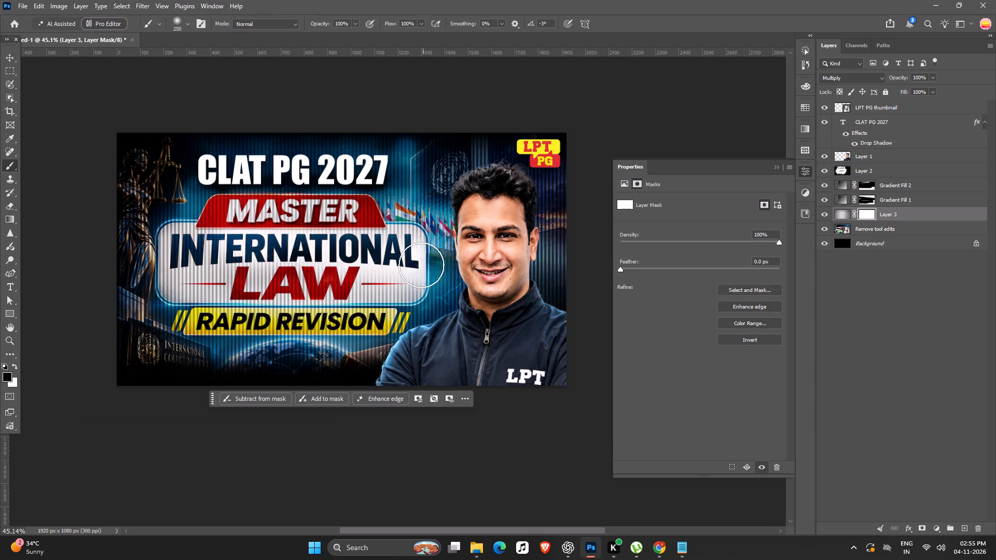
pyautogui.moveTo(421, 265); pyautogui.dragTo(423, 265)
pyautogui.press(']')
pyautogui.press(']')
pyautogui.press(']')
pyautogui.press(']')
pyautogui.moveTo(399, 245); pyautogui.dragTo(288, 265)
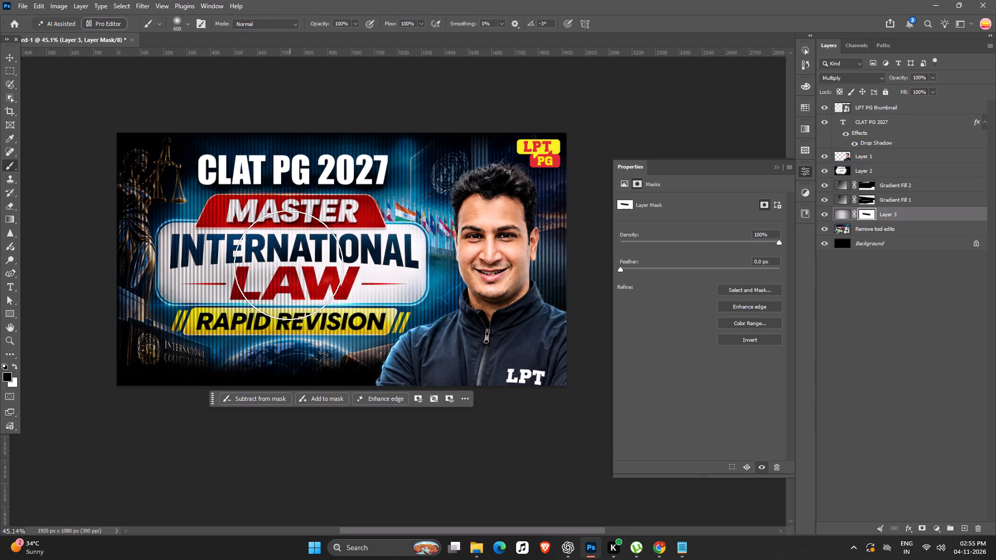
pyautogui.moveTo(288, 265); pyautogui.dragTo(300, 200)
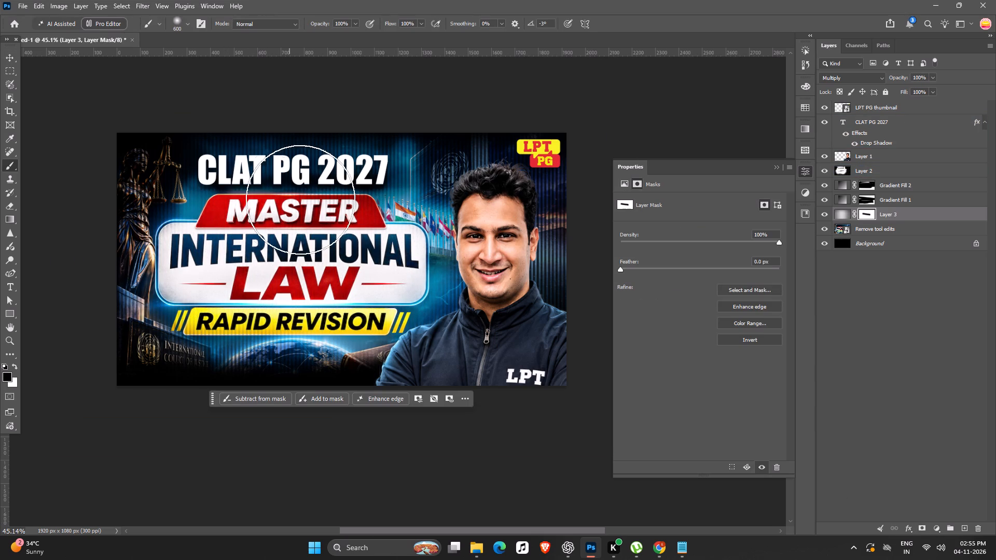
pyautogui.moveTo(300, 200); pyautogui.dragTo(426, 281)
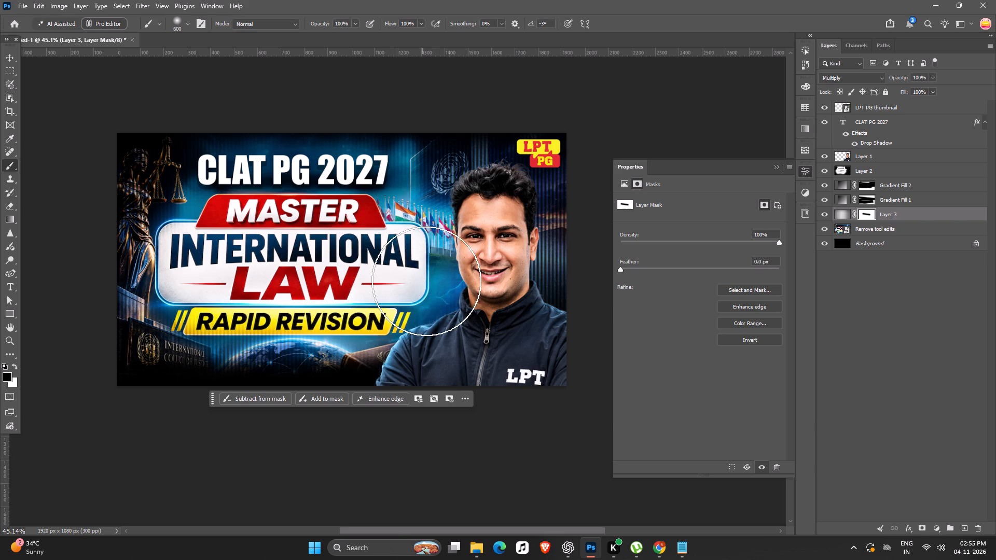
pyautogui.moveTo(426, 281); pyautogui.dragTo(250, 254)
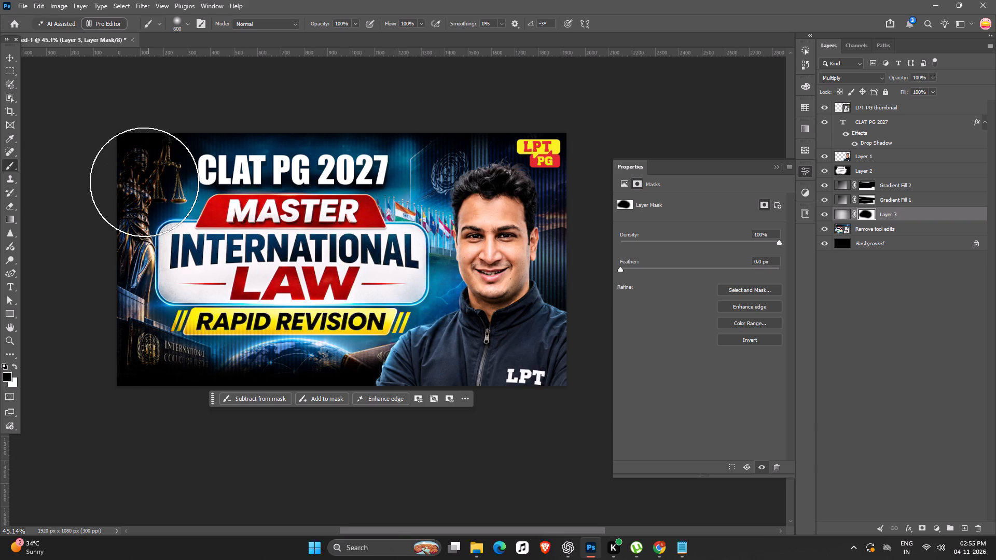
# Paint the Layer 3 mask black over the Lady Justice statue and around the title, comparing with Layer 2 temporarily hidden.
pyautogui.click(144, 182)
pyautogui.moveTo(241, 212); pyautogui.dragTo(252, 210)
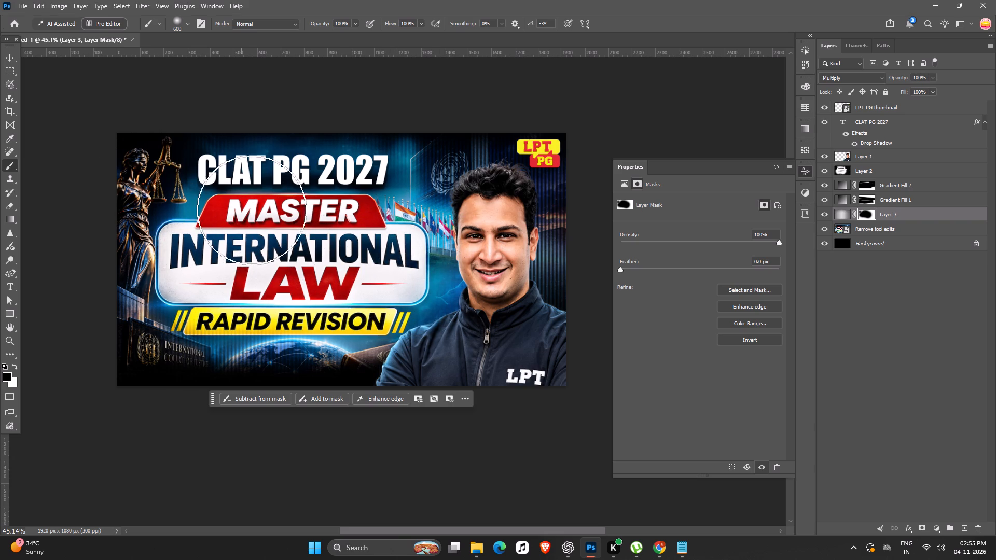
pyautogui.moveTo(252, 210); pyautogui.dragTo(350, 234)
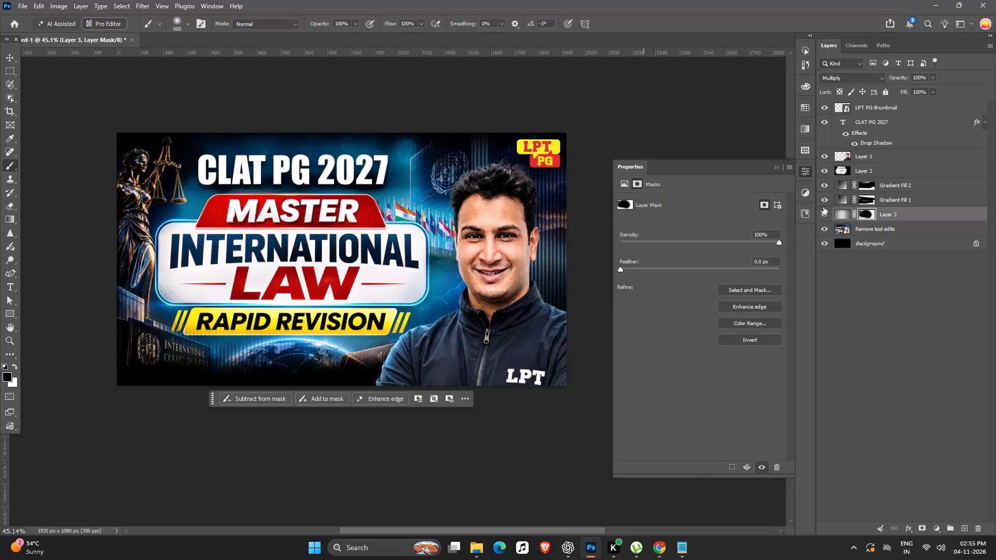
pyautogui.click(824, 170)
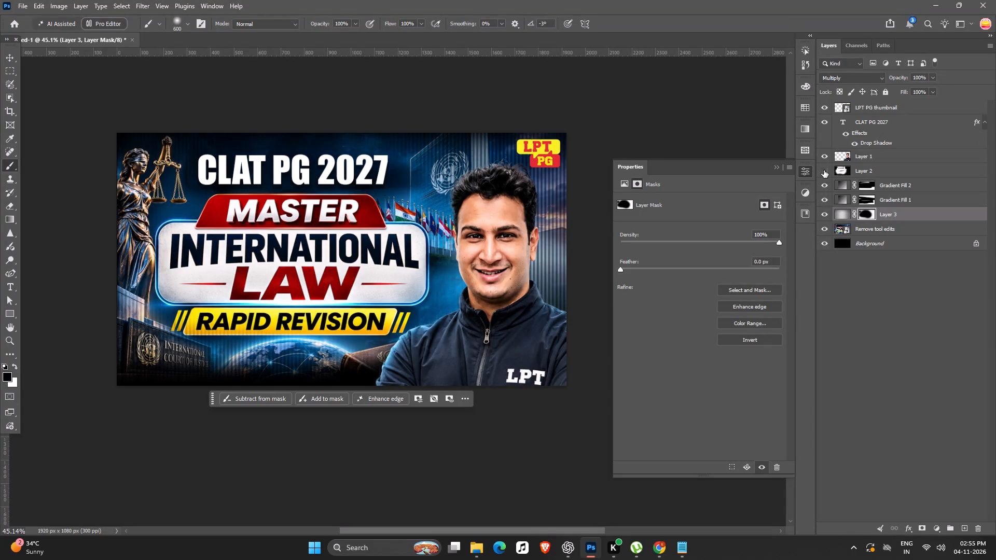
pyautogui.click(824, 170)
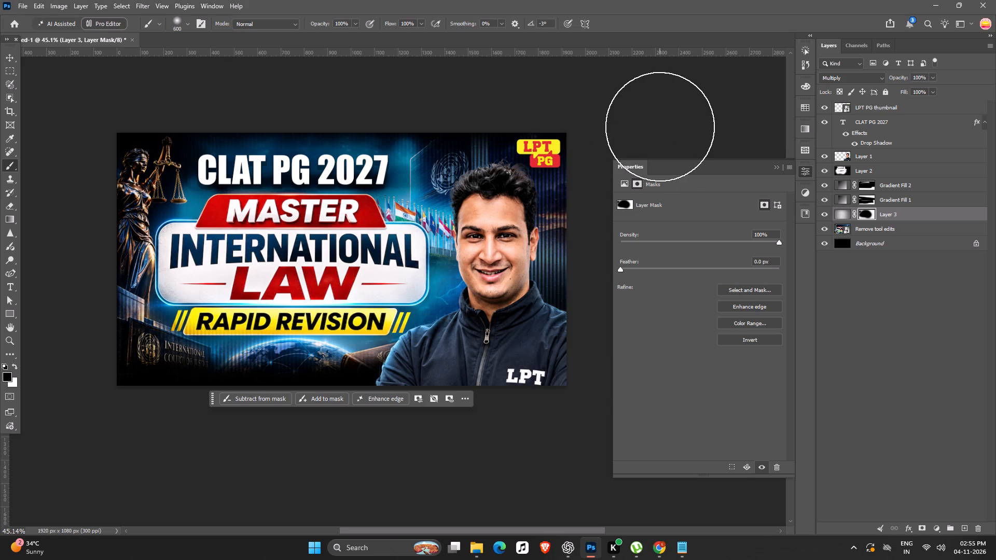
pyautogui.moveTo(307, 278); pyautogui.dragTo(265, 288)
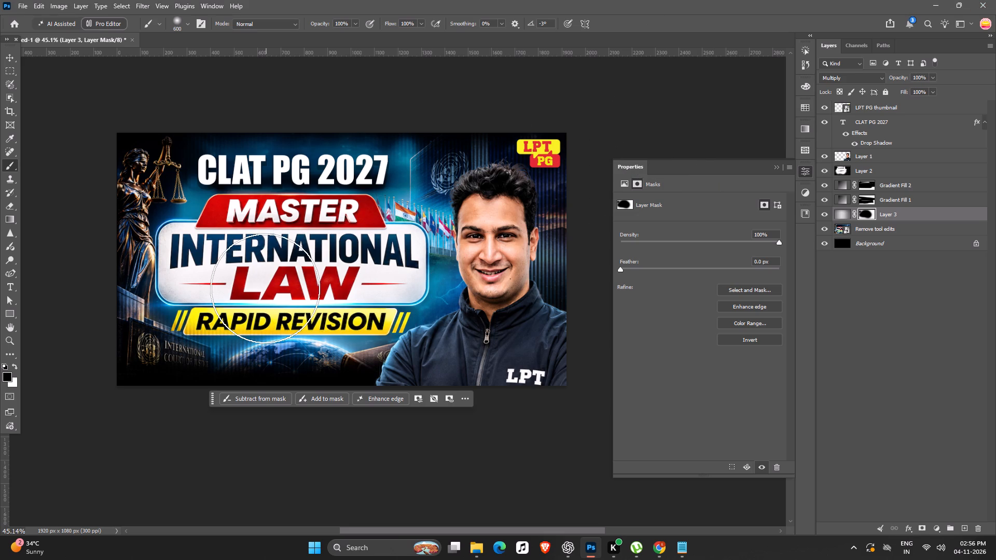
pyautogui.moveTo(265, 288); pyautogui.dragTo(284, 231)
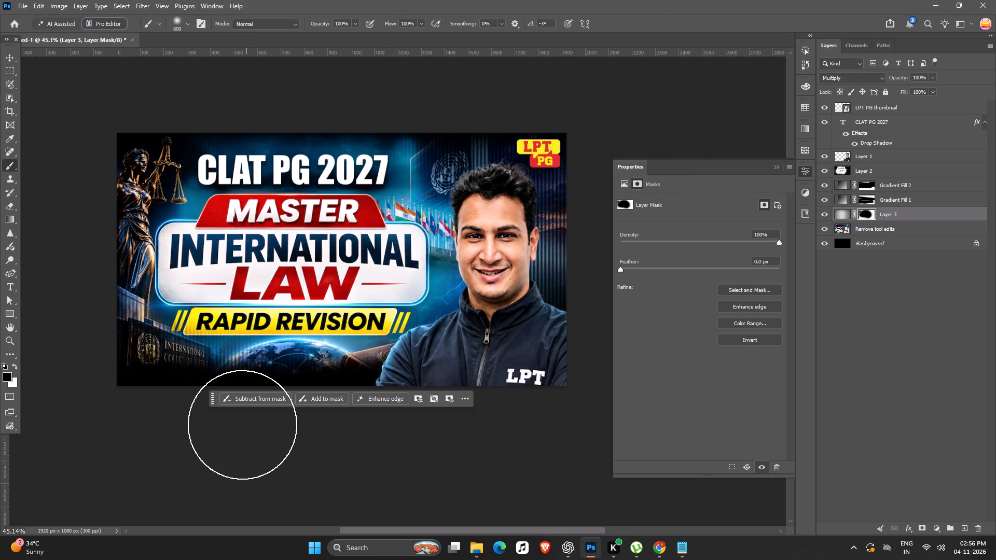
# Enlarge the CLAT PG 2027 text to about 109% (41.03 pt) and nudge it to about X 765 px, Y 174 px.
pyautogui.press('v')
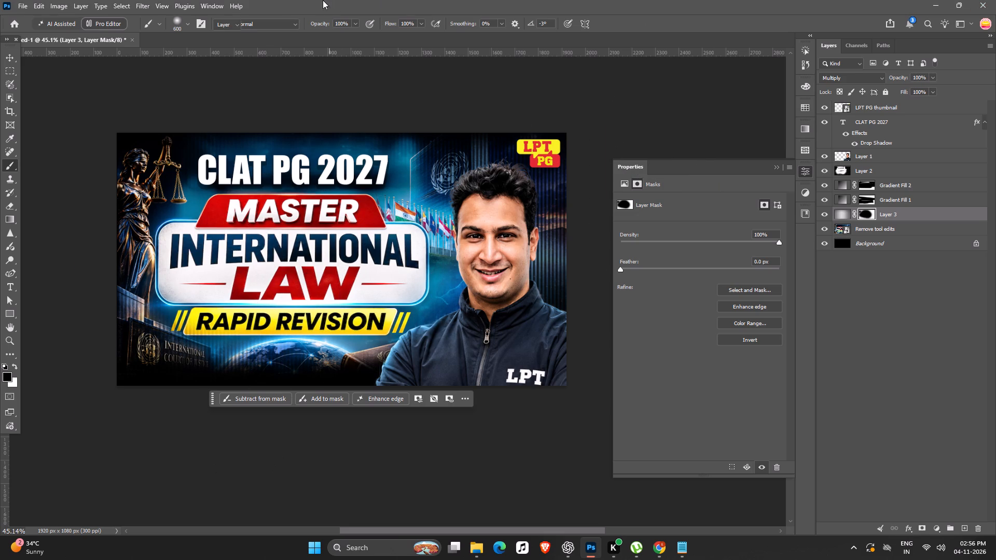
pyautogui.click(318, 174)
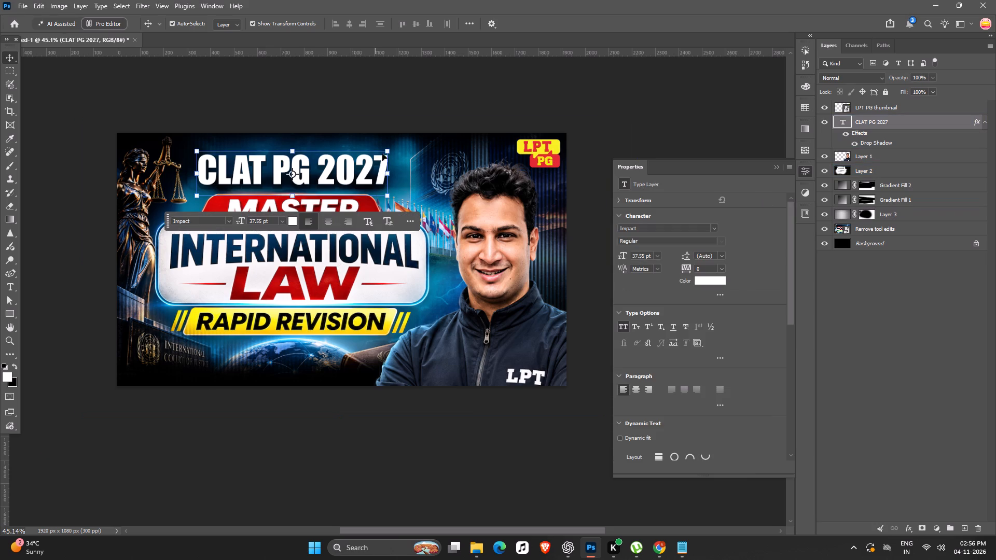
pyautogui.keyDown('alt'); pyautogui.moveTo(390, 153); pyautogui.dragTo(399, 153); pyautogui.keyUp('alt')
pyautogui.hotkey('shift', 'Down')
pyautogui.press('Right')
pyautogui.press('Right')
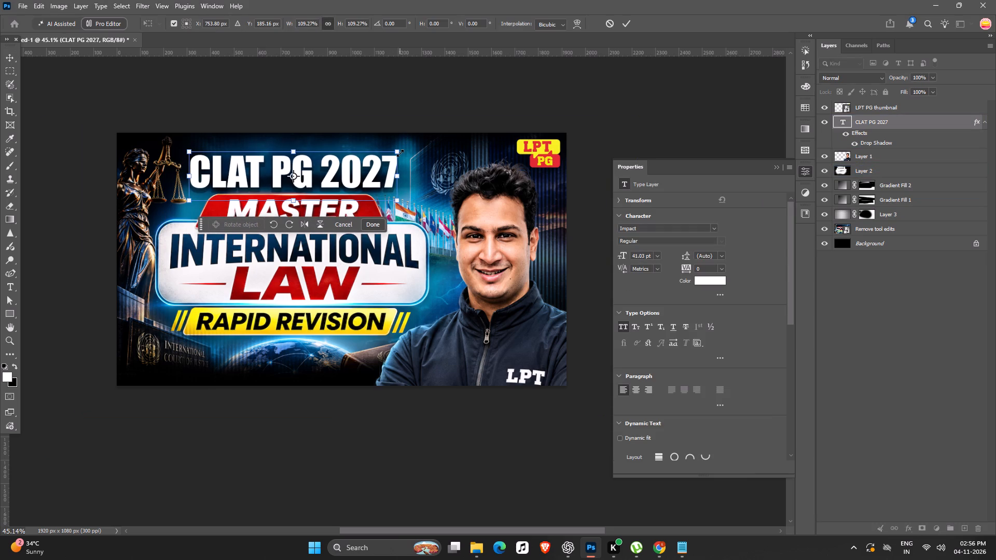
pyautogui.press('Right')
pyautogui.press('Right')
pyautogui.press('Right')
pyautogui.press('Right')
pyautogui.press('Right')
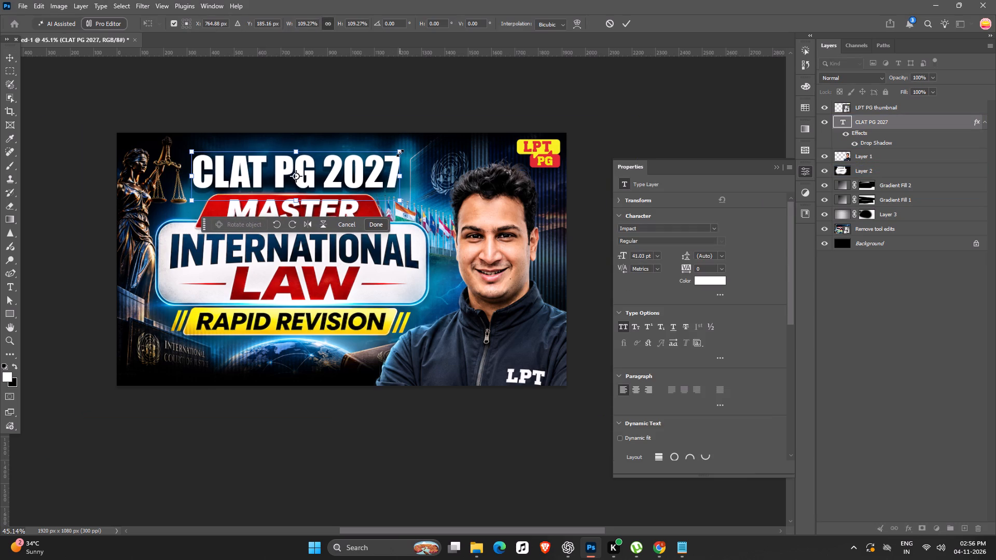
pyautogui.press('Up')
pyautogui.press('Up')
pyautogui.press('Up')
pyautogui.press('Up')
pyautogui.press('Up')
pyautogui.press('Return')
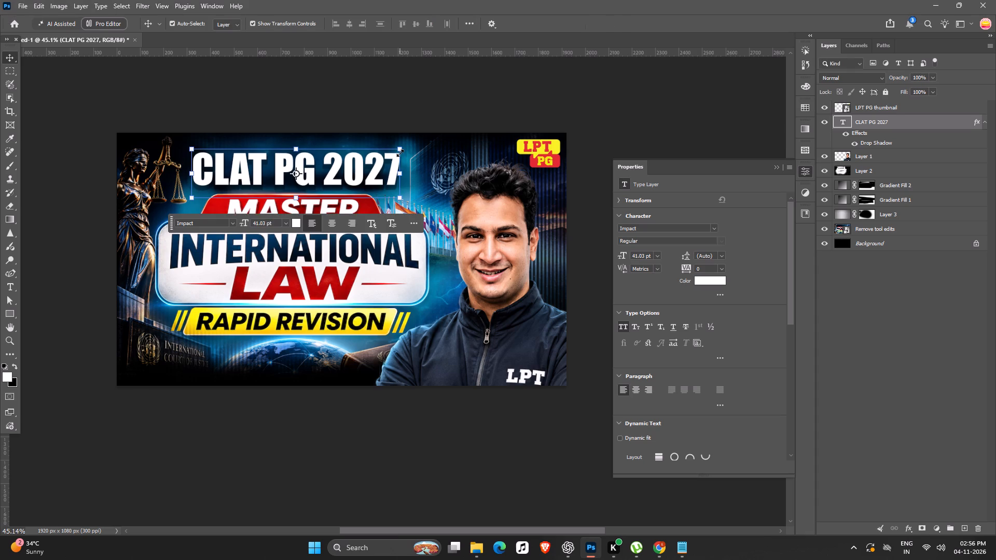
pyautogui.click(371, 103)
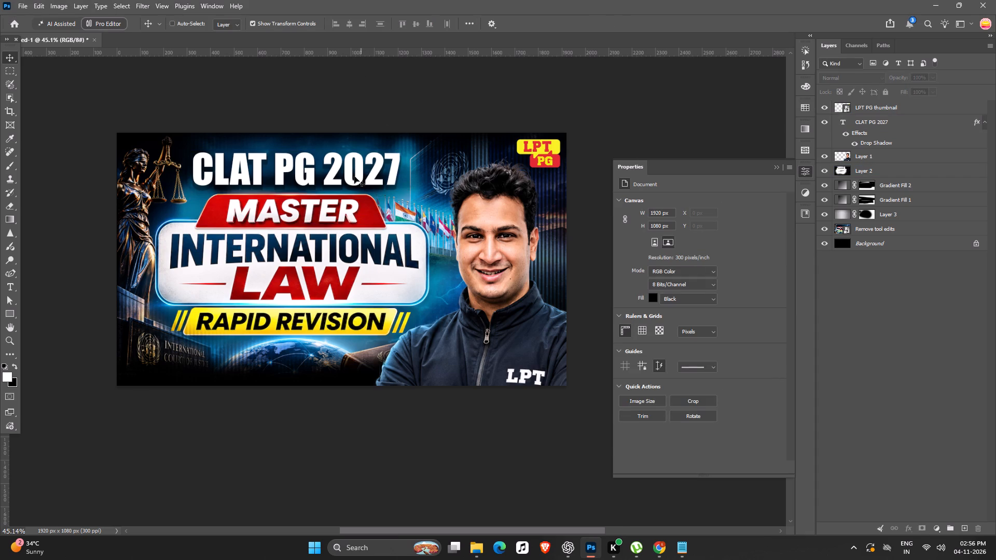
# Scale the CLAT PG 2027 text down slightly about its centre to 40.69 pt.
pyautogui.keyDown('ctrl'); pyautogui.scroll(-6, 339, 187); pyautogui.keyUp('ctrl')
pyautogui.keyDown('ctrl'); pyautogui.scroll(4, 328, 189); pyautogui.keyUp('ctrl')
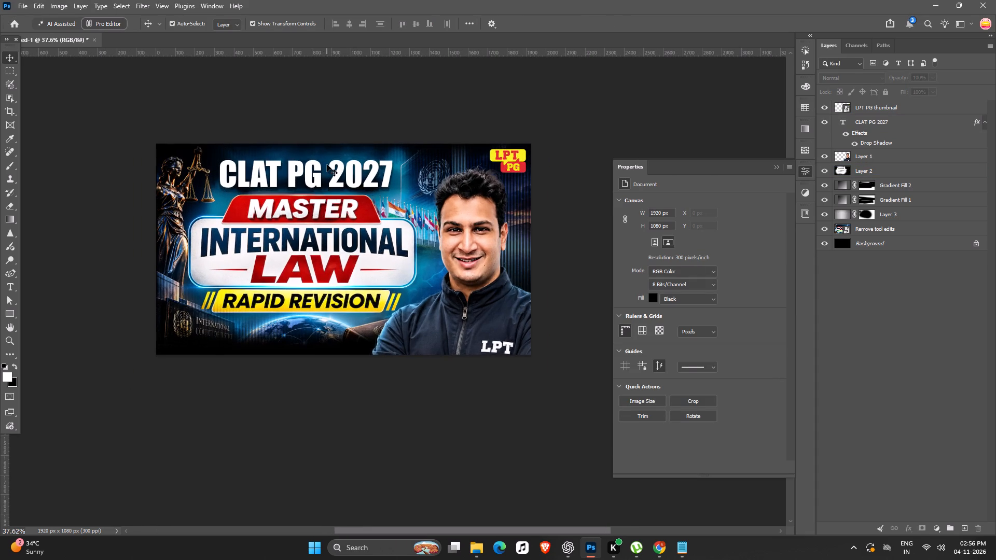
pyautogui.click(327, 164)
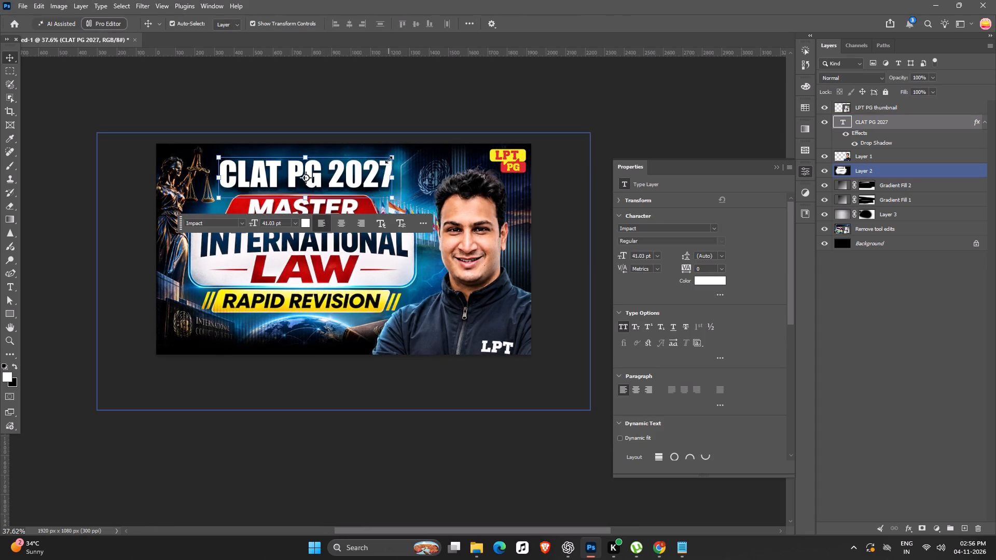
pyautogui.keyDown('alt'); pyautogui.click(389, 160); pyautogui.keyUp('alt')
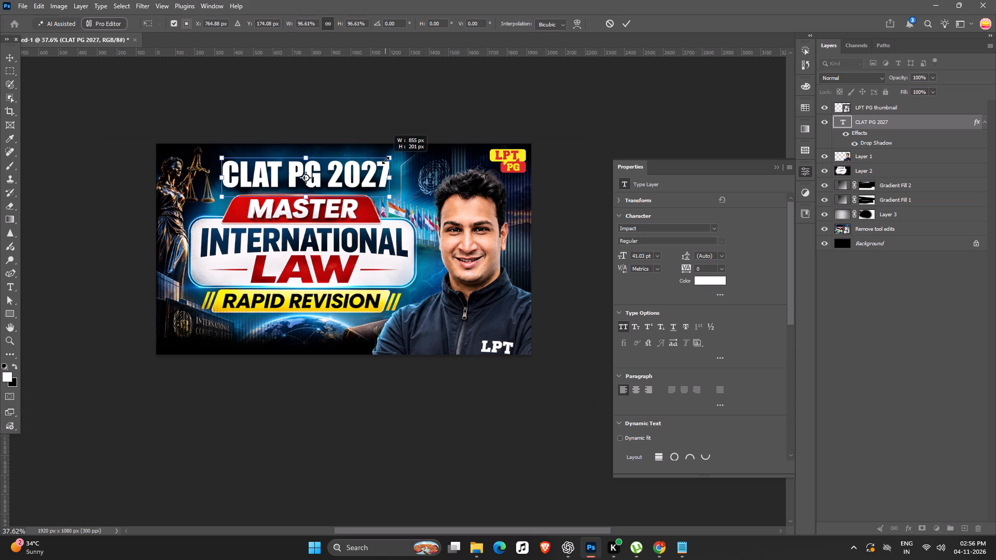
pyautogui.press('Return')
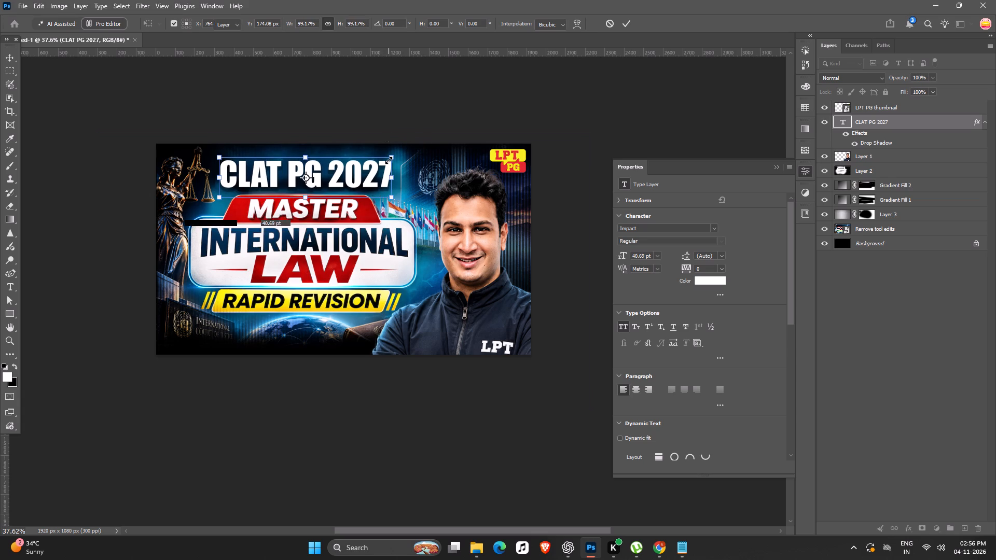
pyautogui.click(492, 103)
# Move the CLAT PG 2027 text slightly left above the MASTER banner.
pyautogui.keyDown('ctrl'); pyautogui.scroll(6, 258, 197); pyautogui.keyUp('ctrl')
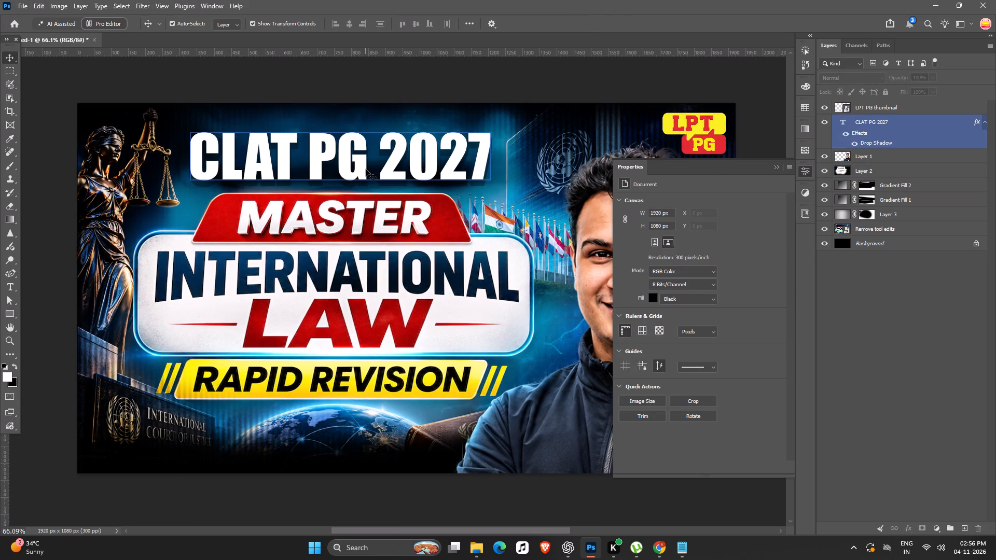
pyautogui.moveTo(365, 169); pyautogui.dragTo(361, 169)
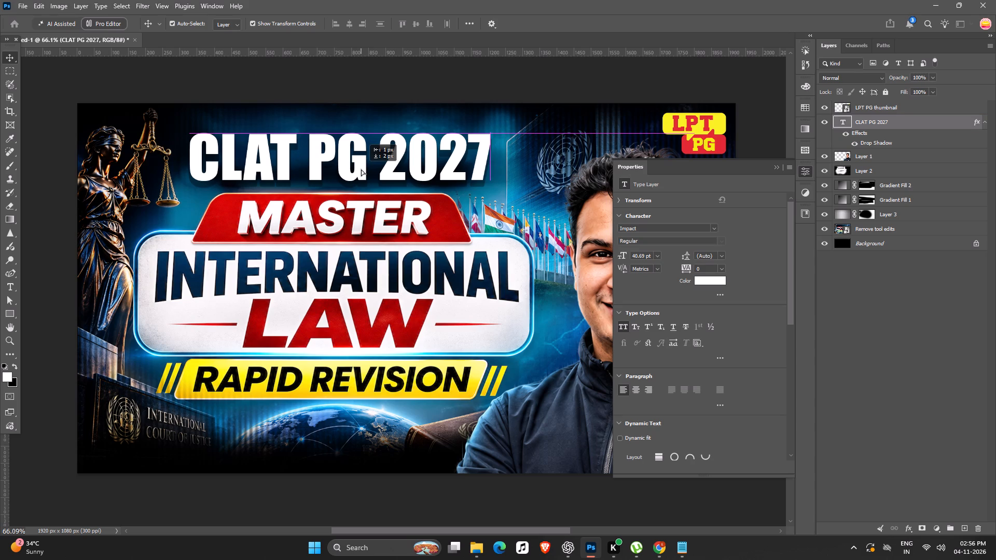
pyautogui.moveTo(361, 169); pyautogui.dragTo(359, 169)
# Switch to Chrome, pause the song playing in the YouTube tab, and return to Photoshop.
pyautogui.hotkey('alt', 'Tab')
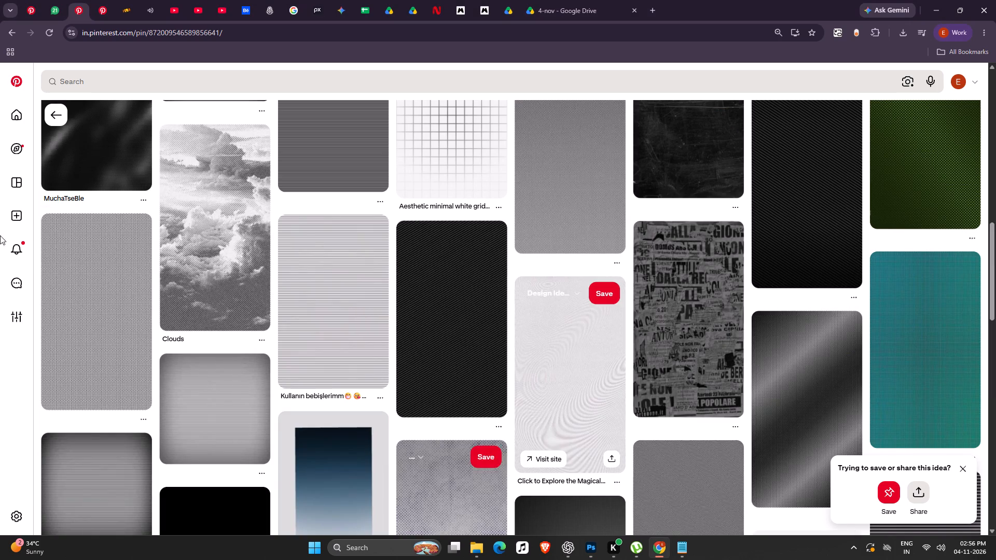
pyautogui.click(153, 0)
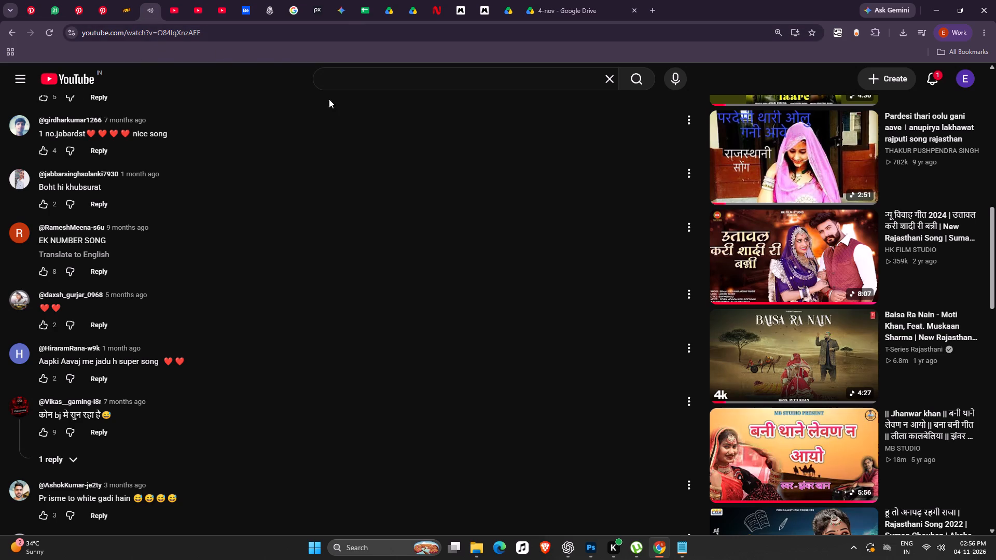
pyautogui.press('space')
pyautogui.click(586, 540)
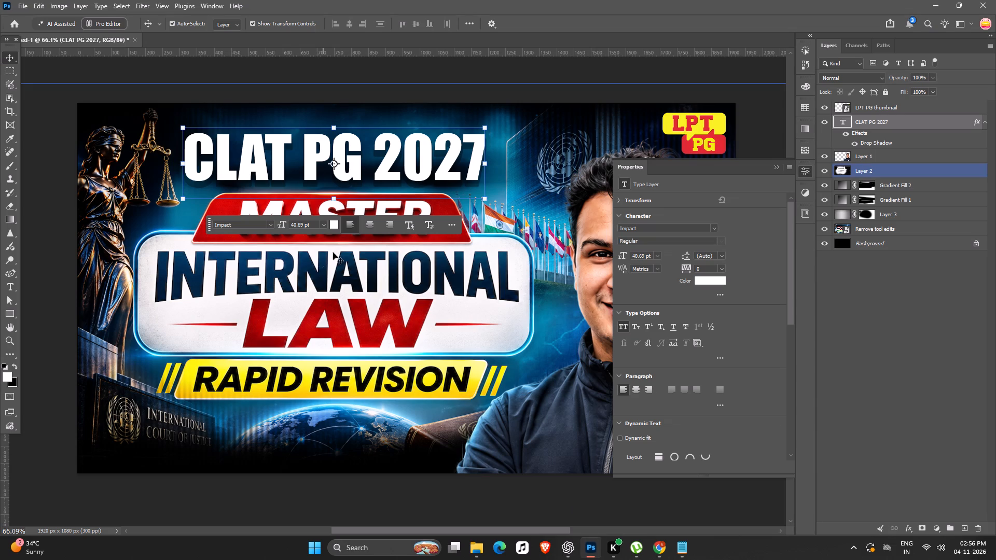
# Nudge the CLAT PG 2027 text 3 px to the right to centre it over the MASTER banner, and deselect it.
pyautogui.press('Right')
pyautogui.press('Right')
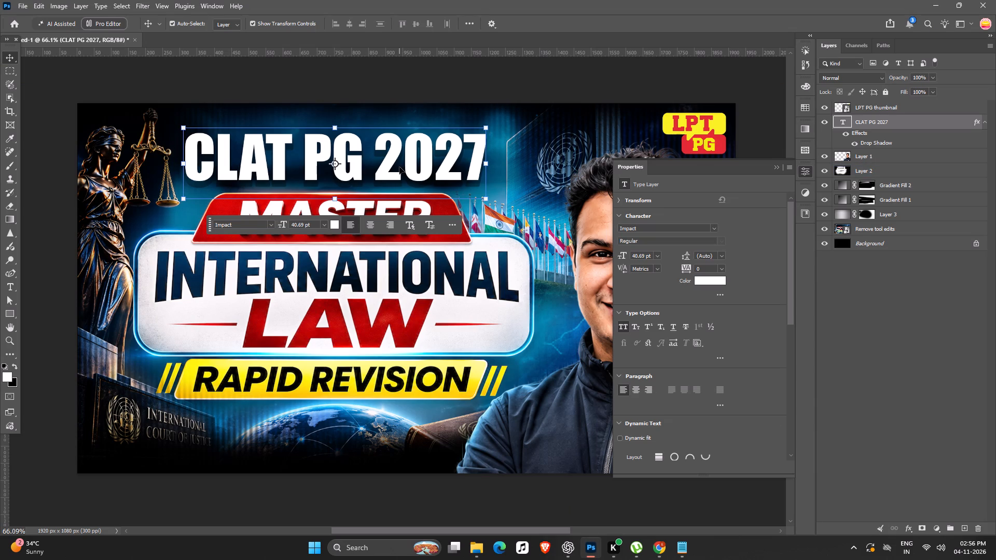
pyautogui.press('Right')
pyautogui.press('Return')
pyautogui.keyDown('ctrl'); pyautogui.scroll(-8, 440, 152); pyautogui.keyUp('ctrl')
pyautogui.click(666, 114)
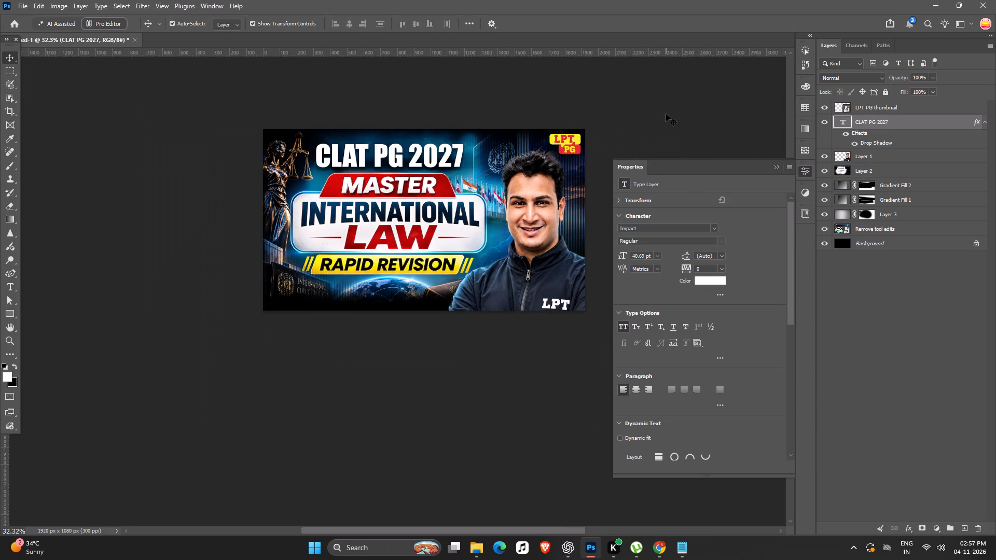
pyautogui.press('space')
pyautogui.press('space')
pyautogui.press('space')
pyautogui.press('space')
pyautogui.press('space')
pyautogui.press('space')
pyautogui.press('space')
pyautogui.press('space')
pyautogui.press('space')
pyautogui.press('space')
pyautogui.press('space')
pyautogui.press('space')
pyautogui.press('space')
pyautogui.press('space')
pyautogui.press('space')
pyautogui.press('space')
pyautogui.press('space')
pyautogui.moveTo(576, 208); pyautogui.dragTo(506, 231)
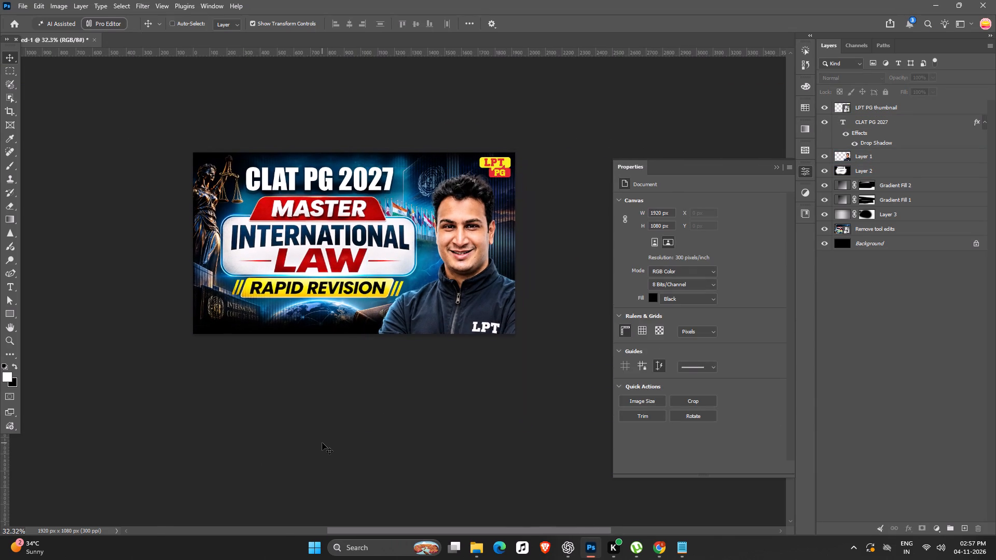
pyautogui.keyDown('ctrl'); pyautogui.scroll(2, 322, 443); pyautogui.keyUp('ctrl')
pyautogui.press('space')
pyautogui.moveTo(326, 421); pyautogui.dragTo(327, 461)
# Select the LPT PG thumbnail layer at the top of the layer stack.
pyautogui.click(485, 279)
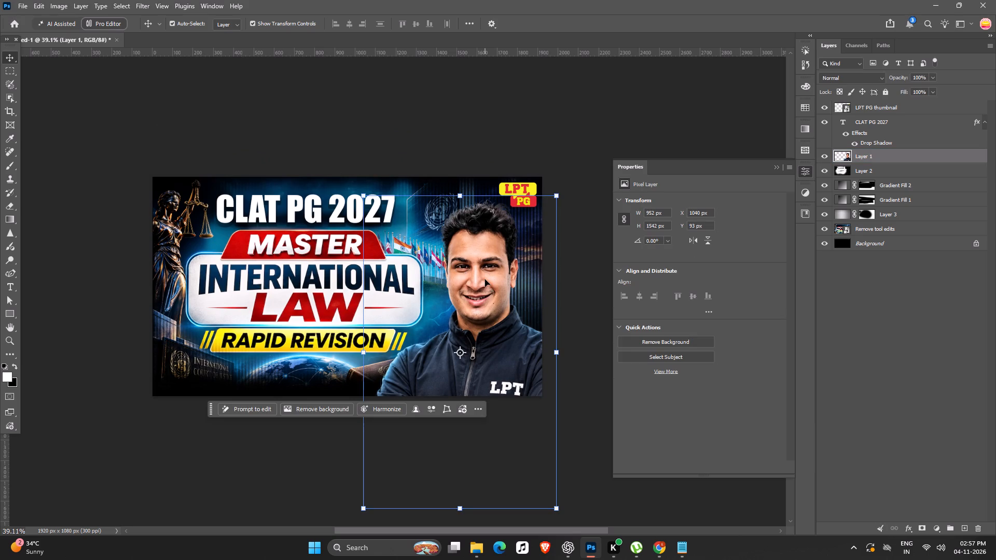
pyautogui.click(896, 108)
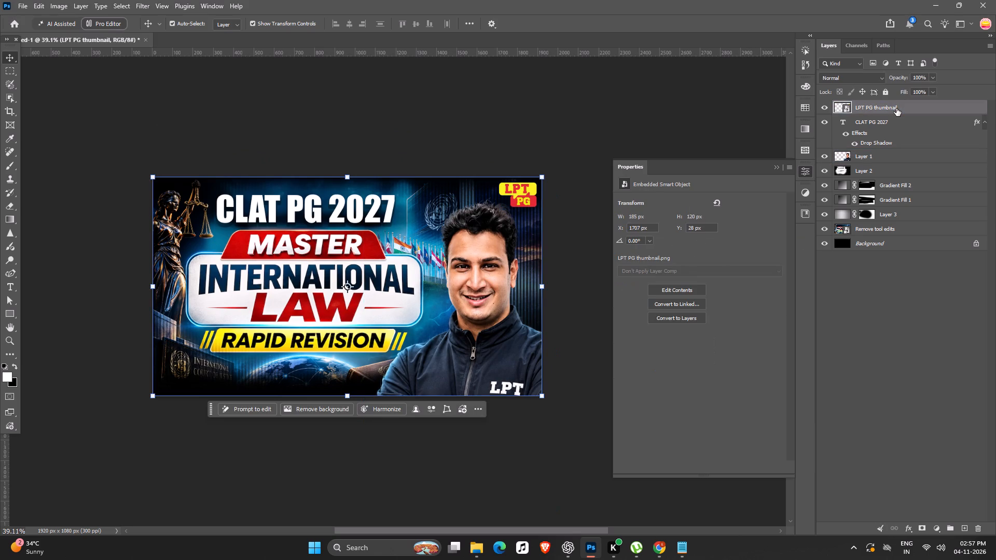
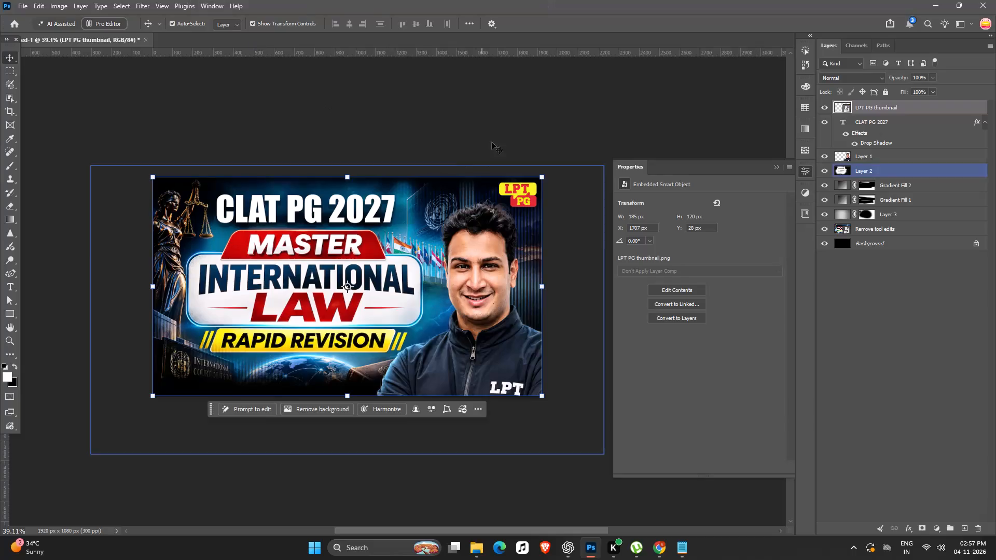
# Clear the layer selection, switch to Chrome, search Pinterest for "overlay text", and return to Photoshop.
pyautogui.click(478, 131)
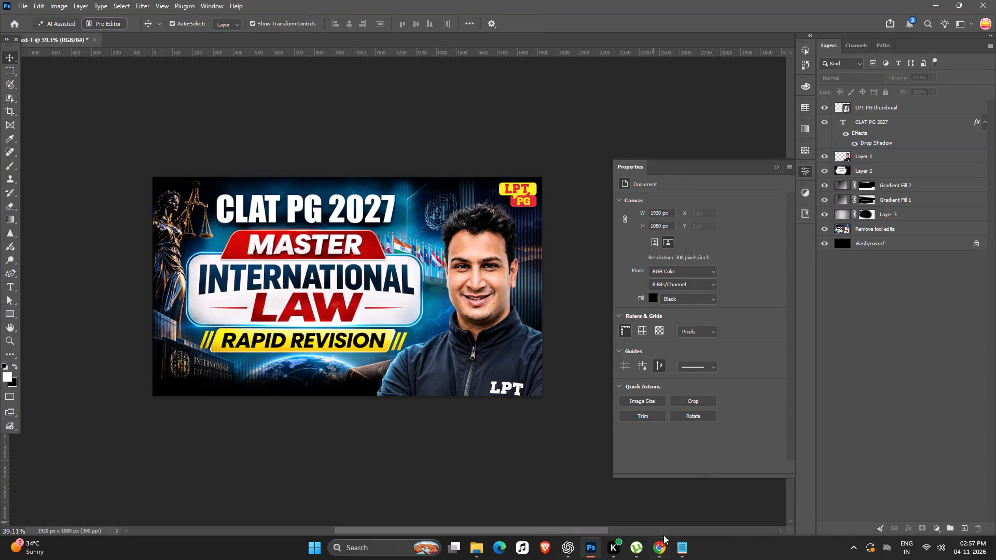
pyautogui.click(653, 546)
pyautogui.click(73, 3)
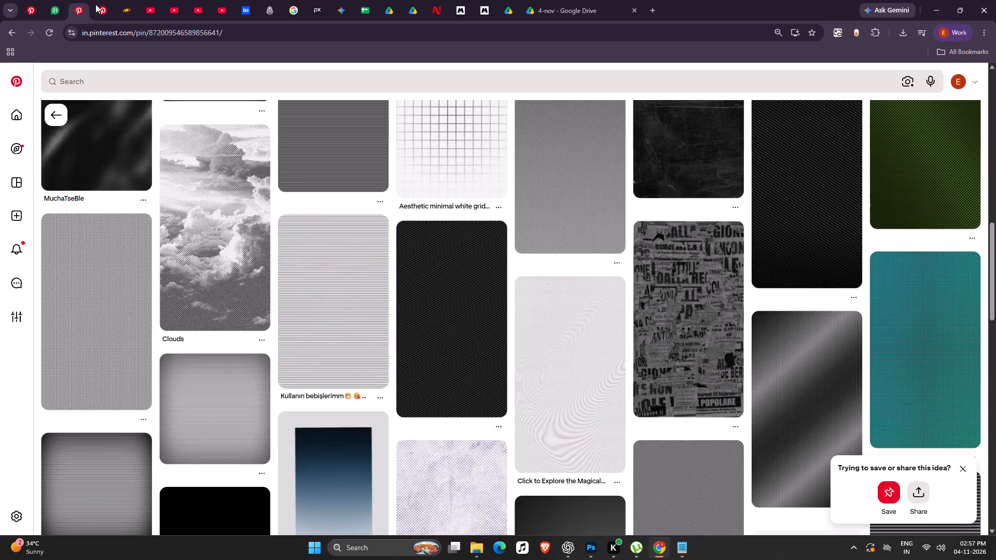
pyautogui.click(100, 6)
pyautogui.moveTo(117, 88); pyautogui.dragTo(41, 94)
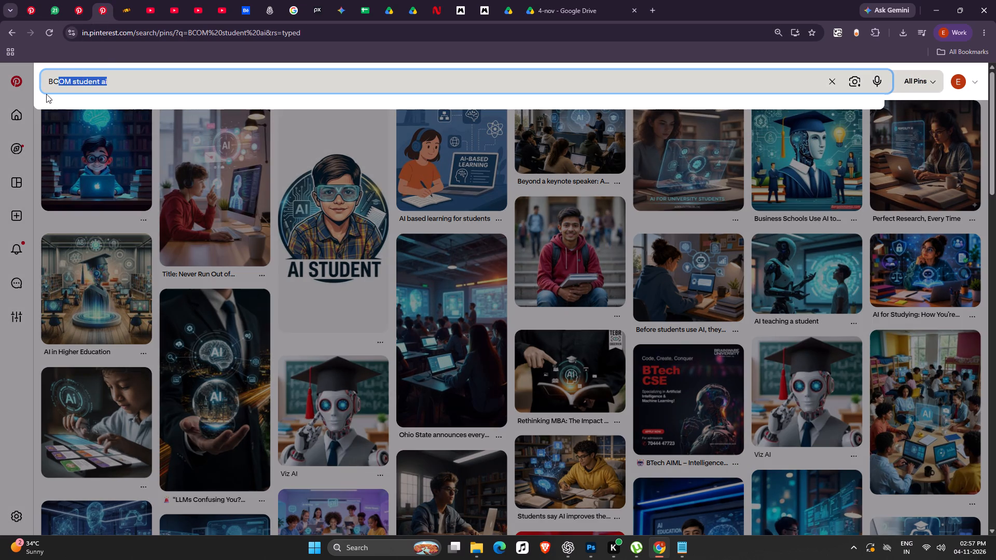
pyautogui.press('BackSpace')
pyautogui.press('BackSpace')
pyautogui.write('over')
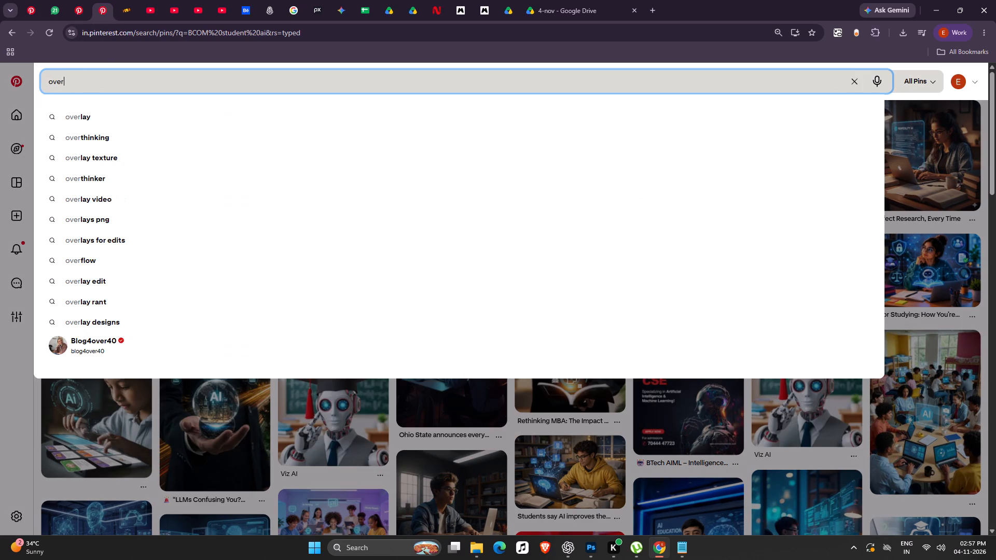
pyautogui.press('Down')
pyautogui.press('space')
pyautogui.write('text')
pyautogui.press('Return')
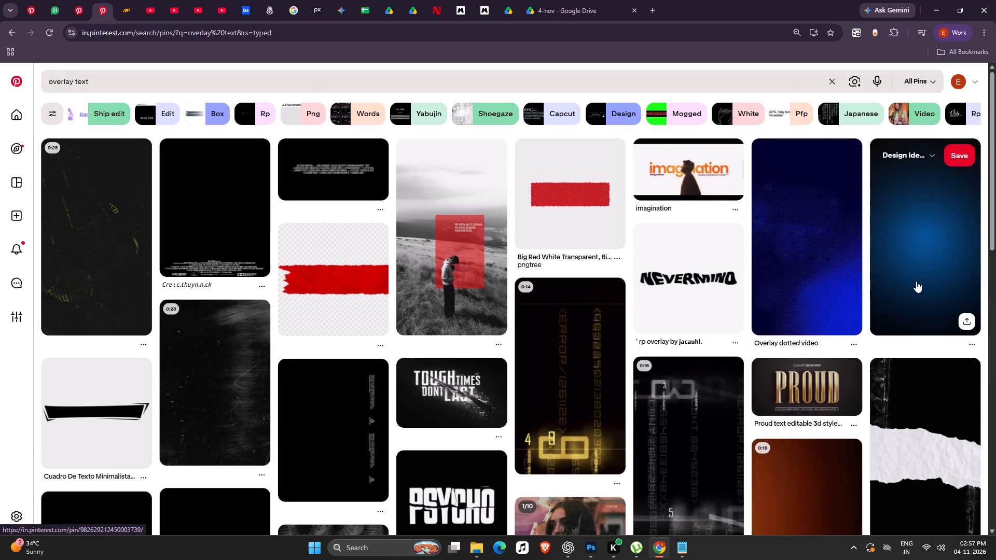
pyautogui.hotkey('alt', 'Tab')
# Add a new blank layer directly above the presenter's Layer 1.
pyautogui.click(482, 339)
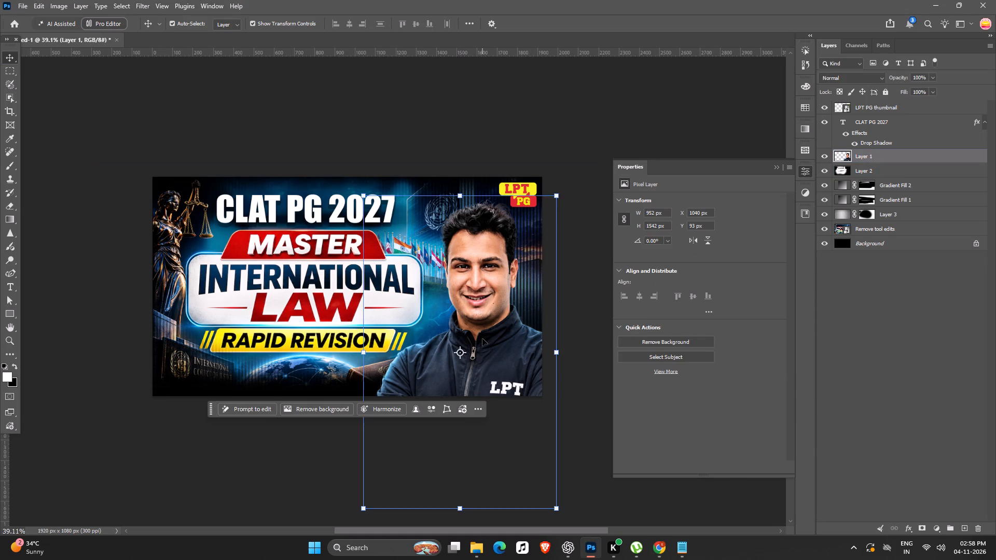
pyautogui.click(396, 118)
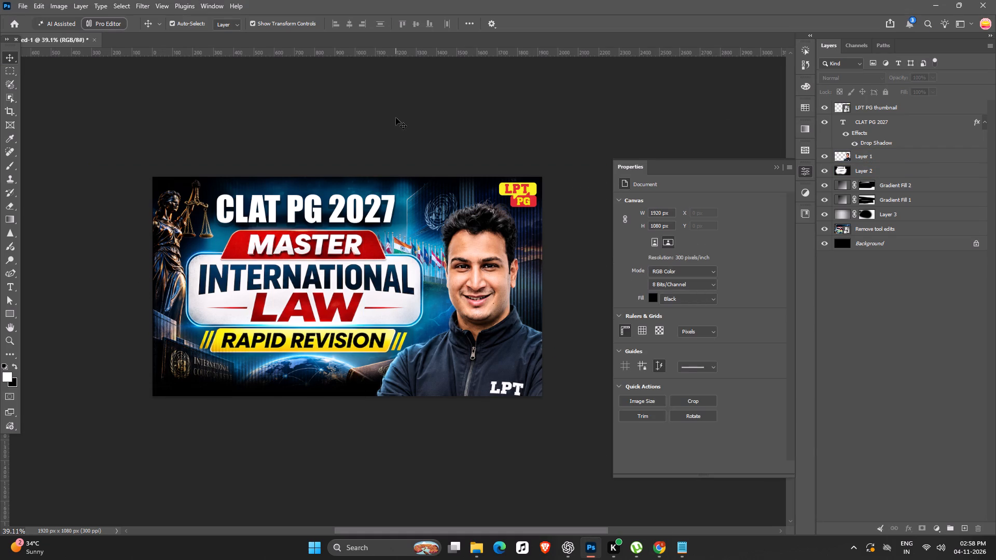
pyautogui.keyDown('ctrl'); pyautogui.scroll(2, 285, 336); pyautogui.keyUp('ctrl')
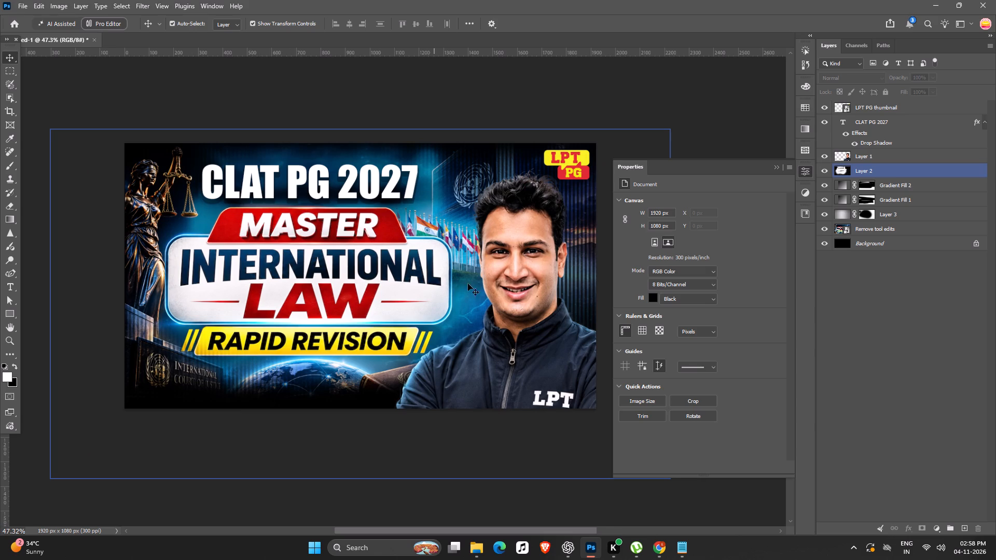
pyautogui.click(523, 278)
pyautogui.click(963, 523)
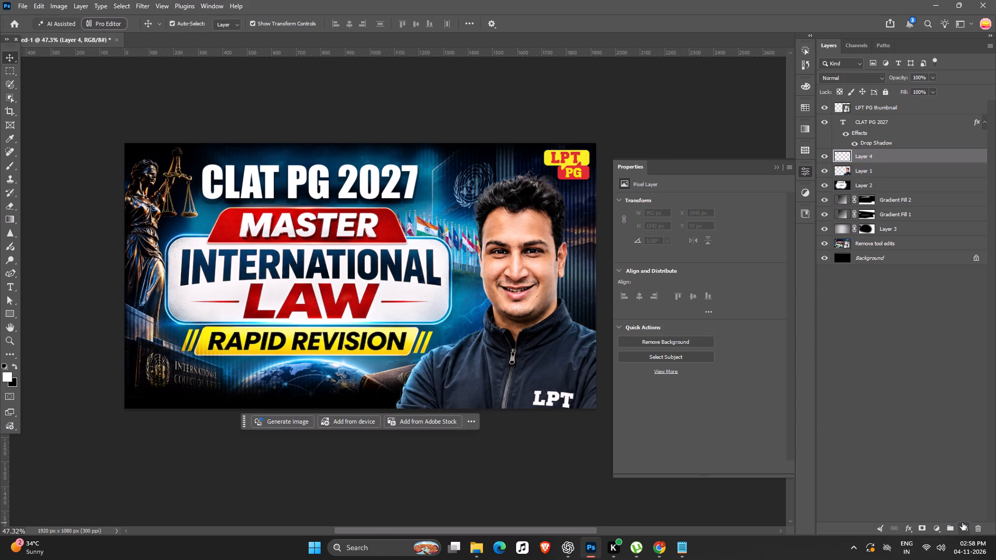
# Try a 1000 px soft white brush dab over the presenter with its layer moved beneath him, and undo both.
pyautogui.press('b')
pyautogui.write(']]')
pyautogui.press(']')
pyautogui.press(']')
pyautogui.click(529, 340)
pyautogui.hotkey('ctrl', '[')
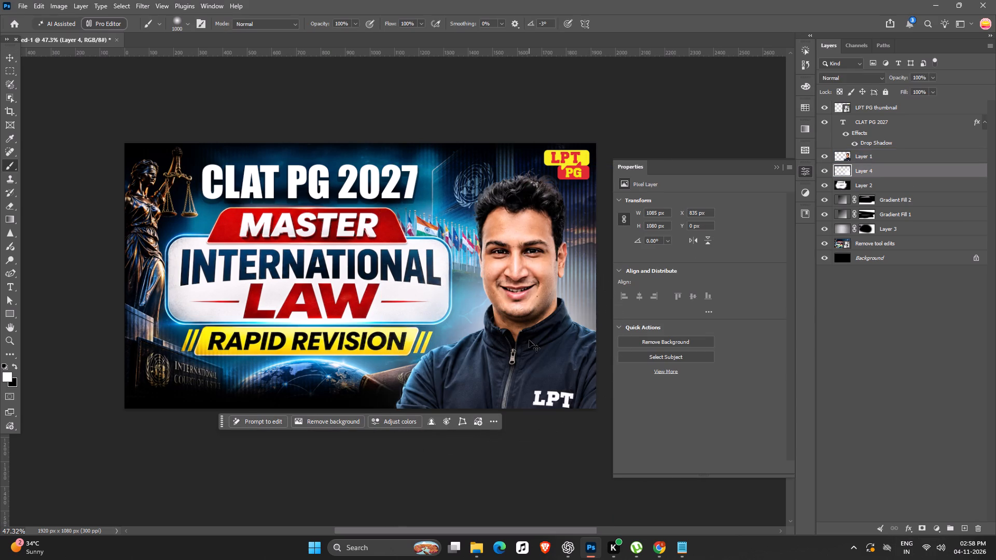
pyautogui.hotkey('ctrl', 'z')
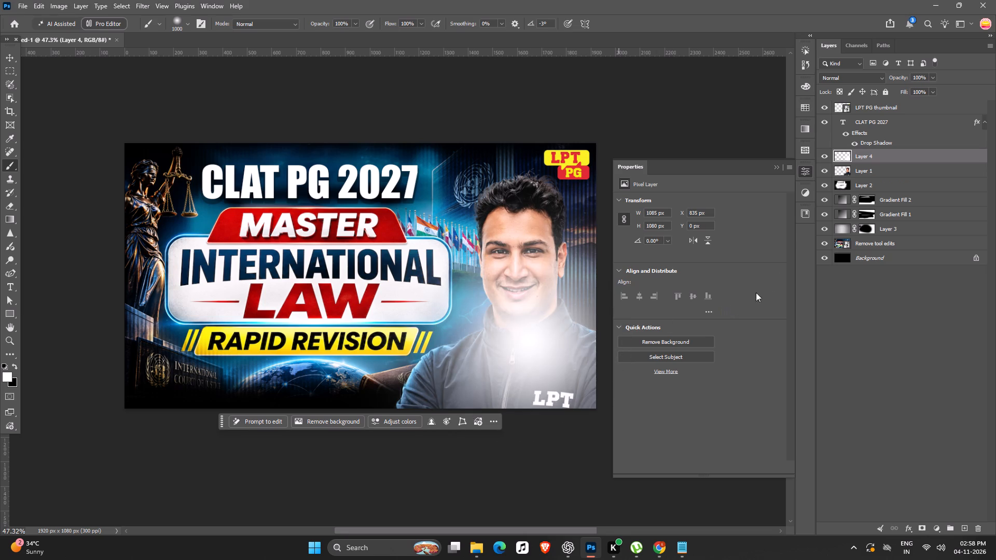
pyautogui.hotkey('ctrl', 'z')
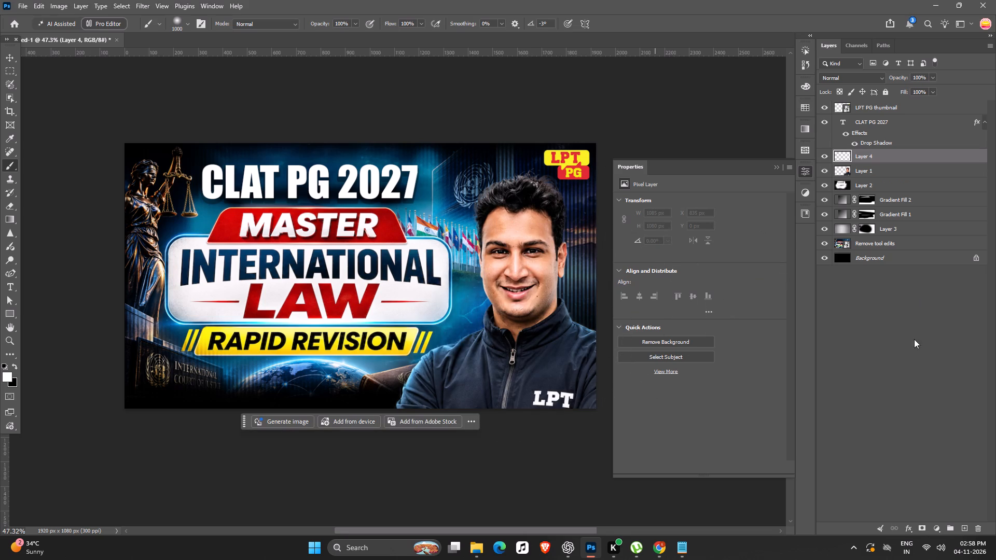
# Move the blank Layer 4 below the presenter's Layer 1 in the layer stack.
pyautogui.moveTo(895, 157); pyautogui.dragTo(896, 183)
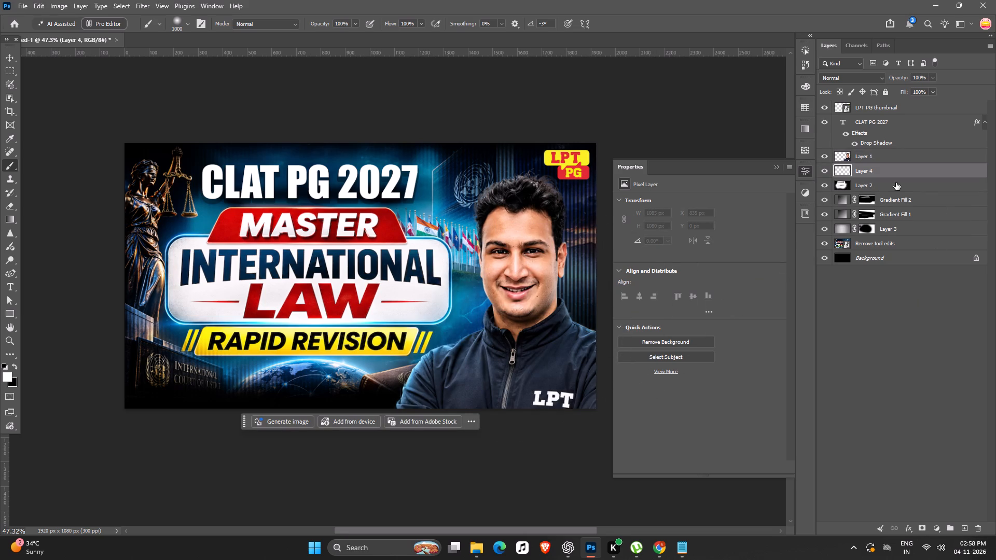
# Swap the foreground and background colours so that the foreground colour is black.
pyautogui.press('c')
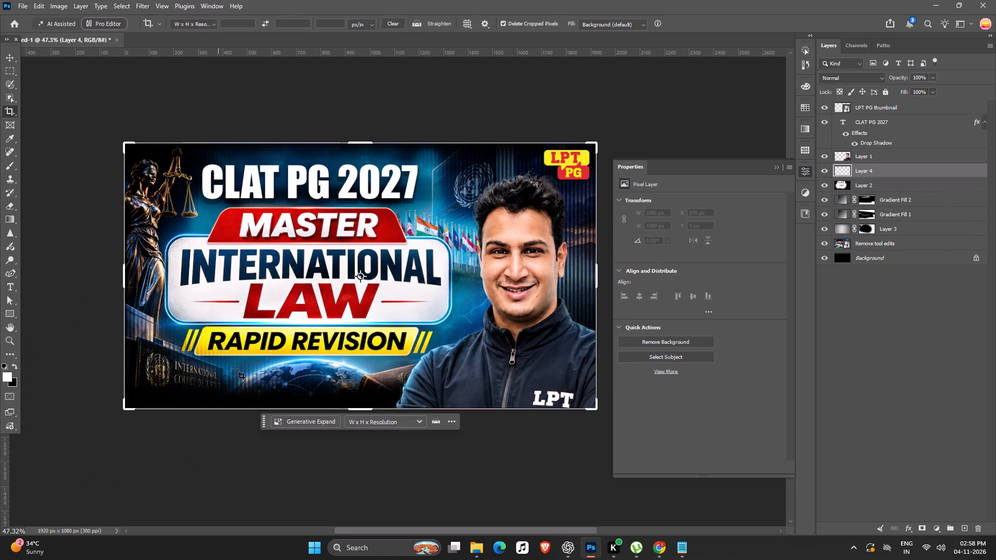
pyautogui.press('space')
pyautogui.press('space')
pyautogui.press('space')
pyautogui.press('space')
pyautogui.press('space')
pyautogui.press('space')
pyautogui.press('space')
pyautogui.press('space')
pyautogui.press('space')
pyautogui.press('space')
pyautogui.press('space')
pyautogui.press('space')
pyautogui.press('space')
pyautogui.press('space')
pyautogui.moveTo(264, 362); pyautogui.dragTo(225, 370)
pyautogui.press('b')
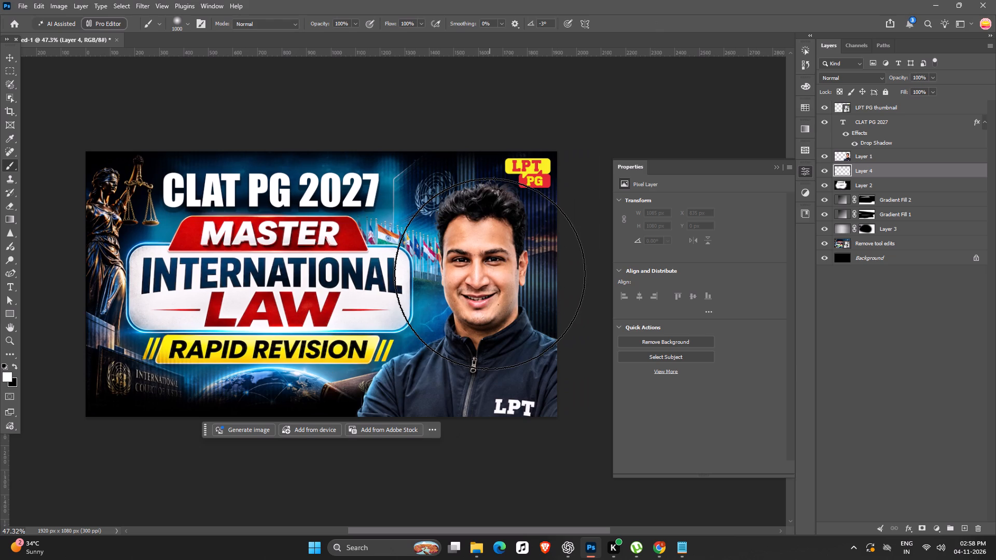
pyautogui.press('v')
pyautogui.click(490, 274)
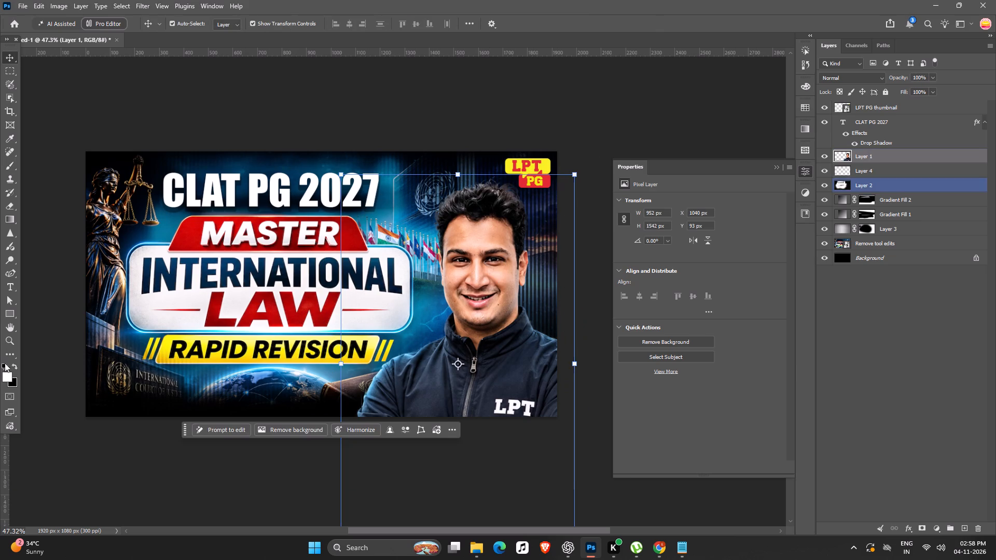
pyautogui.click(16, 360)
pyautogui.click(13, 366)
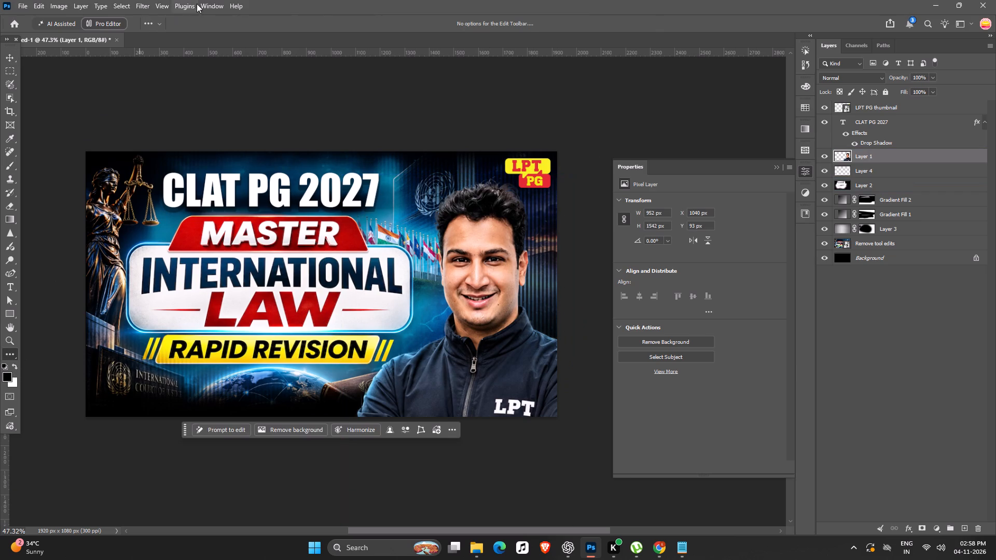
pyautogui.click(9, 356)
pyautogui.click(11, 52)
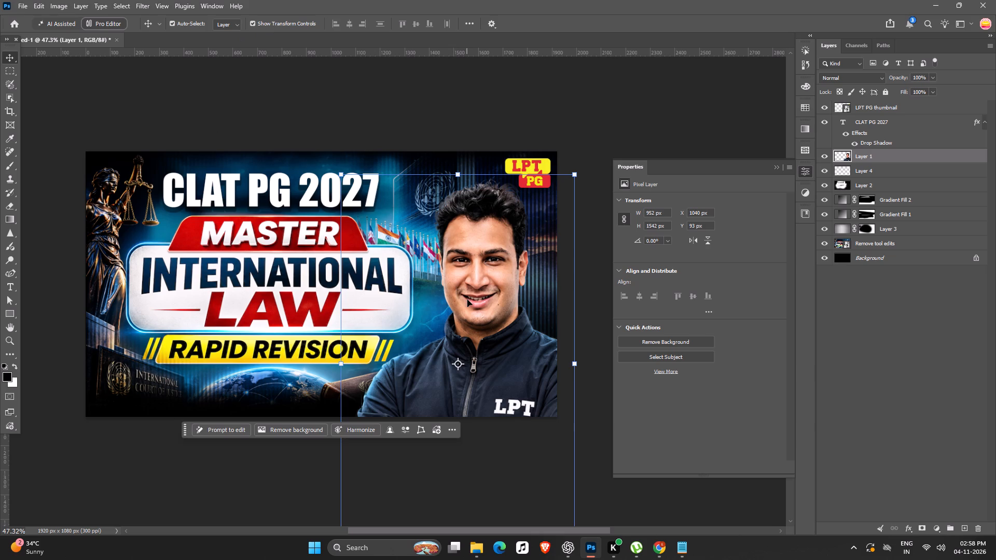
# Select Layer 4 and configure the soft brush to 46% opacity and a size of 500 px.
pyautogui.press('b')
pyautogui.click(887, 171)
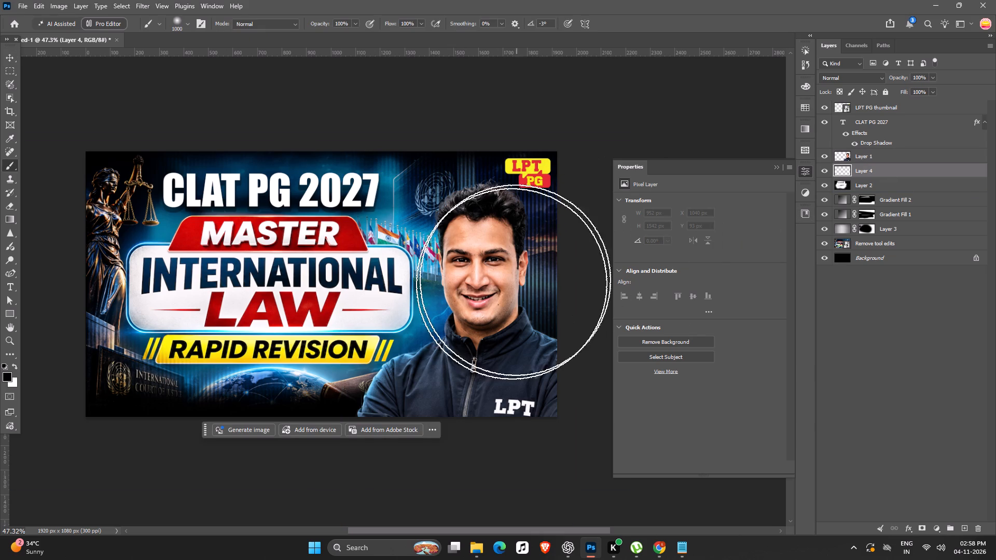
pyautogui.click(354, 24)
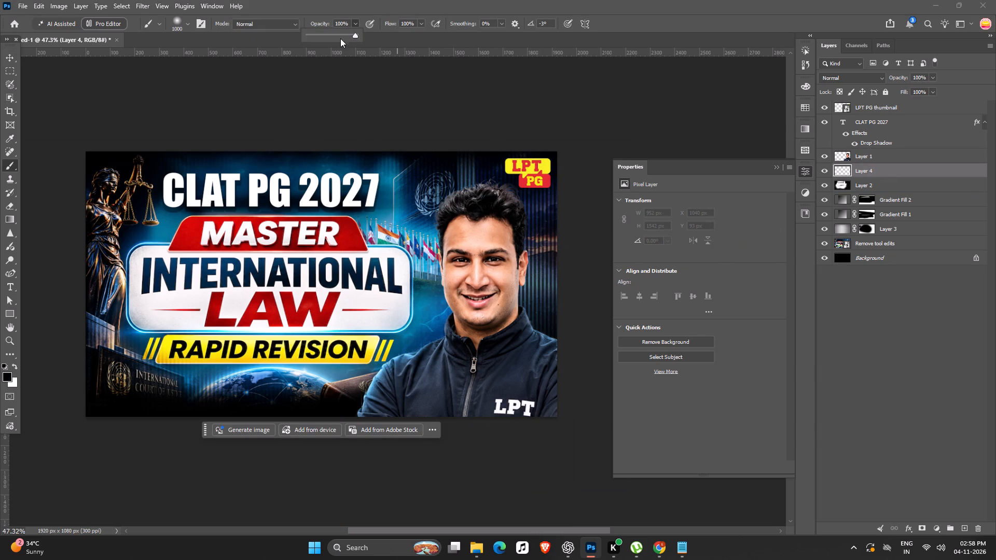
pyautogui.moveTo(337, 35); pyautogui.dragTo(330, 36)
pyautogui.moveTo(330, 36); pyautogui.dragTo(329, 36)
pyautogui.press('[')
pyautogui.press('[')
pyautogui.press('[')
pyautogui.press('[')
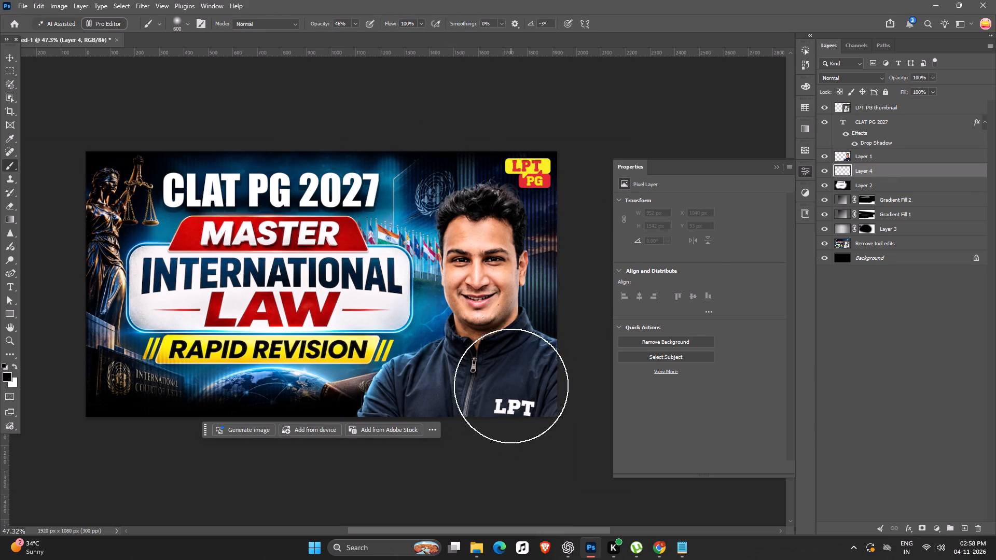
pyautogui.press('[')
# Paint a soft black shadow on Layer 4 behind the presenter's chest and crossed arms.
pyautogui.click(518, 381)
pyautogui.click(475, 379)
pyautogui.click(452, 394)
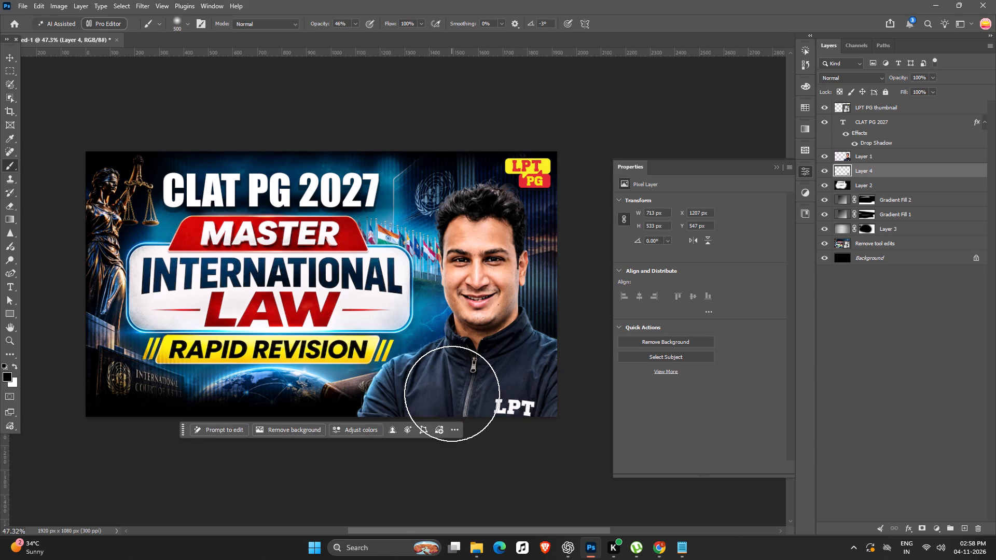
pyautogui.click(439, 397)
pyautogui.click(427, 403)
pyautogui.click(417, 404)
pyautogui.click(416, 411)
pyautogui.click(413, 414)
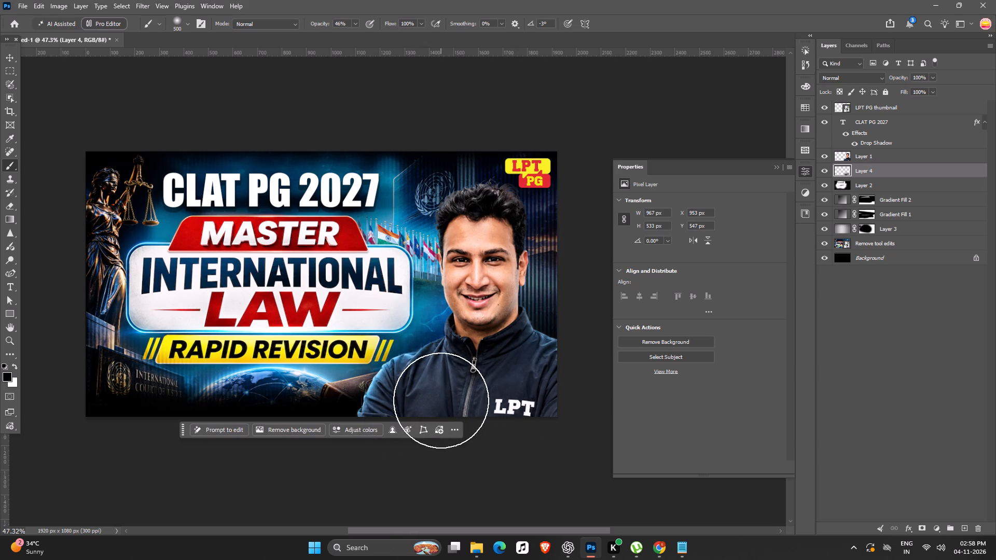
pyautogui.click(440, 400)
pyautogui.click(462, 388)
pyautogui.click(487, 383)
pyautogui.click(508, 383)
pyautogui.click(526, 387)
pyautogui.click(503, 387)
# Dab the soft black shadow on Layer 4 behind the presenter's head, neck and collar.
pyautogui.click(477, 277)
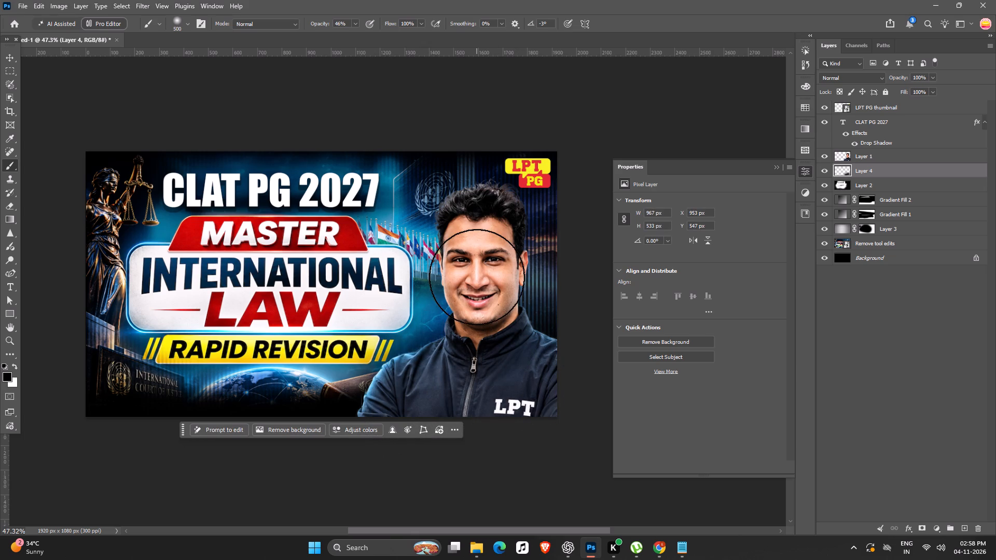
pyautogui.click(486, 251)
pyautogui.click(486, 233)
pyautogui.click(482, 286)
pyautogui.click(486, 317)
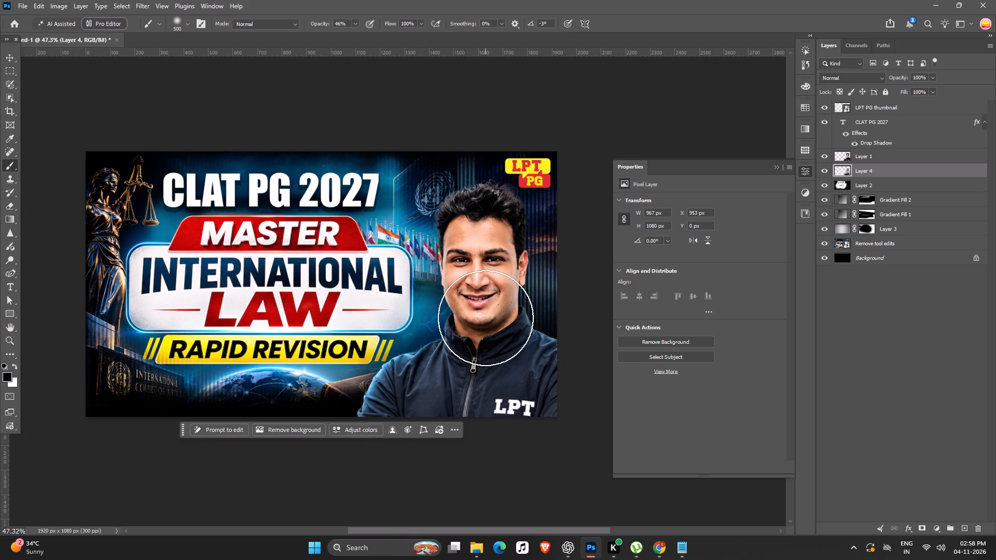
pyautogui.click(488, 342)
# Deepen the black shadow on Layer 4 with downward strokes from behind the presenter's face and torso past the canvas's bottom edge.
pyautogui.moveTo(489, 371); pyautogui.dragTo(492, 377)
pyautogui.moveTo(507, 386); pyautogui.dragTo(541, 410)
pyautogui.moveTo(518, 363); pyautogui.dragTo(514, 425)
pyautogui.moveTo(479, 355); pyautogui.dragTo(485, 420)
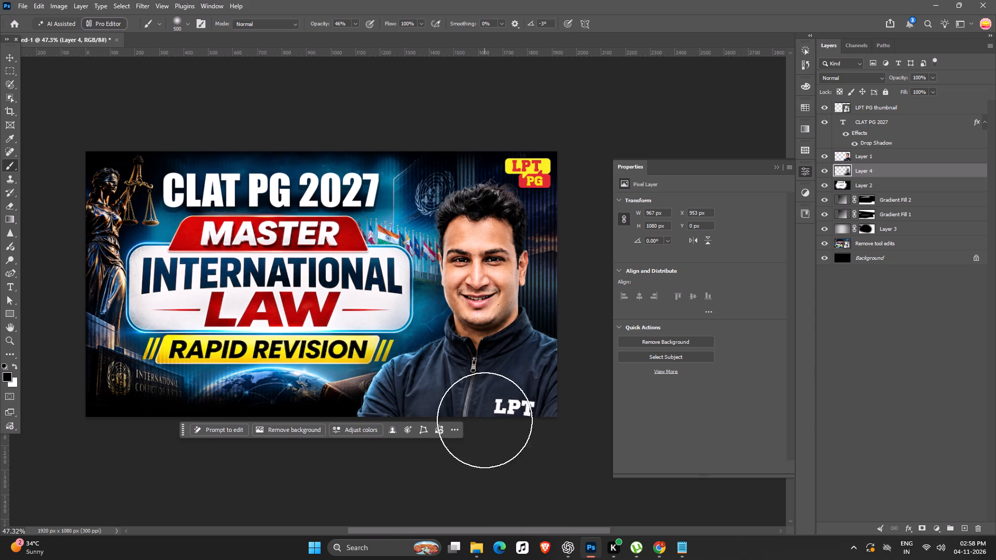
pyautogui.moveTo(485, 420); pyautogui.dragTo(474, 428)
pyautogui.moveTo(461, 394); pyautogui.dragTo(439, 424)
pyautogui.moveTo(427, 395); pyautogui.dragTo(419, 443)
pyautogui.moveTo(425, 390); pyautogui.dragTo(455, 444)
pyautogui.moveTo(513, 330); pyautogui.dragTo(511, 431)
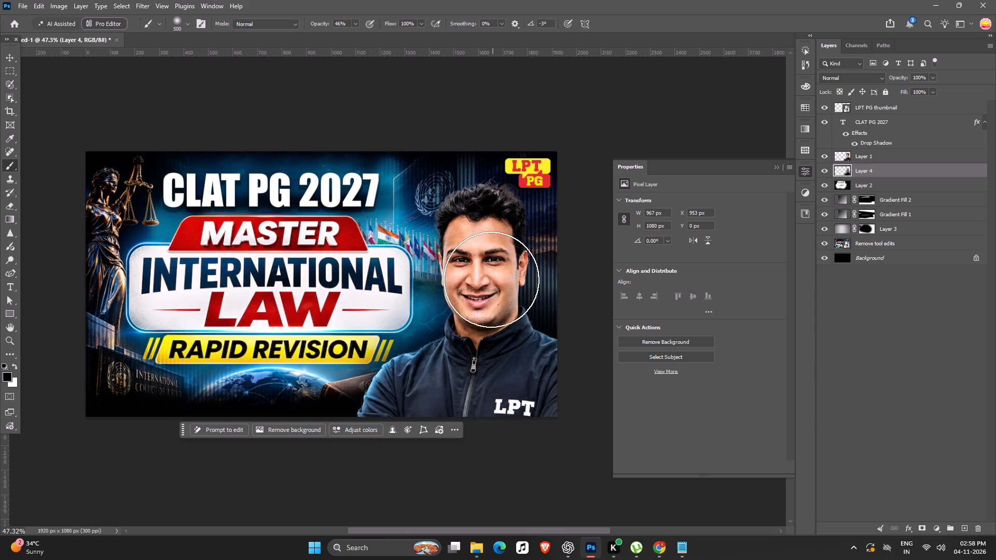
pyautogui.moveTo(491, 277); pyautogui.dragTo(507, 415)
pyautogui.moveTo(500, 294); pyautogui.dragTo(530, 549)
pyautogui.moveTo(486, 323); pyautogui.dragTo(398, 559)
pyautogui.moveTo(477, 374); pyautogui.dragTo(345, 559)
# Stamp all visible layers into a new layer above the LPT PG thumbnail layer and convert it to a smart object.
pyautogui.scroll(-2, 604, 401)
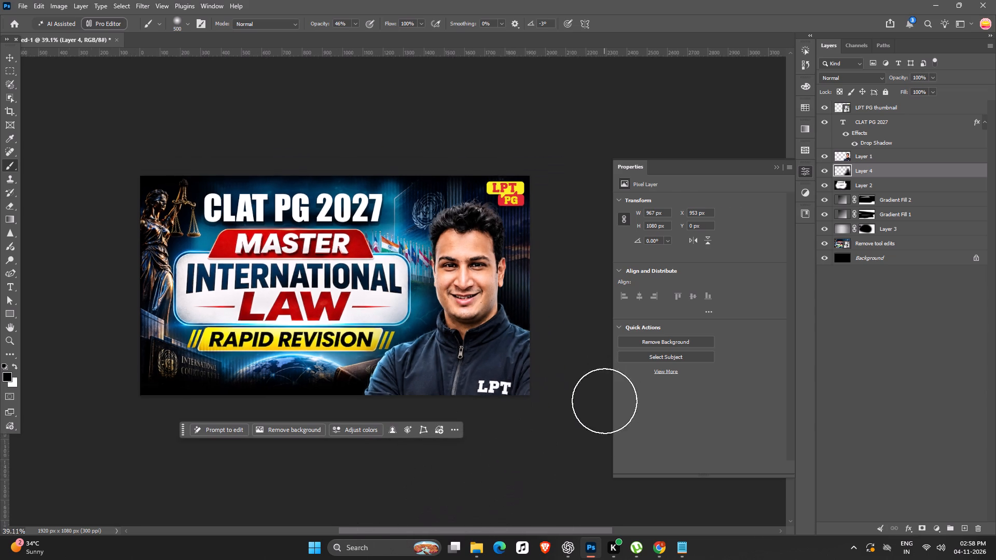
pyautogui.scroll(-3, 604, 401)
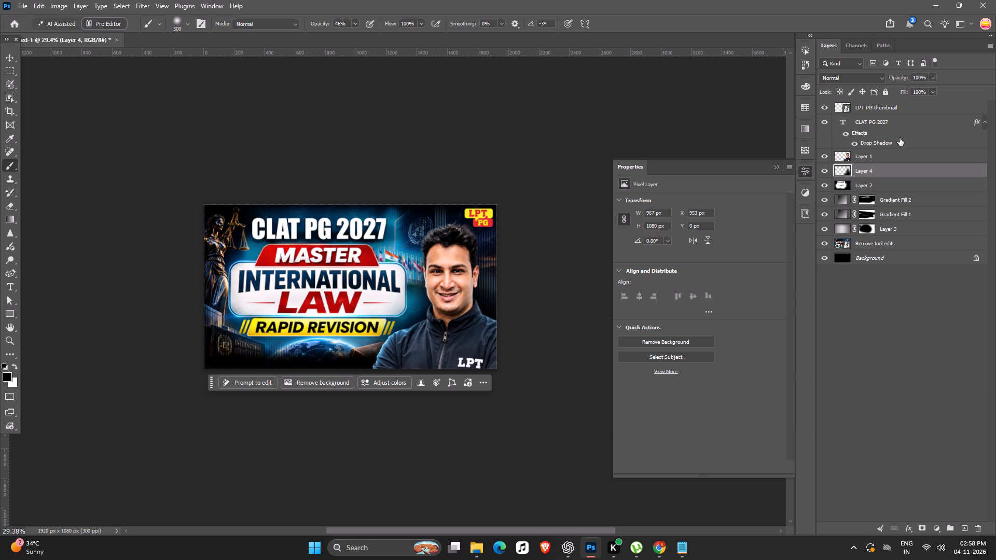
pyautogui.scroll(7, 900, 138)
pyautogui.click(922, 113)
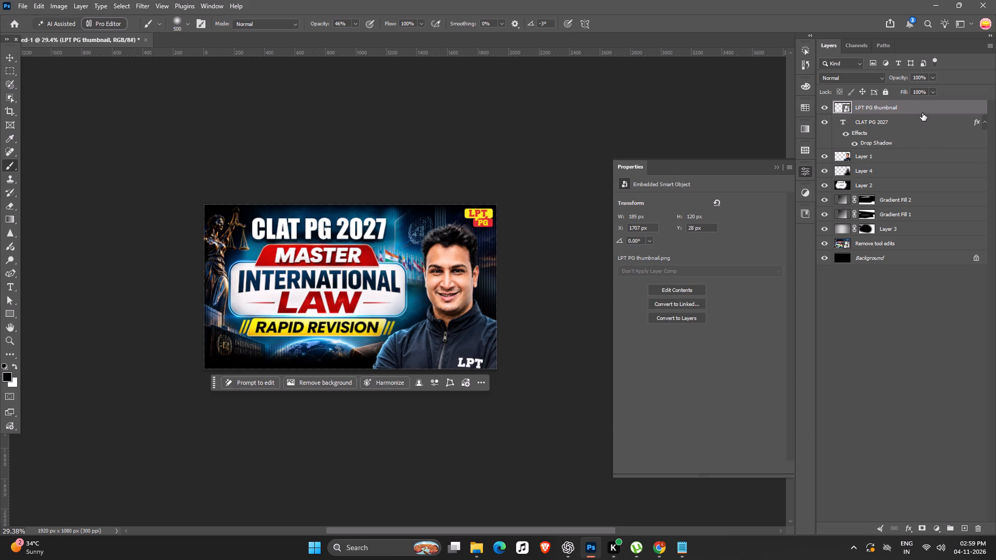
pyautogui.hotkey('ctrl', 'alt', 'shift', 'e')
pyautogui.rightClick(919, 110)
pyautogui.click(947, 348)
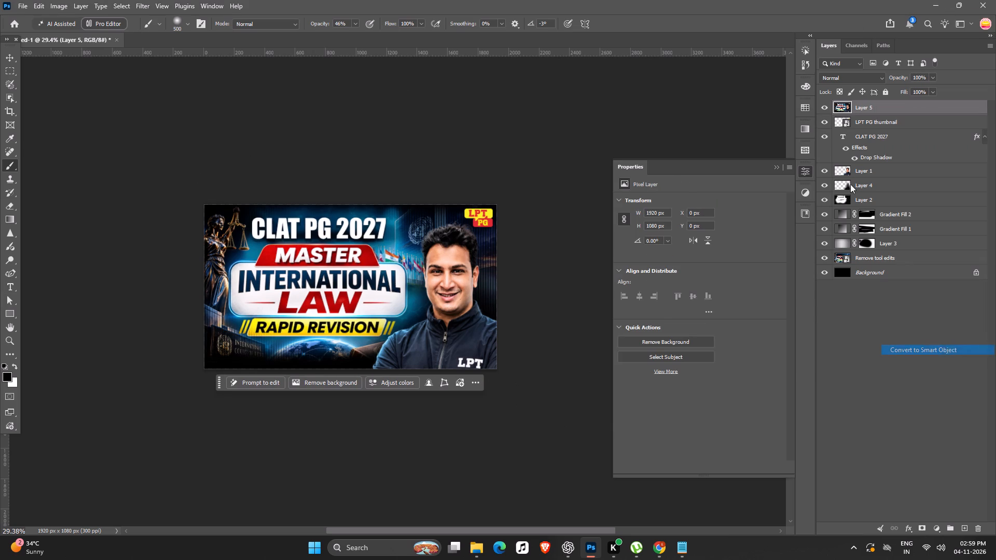
# Open the contents of the merged Layer 5 smart object in their own document.
pyautogui.doubleClick(839, 106)
pyautogui.keyDown('ctrl'); pyautogui.scroll(-8, 518, 268); pyautogui.keyUp('ctrl')
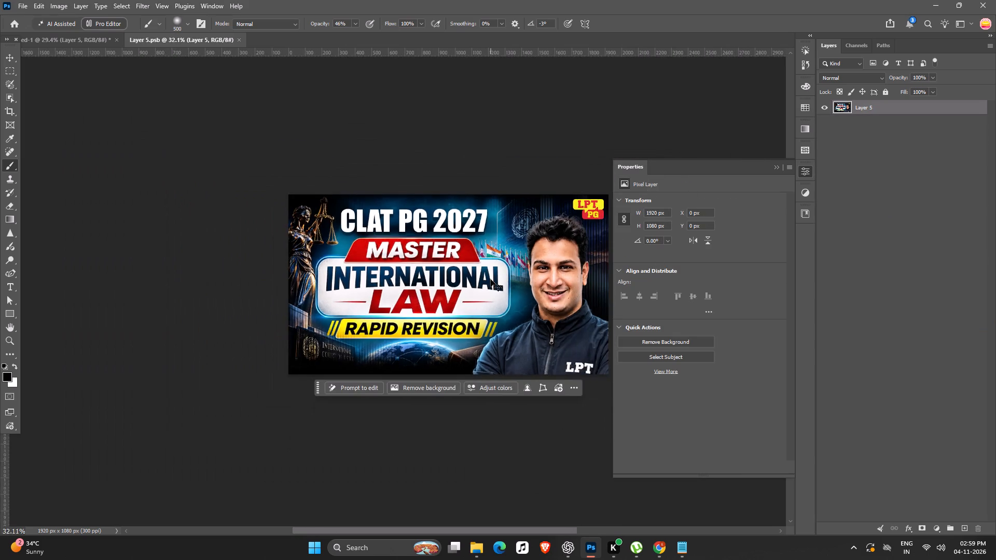
pyautogui.keyDown('ctrl'); pyautogui.scroll(-6, 491, 279); pyautogui.keyUp('ctrl')
pyautogui.press('space')
pyautogui.press('space')
pyautogui.press('space')
pyautogui.press('space')
pyautogui.press('space')
pyautogui.press('space')
pyautogui.press('space')
pyautogui.press('space')
pyautogui.press('space')
pyautogui.press('space')
pyautogui.press('space')
pyautogui.moveTo(493, 281); pyautogui.dragTo(476, 286)
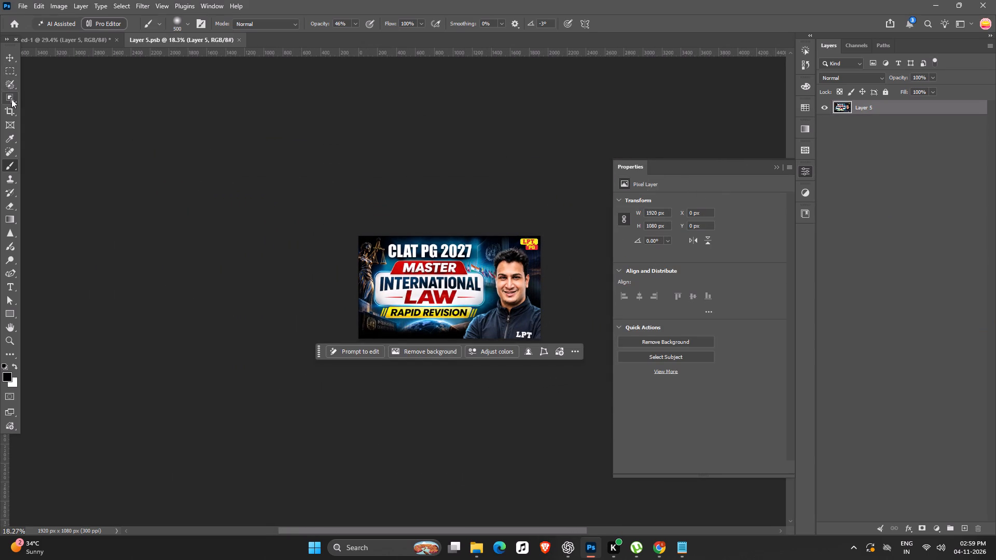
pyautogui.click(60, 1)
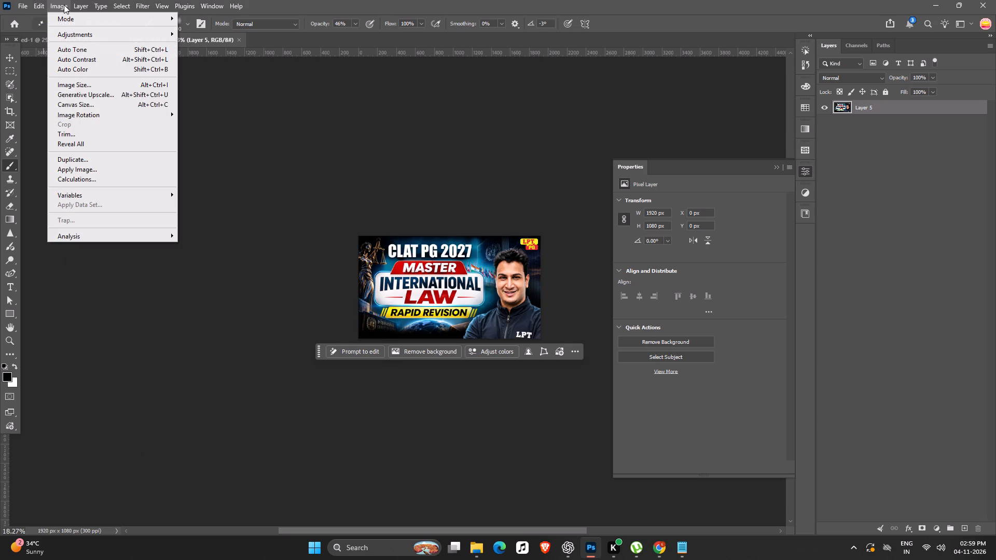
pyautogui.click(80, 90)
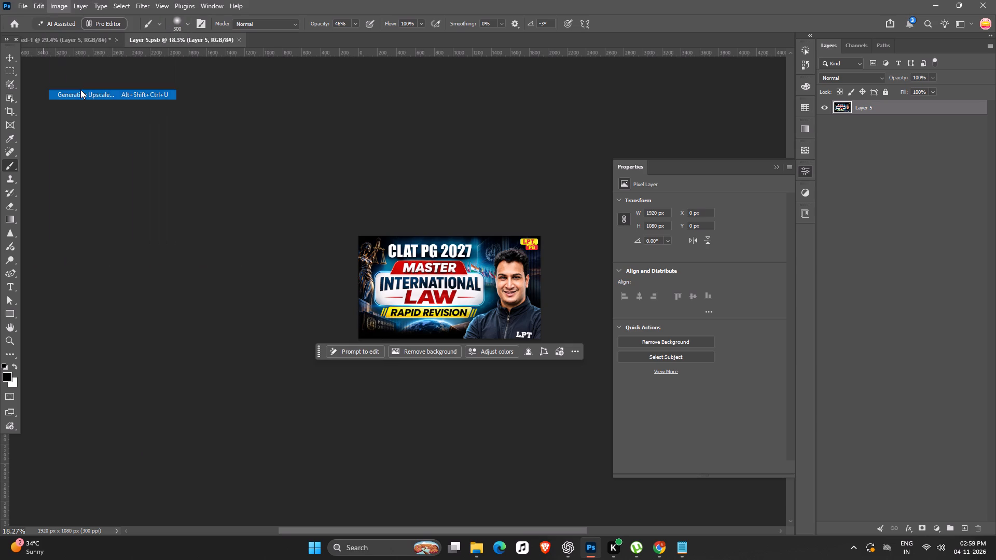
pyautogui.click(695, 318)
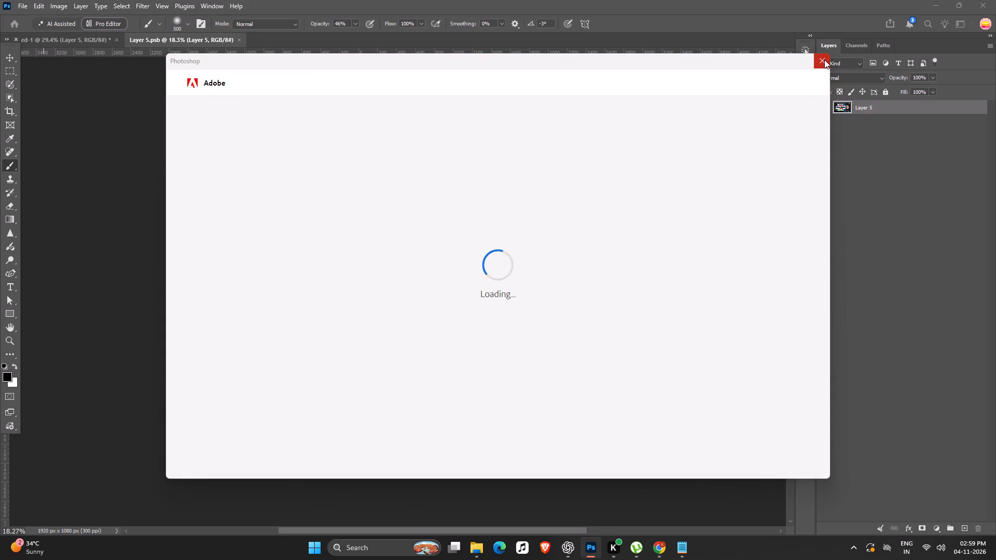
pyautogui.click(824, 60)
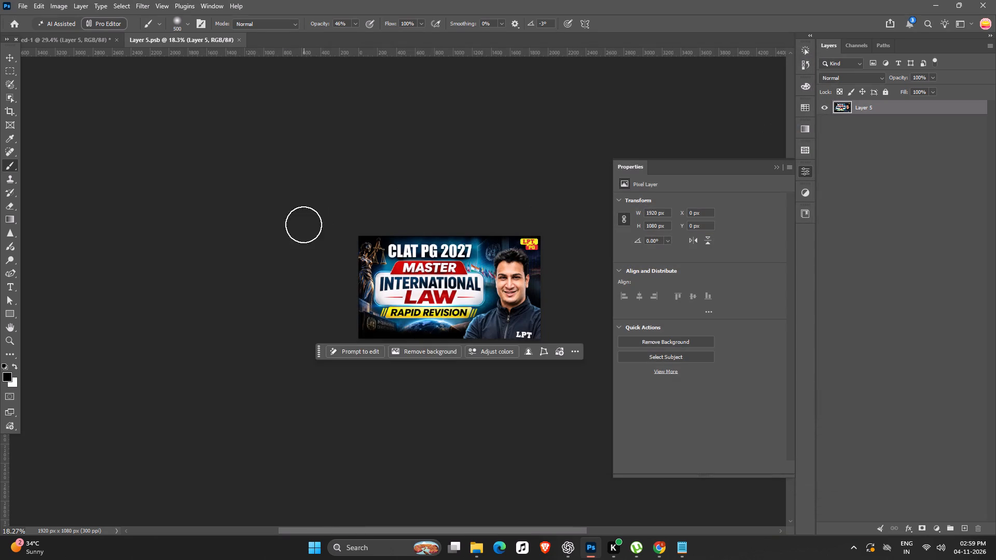
pyautogui.keyDown('ctrl'); pyautogui.scroll(4, 568, 304); pyautogui.keyUp('ctrl')
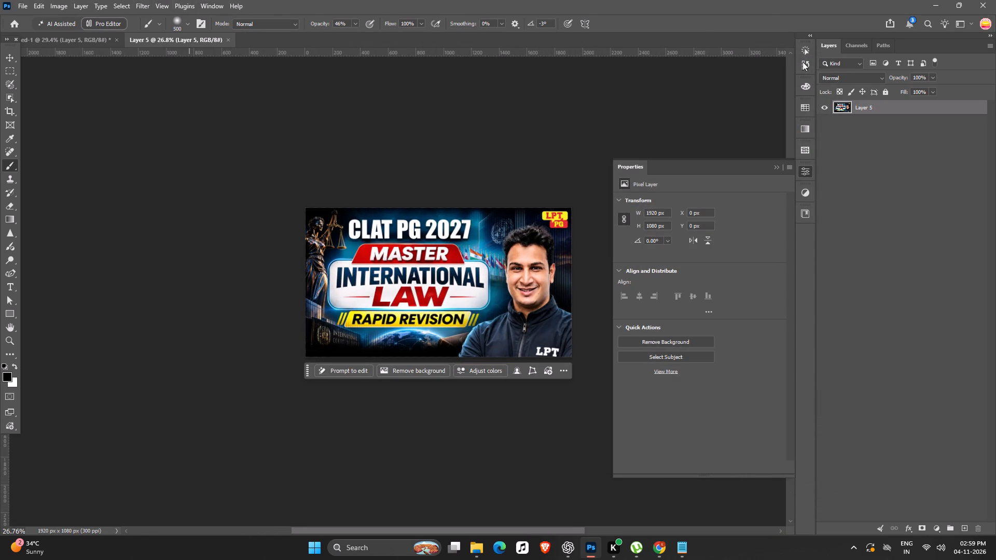
pyautogui.click(140, 7)
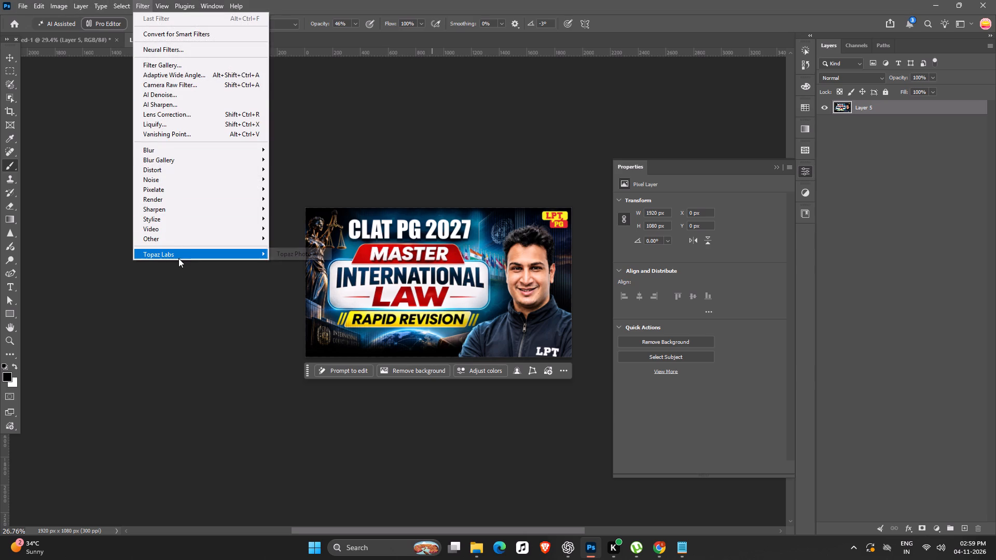
pyautogui.click(178, 258)
pyautogui.click(292, 253)
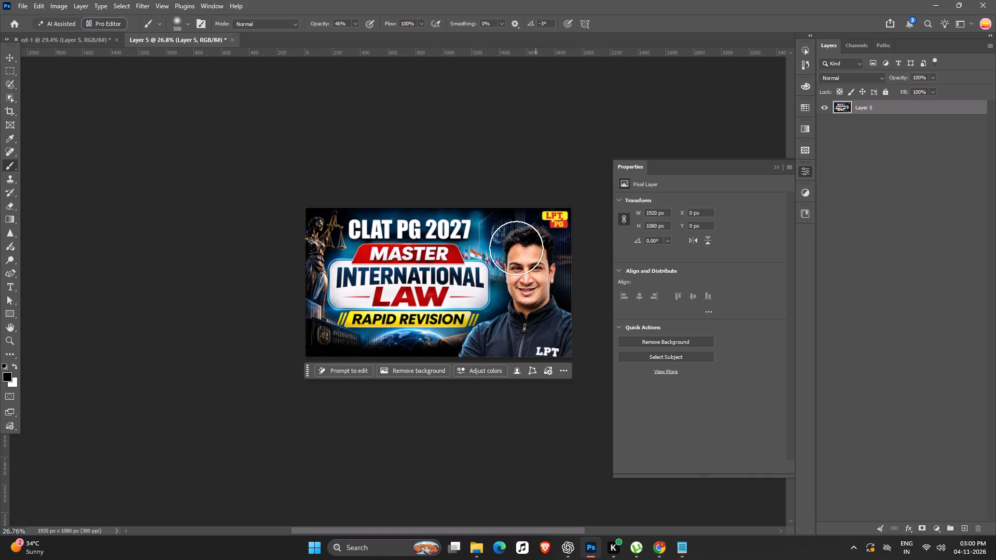
# Export the enhanced Layer 5 thumbnail as a JPG with quality 7.
pyautogui.keyDown('ctrl'); pyautogui.scroll(14, 527, 292); pyautogui.keyUp('ctrl')
pyautogui.keyDown('ctrl'); pyautogui.scroll(7, 532, 289); pyautogui.keyUp('ctrl')
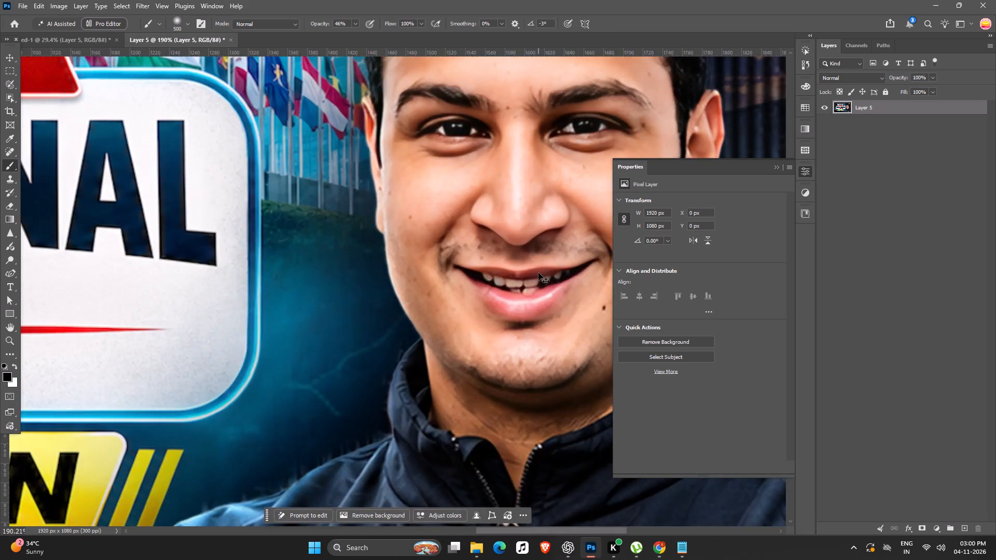
pyautogui.keyDown('ctrl'); pyautogui.scroll(-12, 538, 273); pyautogui.keyUp('ctrl')
pyautogui.keyDown('ctrl'); pyautogui.scroll(-10, 538, 273); pyautogui.keyUp('ctrl')
pyautogui.keyDown('ctrl'); pyautogui.scroll(5, 539, 273); pyautogui.keyUp('ctrl')
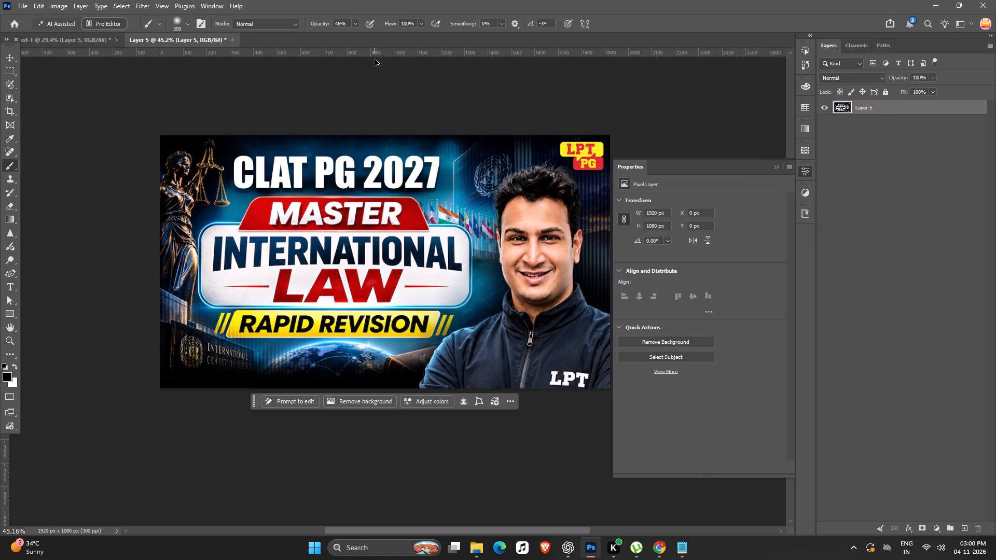
pyautogui.hotkey('ctrl', 'alt', 'shift', 'w')
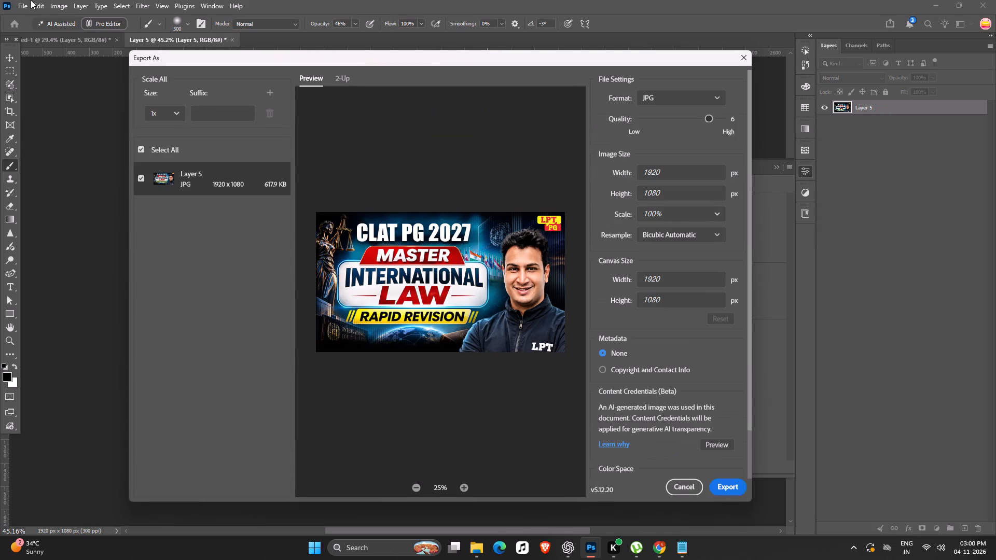
pyautogui.moveTo(711, 117); pyautogui.dragTo(746, 122)
pyautogui.moveTo(746, 122); pyautogui.dragTo(751, 124)
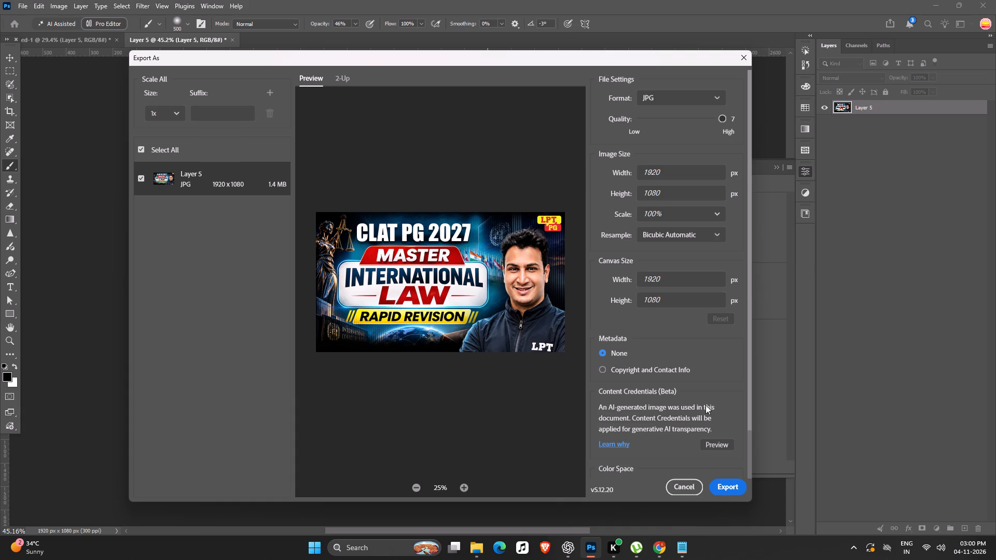
# Save the exported thumbnail JPG as "yt 3" in the 4-11 folder under Nov-2026.
pyautogui.click(721, 492)
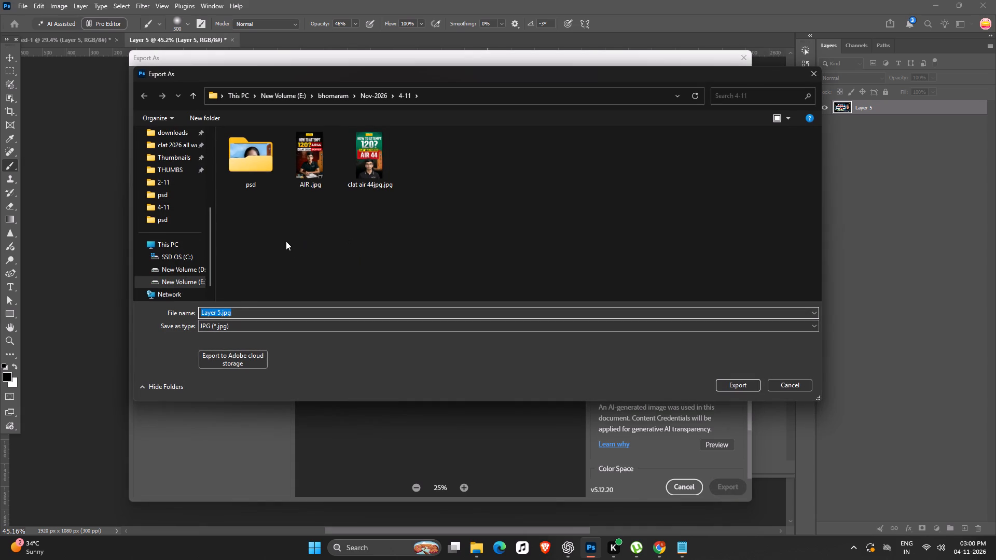
pyautogui.moveTo(220, 314); pyautogui.dragTo(157, 320)
pyautogui.press('BackSpace')
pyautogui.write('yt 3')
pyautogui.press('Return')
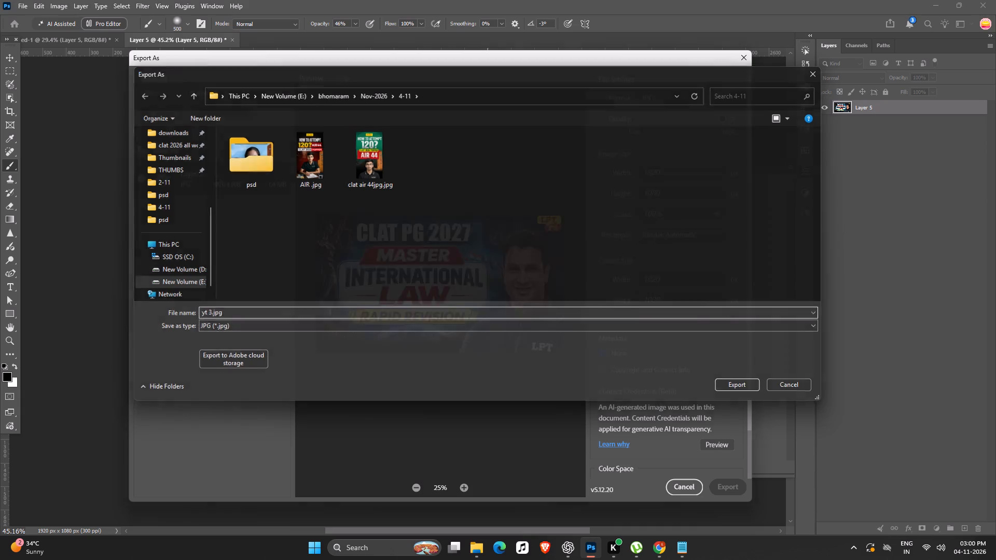
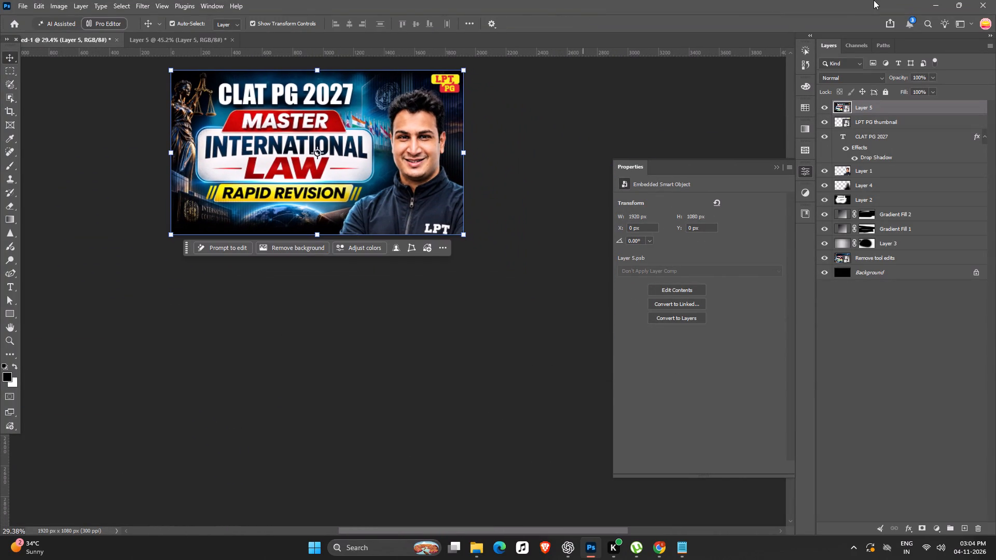
# Select the merged Layer 5 smart object in the main thumbnail document and hide it.
pyautogui.click(561, 351)
pyautogui.click(289, 148)
# Hide the merged Layer 5 smart object in the main thumbnail document and leave no layer selected.
pyautogui.click(826, 107)
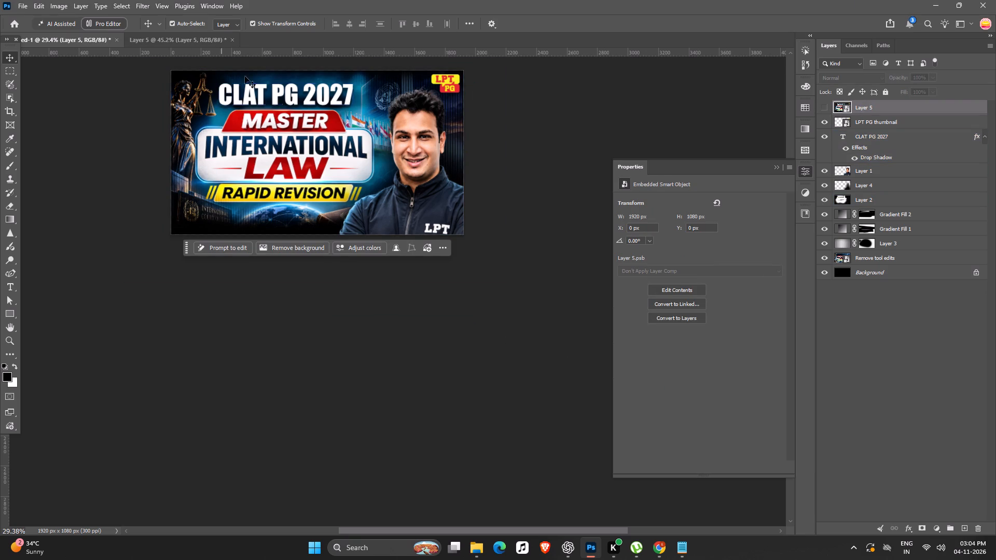
pyautogui.click(299, 180)
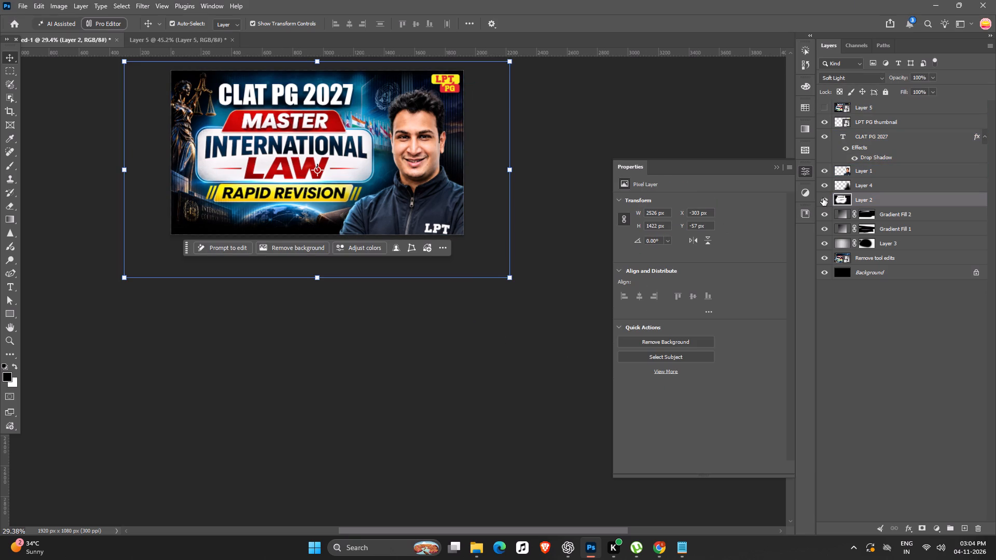
pyautogui.click(712, 133)
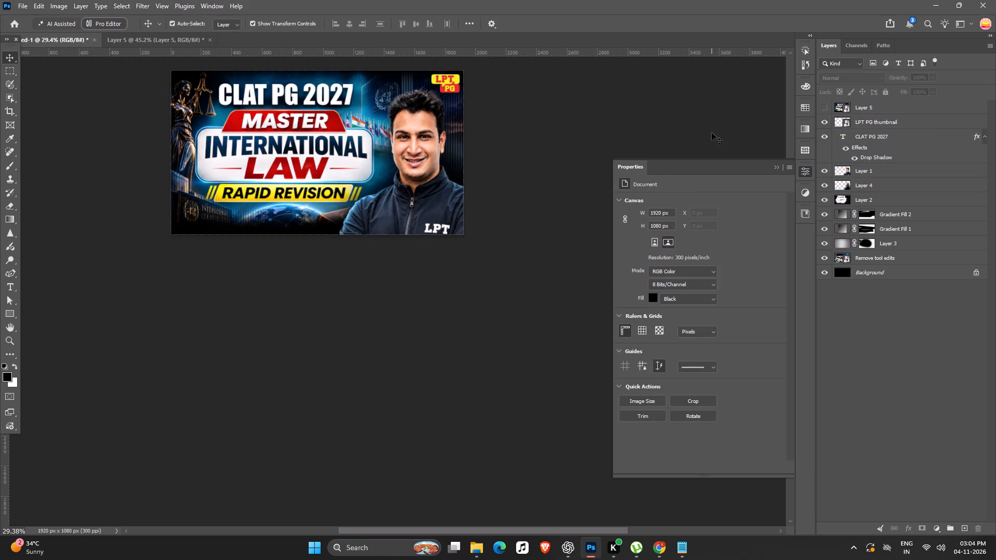
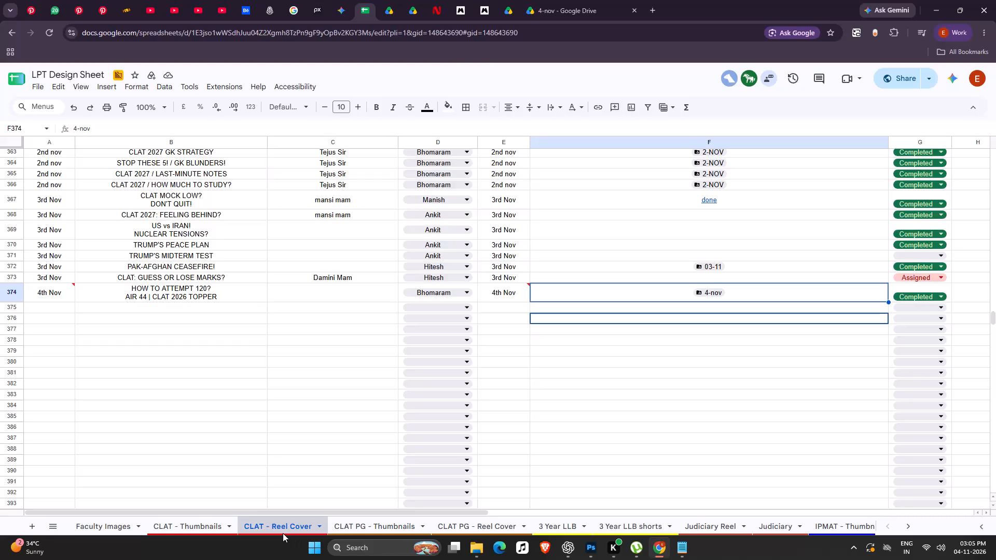
# Look through the LPT Design Sheet's CLAT, Faculty Images, CLAT PG, 3 Year LLB and Judiciary Reel sheets for design task entries.
pyautogui.click(165, 527)
pyautogui.click(101, 523)
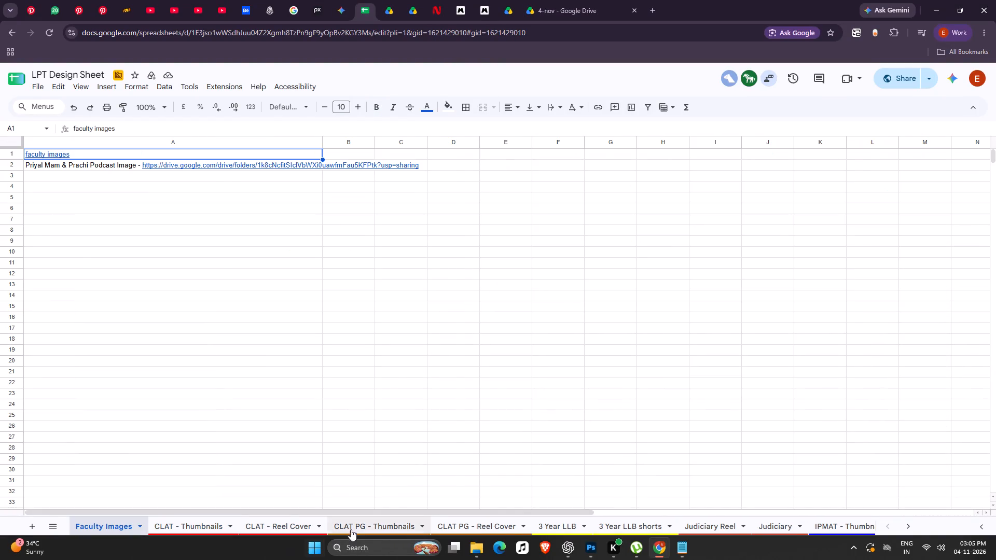
pyautogui.click(358, 525)
pyautogui.click(487, 524)
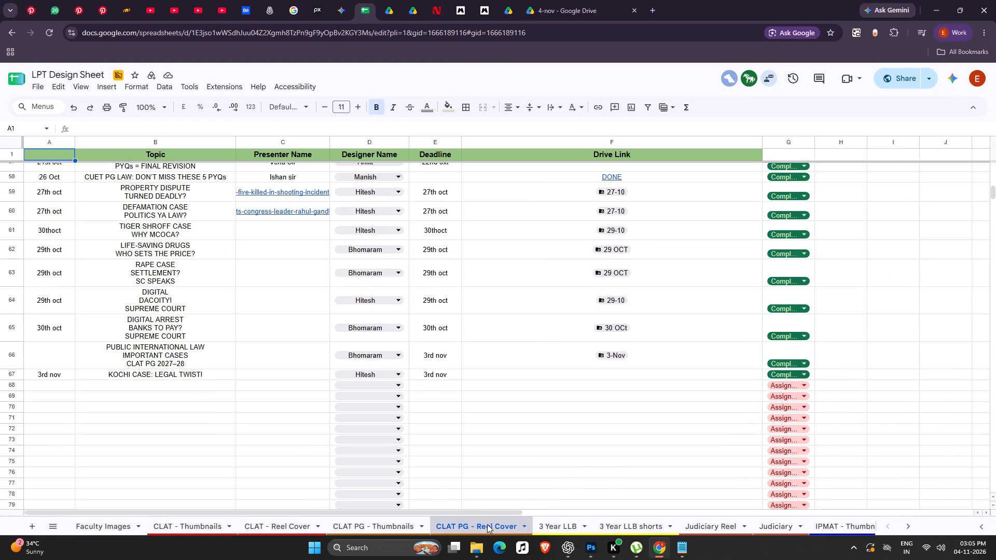
pyautogui.click(546, 529)
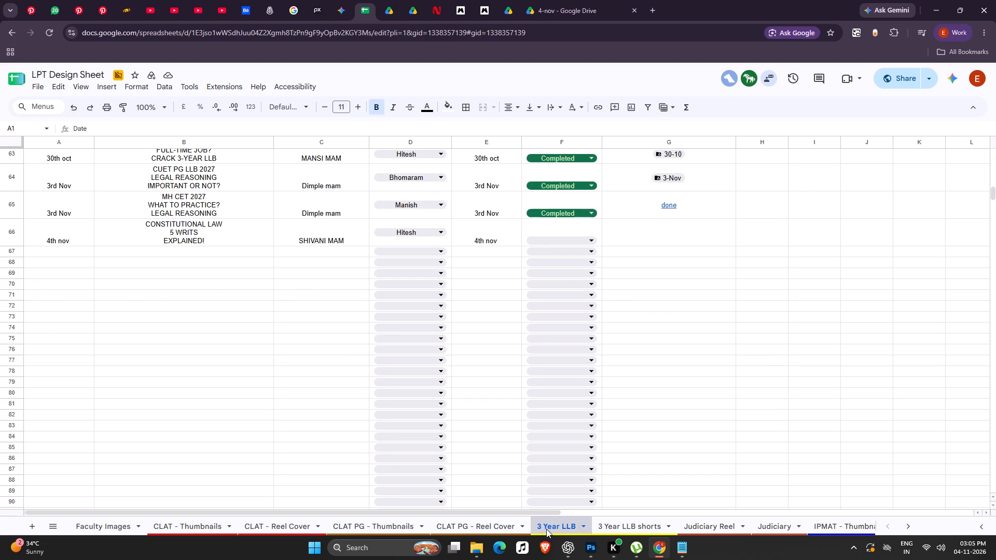
pyautogui.click(619, 528)
pyautogui.click(713, 528)
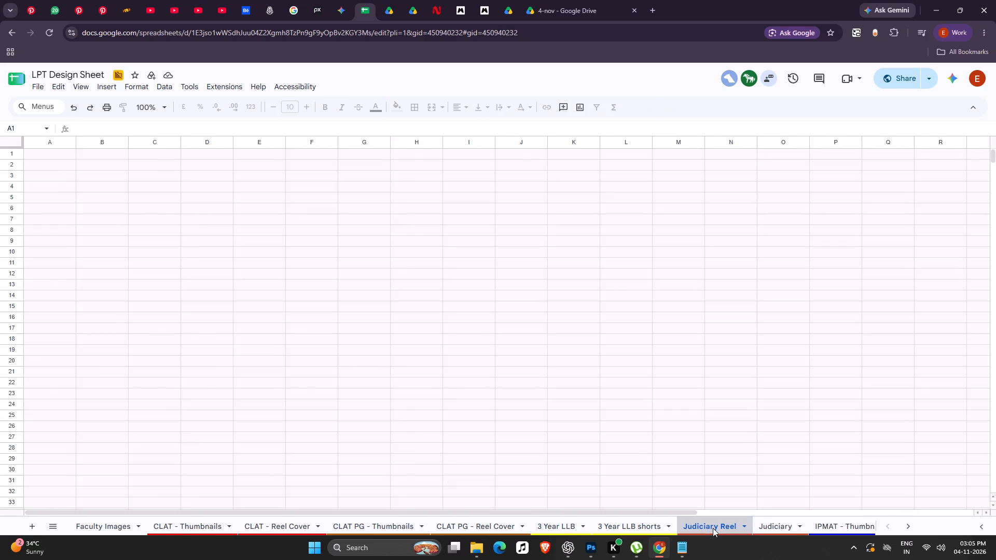